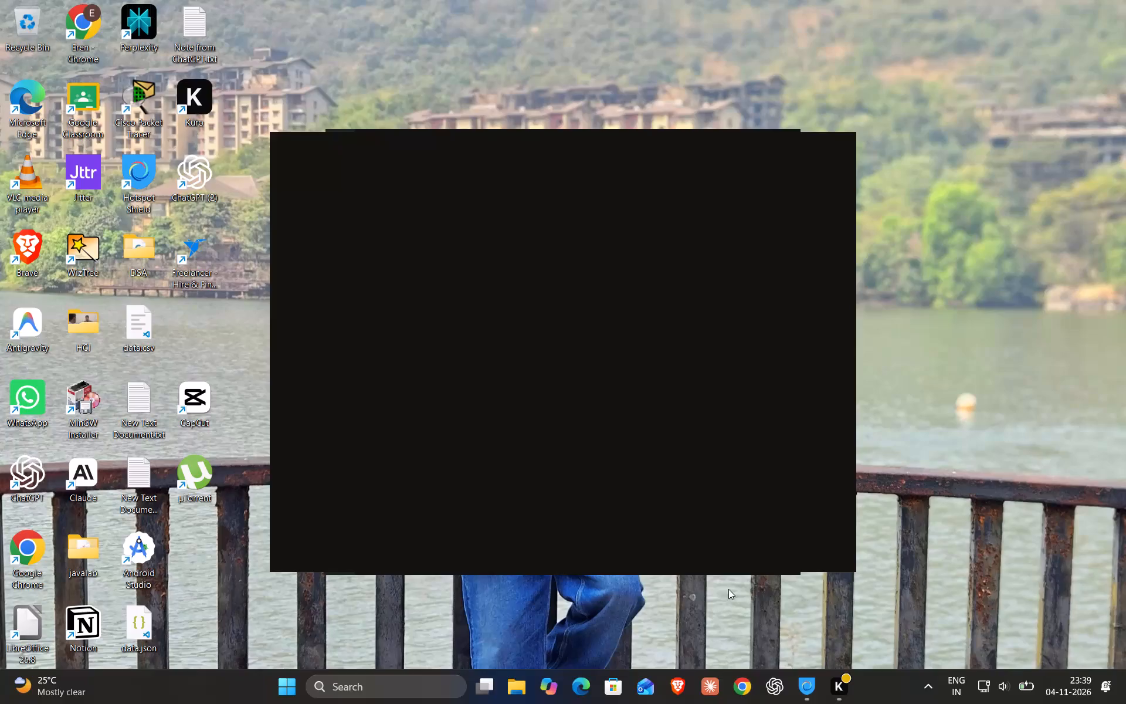
Launch the CapCut video editor from the desktop.
double_click(200, 395)
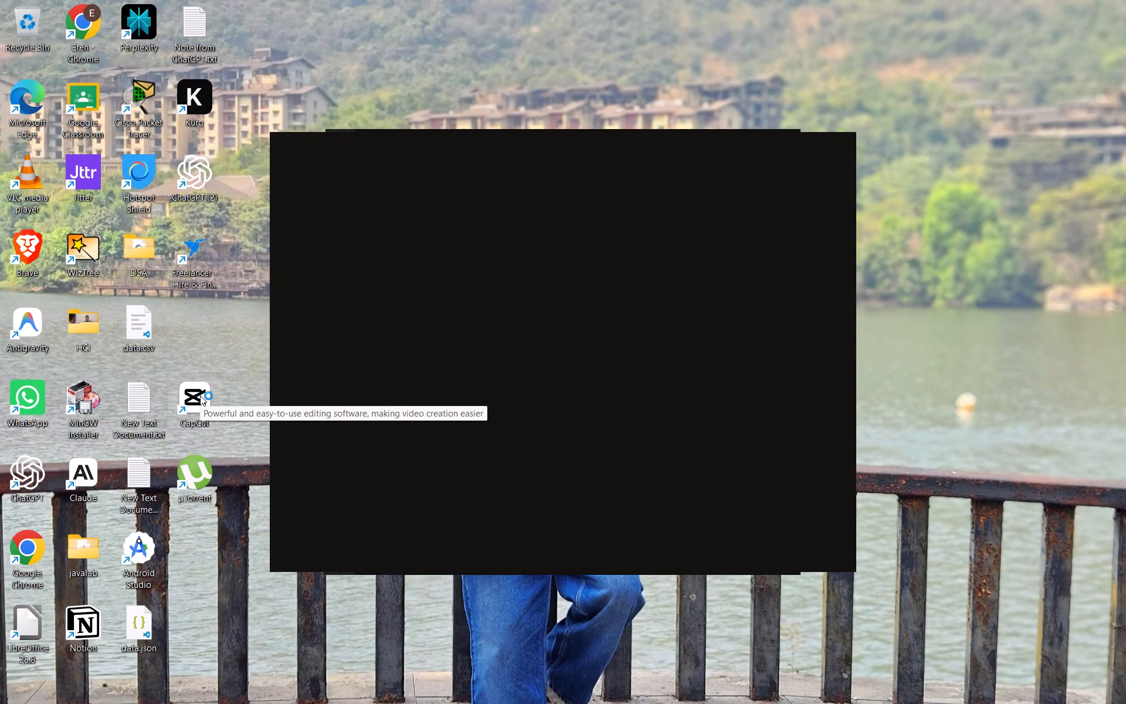
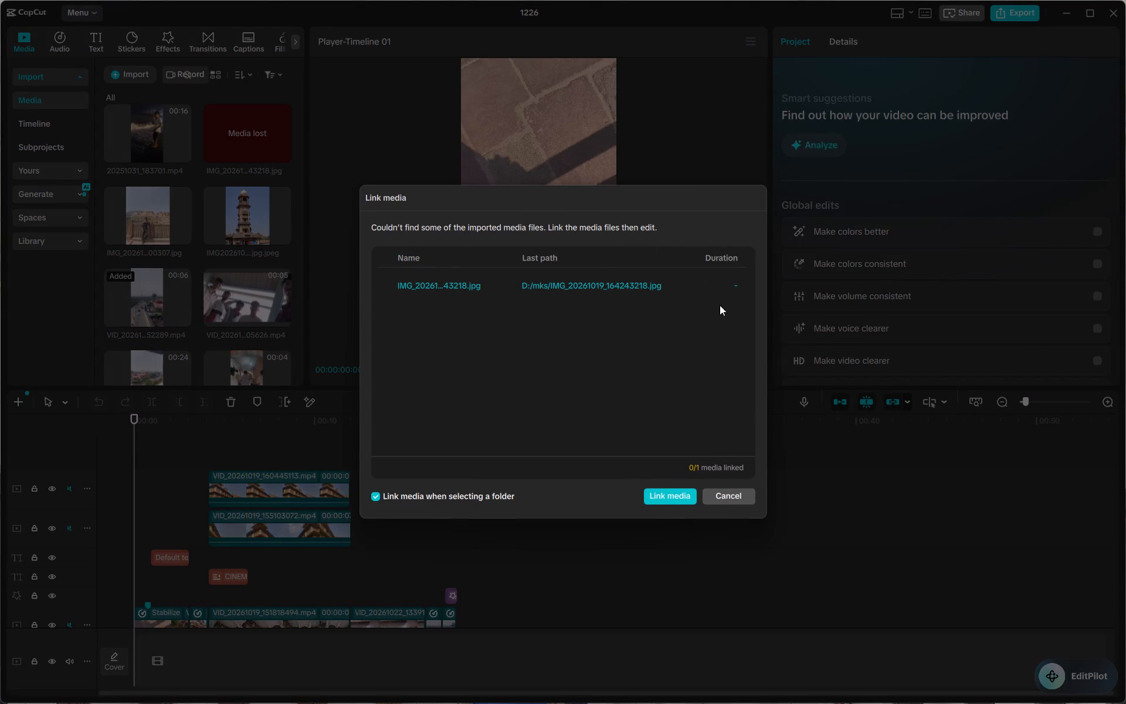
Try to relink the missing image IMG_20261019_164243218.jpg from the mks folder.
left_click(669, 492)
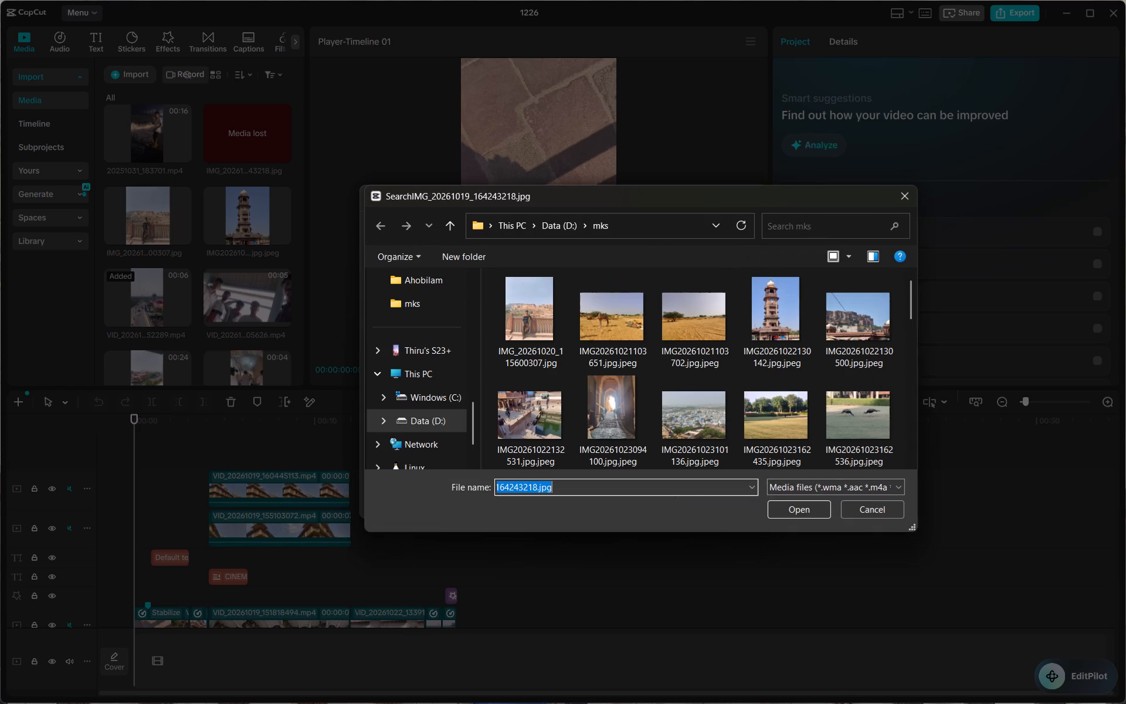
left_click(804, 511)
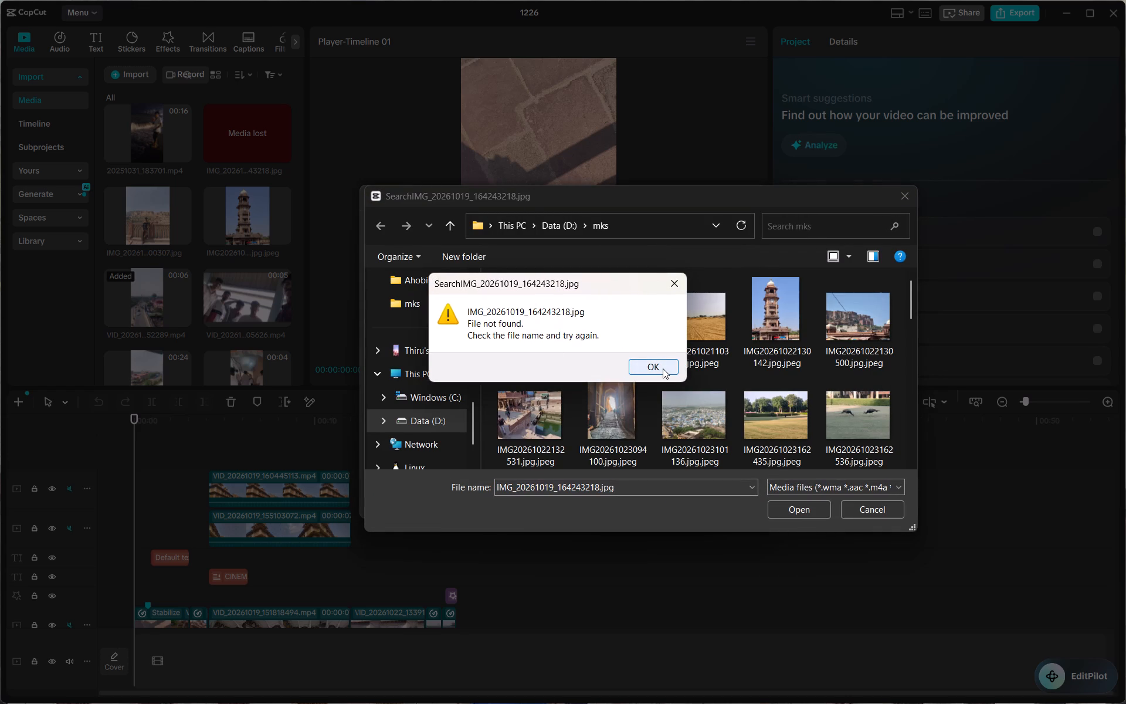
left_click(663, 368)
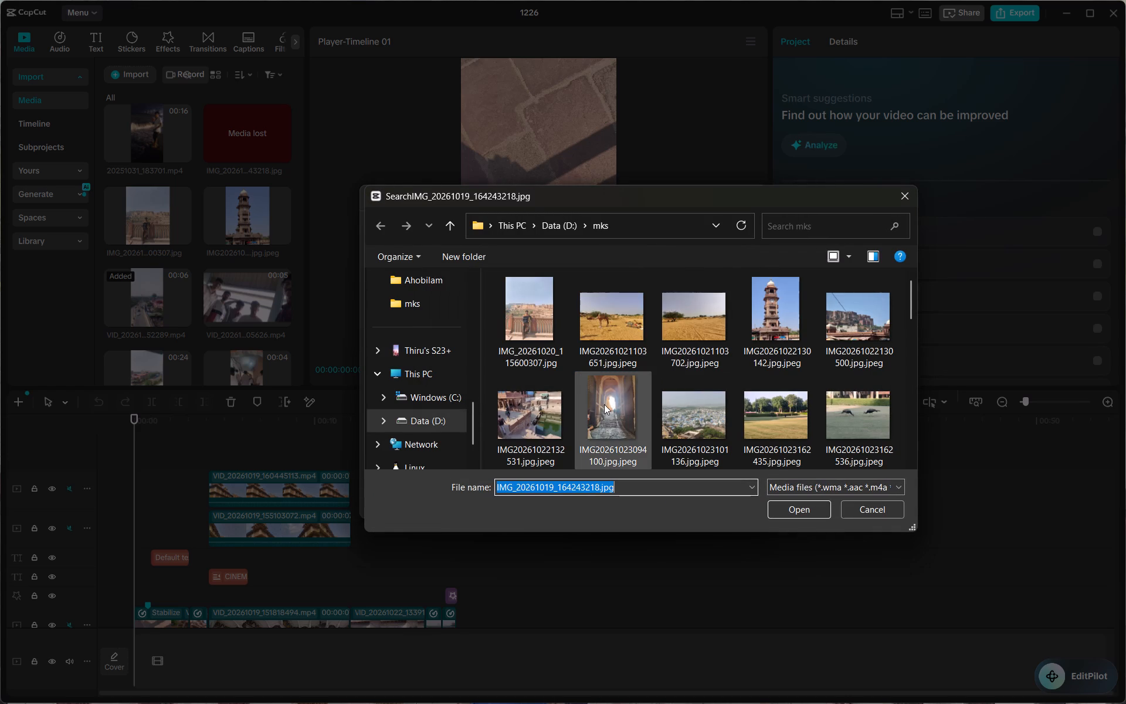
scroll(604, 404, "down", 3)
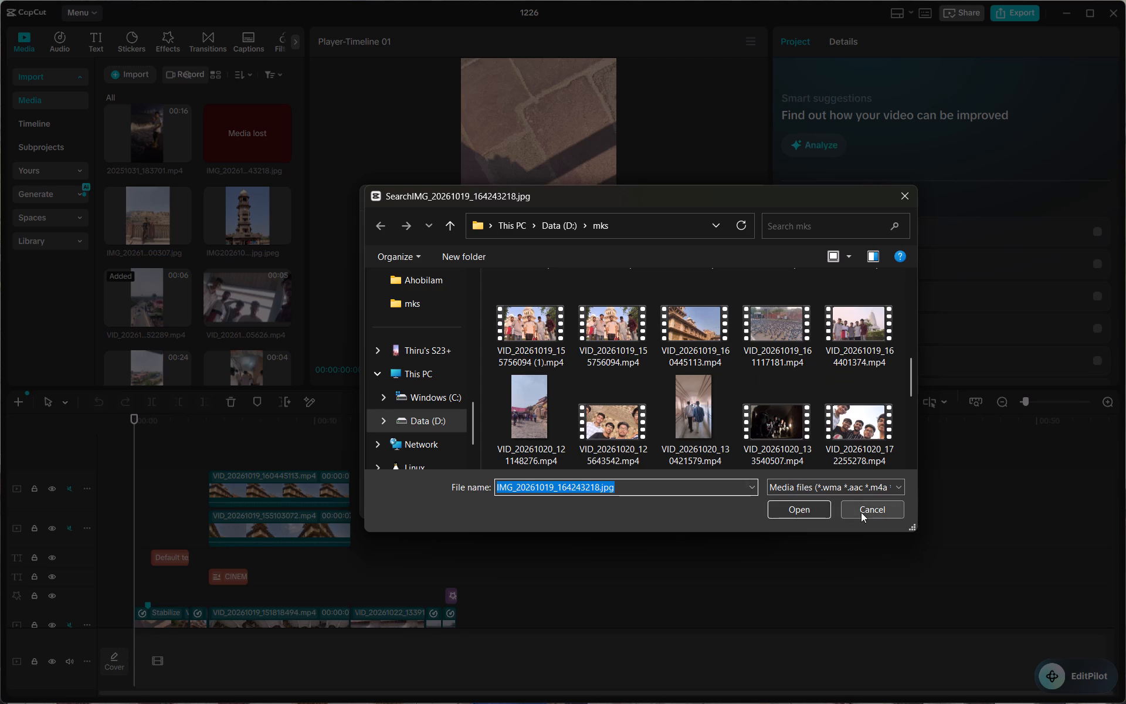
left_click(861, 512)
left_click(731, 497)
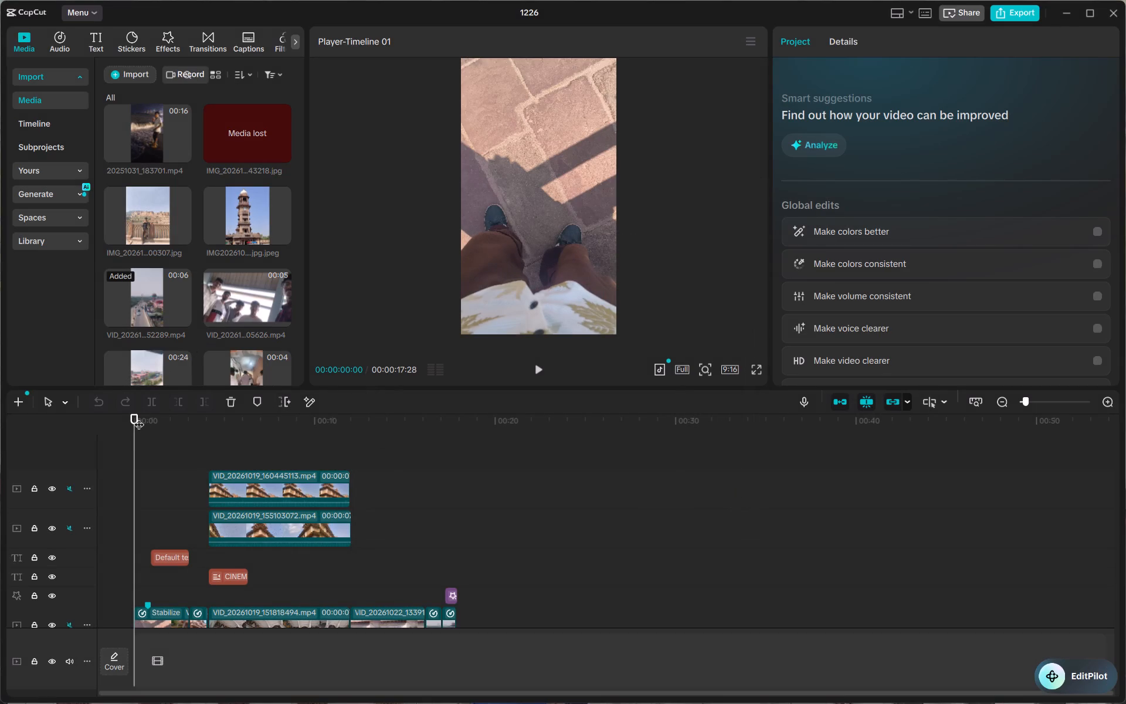
Remove the lost image IMG_20261019_164243218.jpg from the project's imported media.
left_click_drag(135, 424, 73, 446)
left_click(245, 115)
double_click(249, 132)
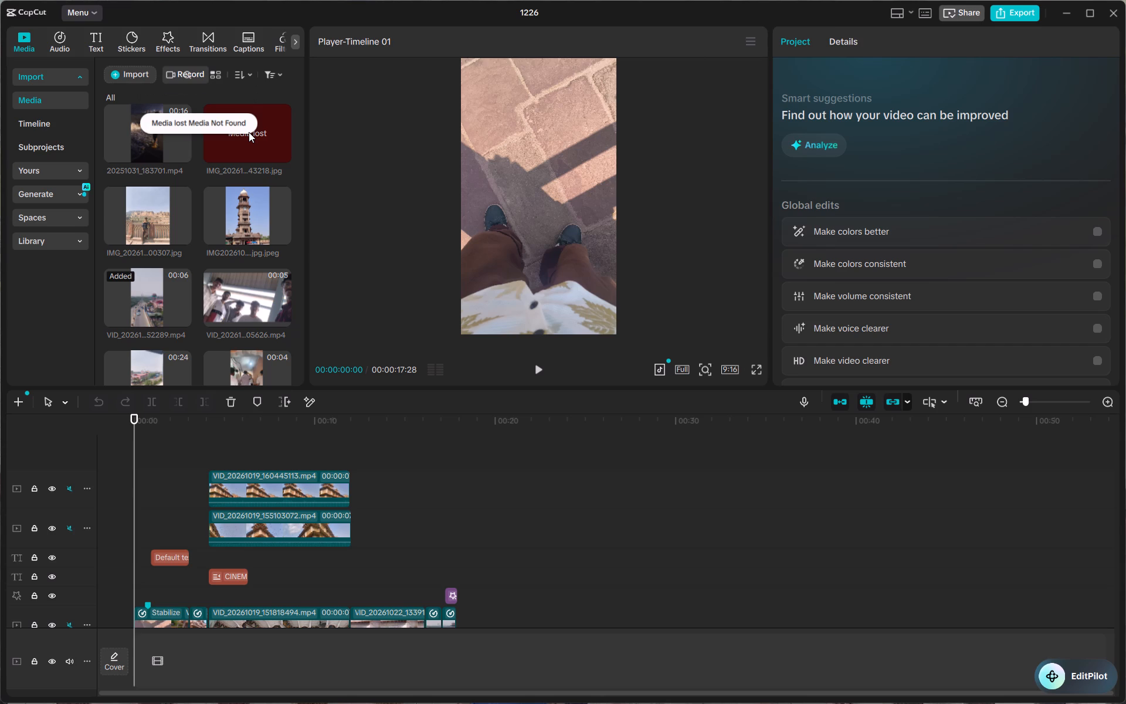
left_click(249, 132)
right_click(270, 150)
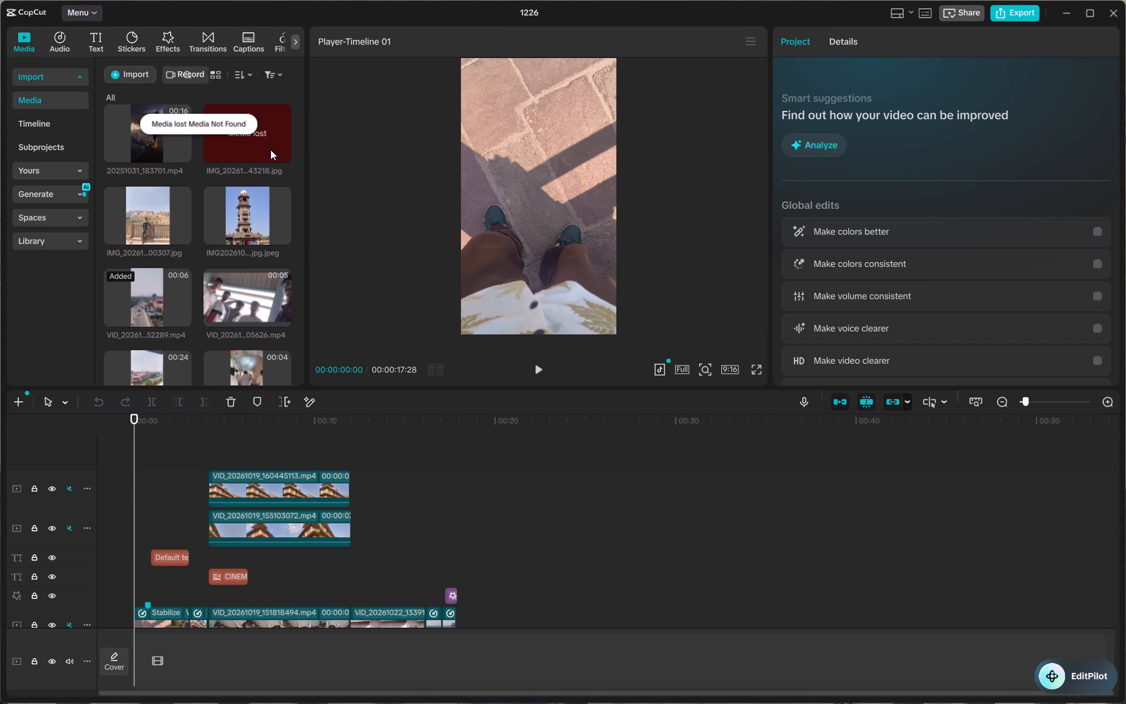
left_click(314, 175)
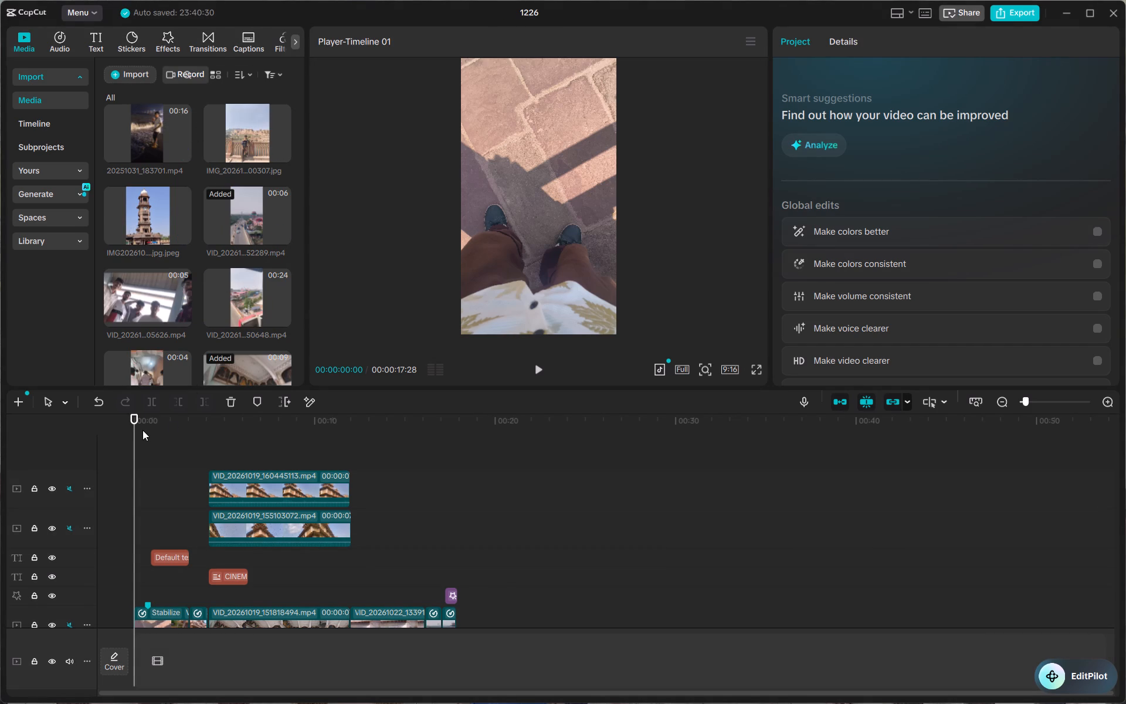
Reshape the opening clip's custom speed curve by moving its peak point later and lower, for a duration of about 4 s.
left_click_drag(143, 430, 48, 452)
key("c")
key("space")
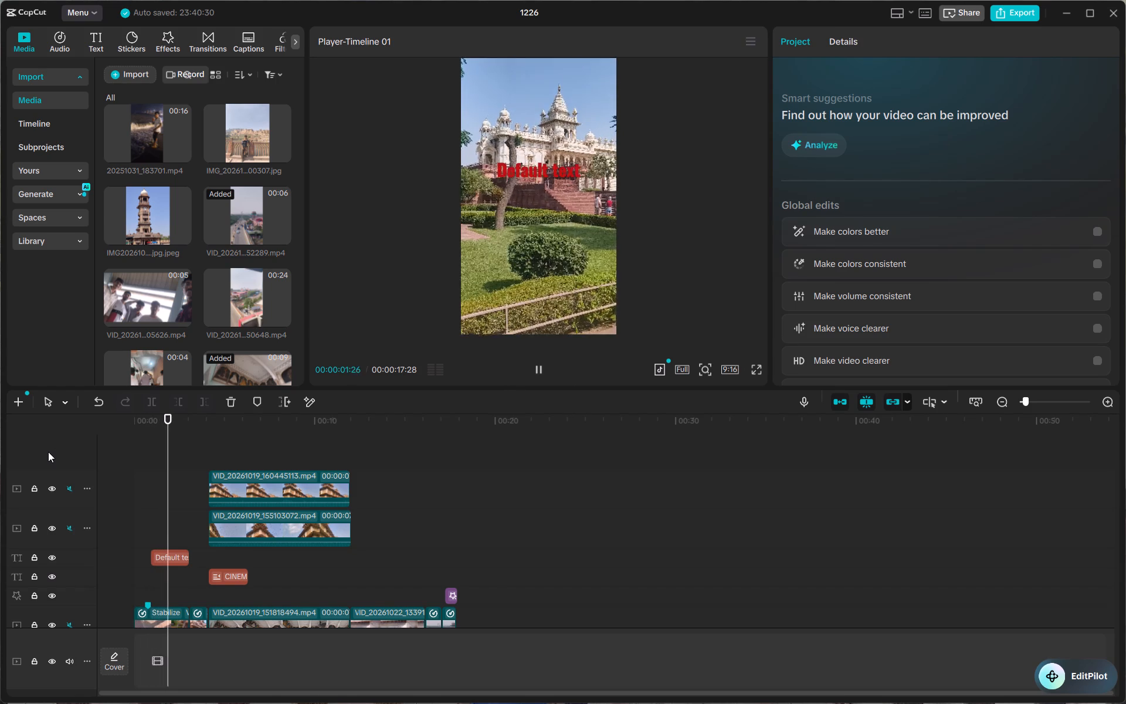
key("space")
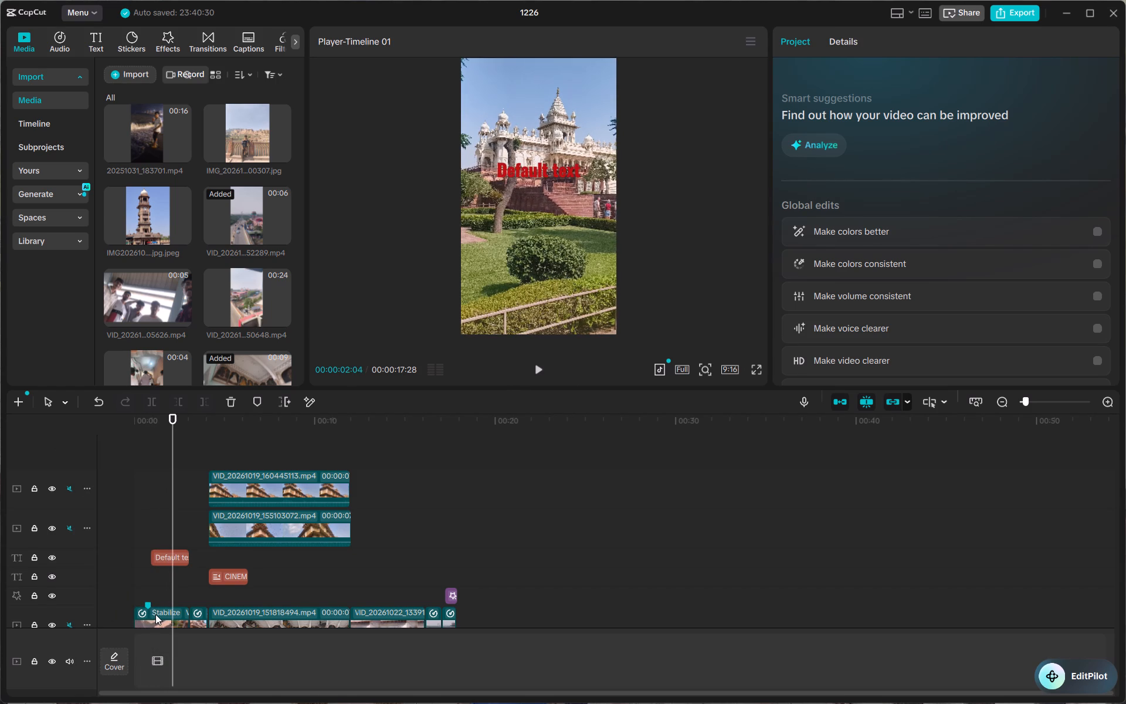
left_click(155, 614)
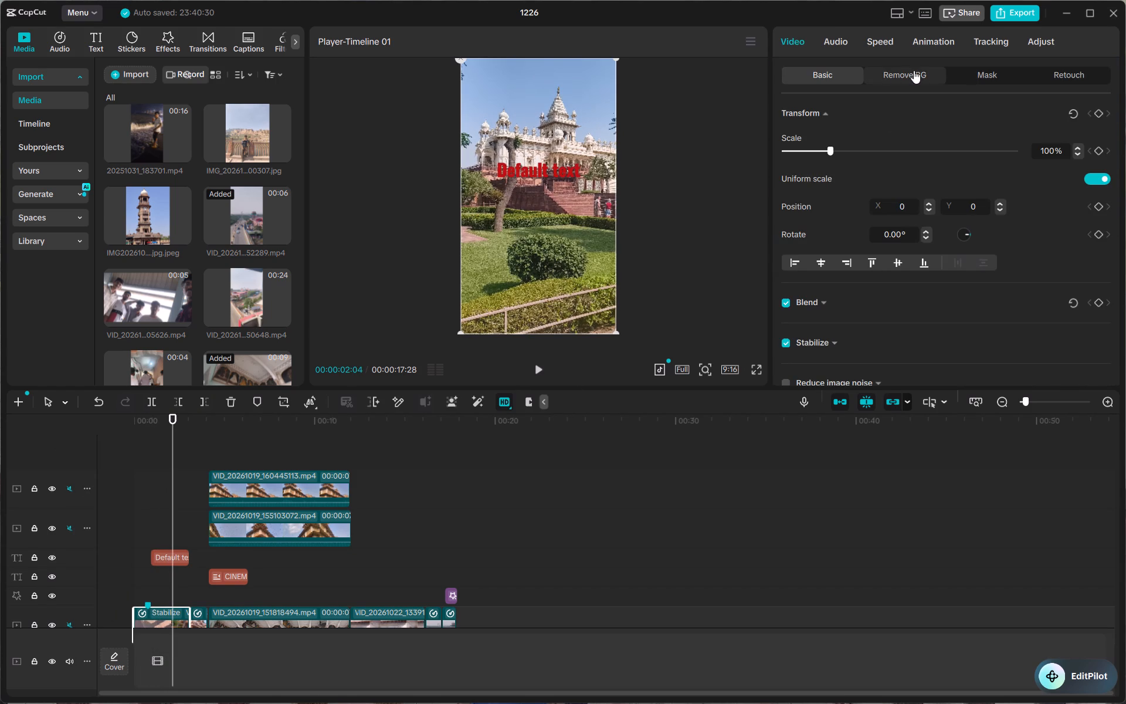
left_click(877, 48)
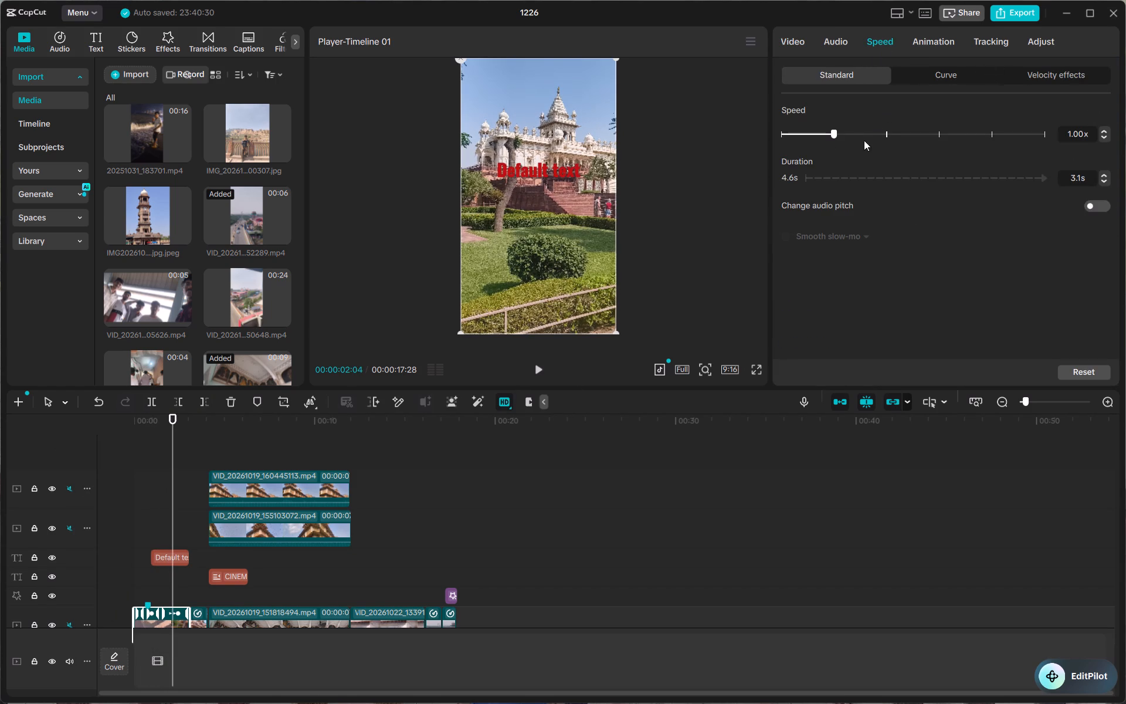
left_click(930, 67)
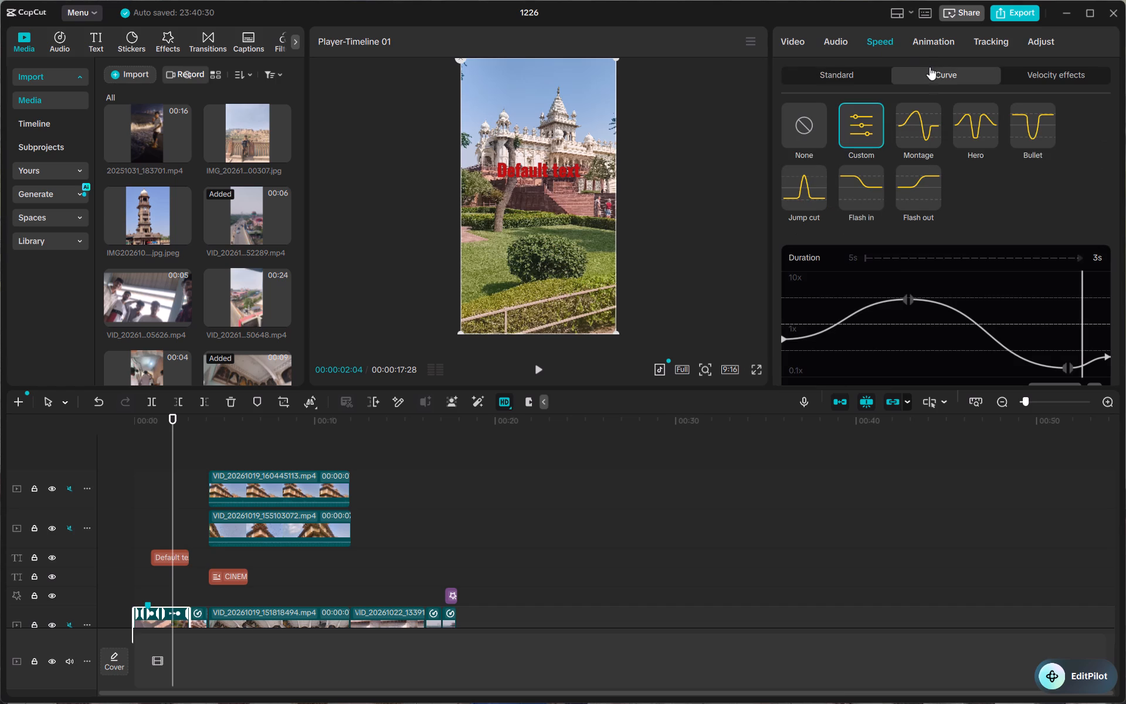
left_click_drag(907, 299, 939, 302)
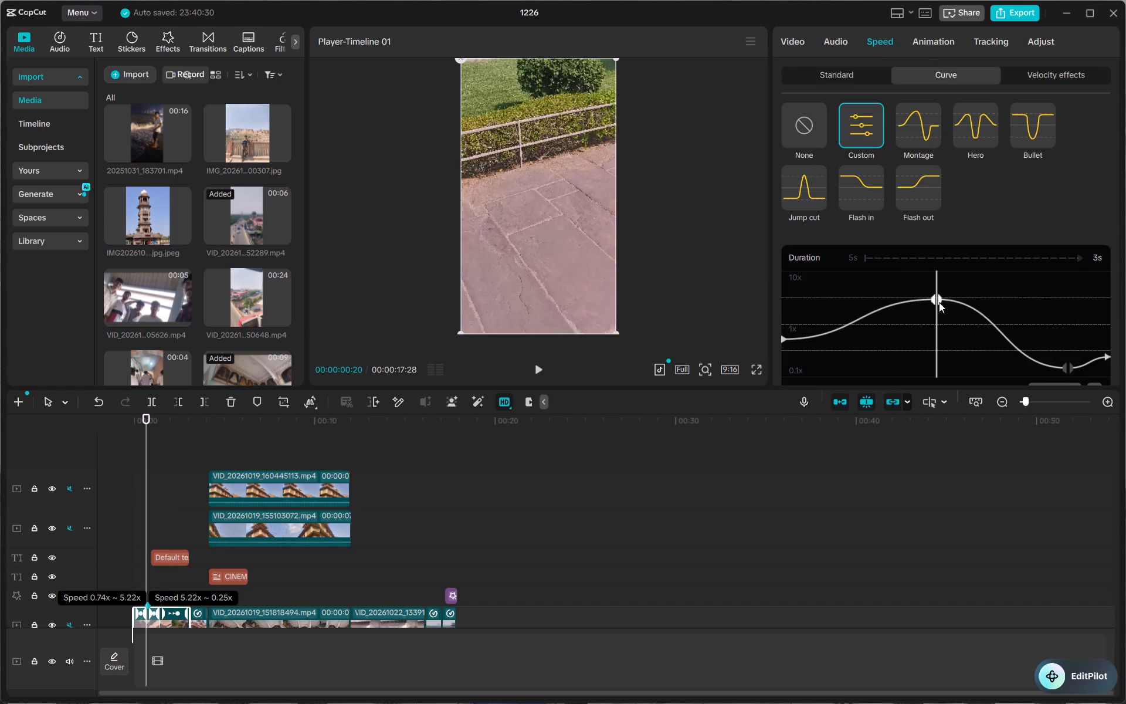
left_click_drag(939, 302, 1032, 297)
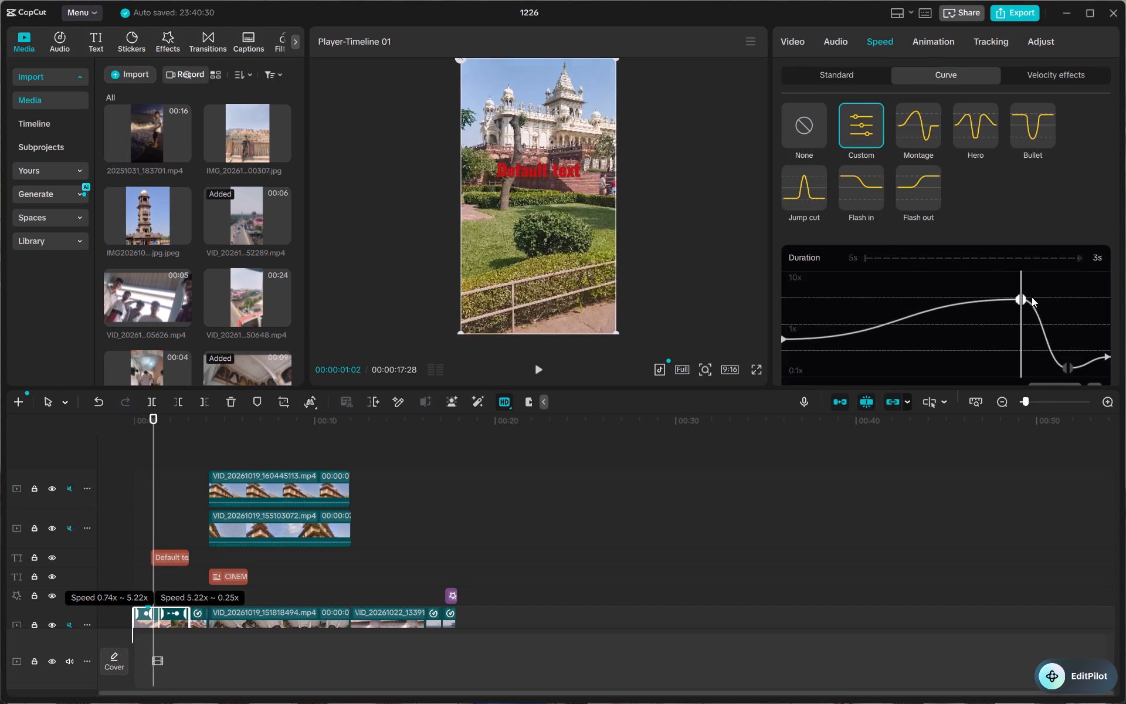
left_click_drag(1032, 297, 1044, 303)
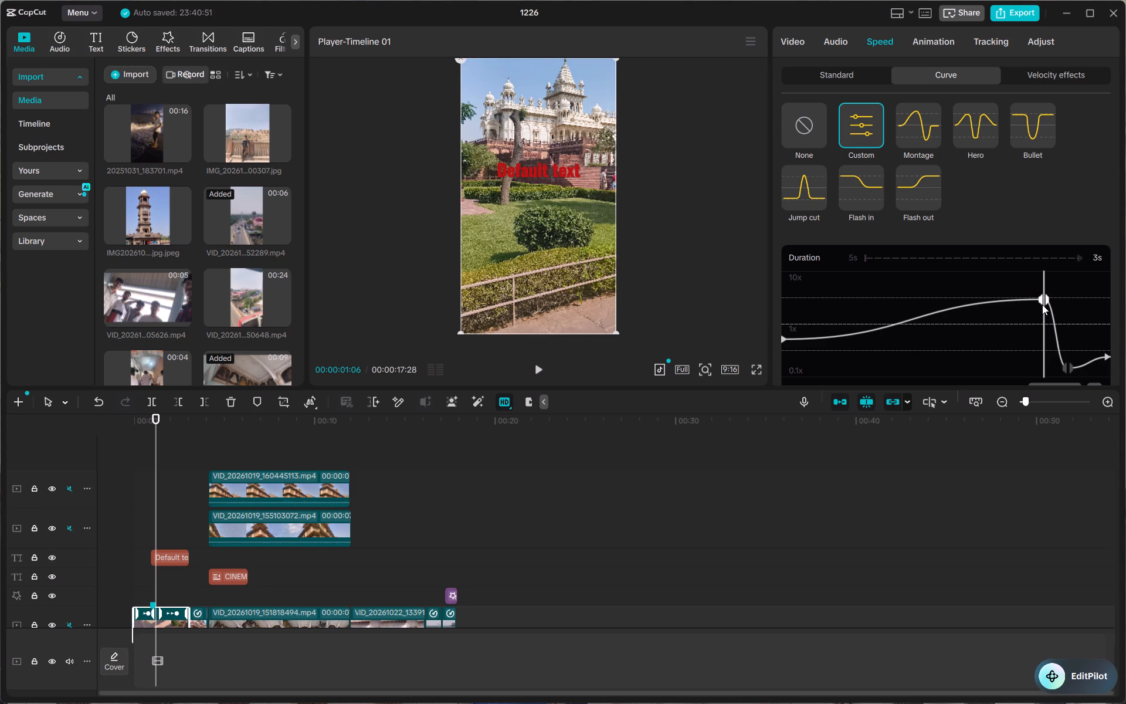
left_click_drag(1042, 304, 1016, 295)
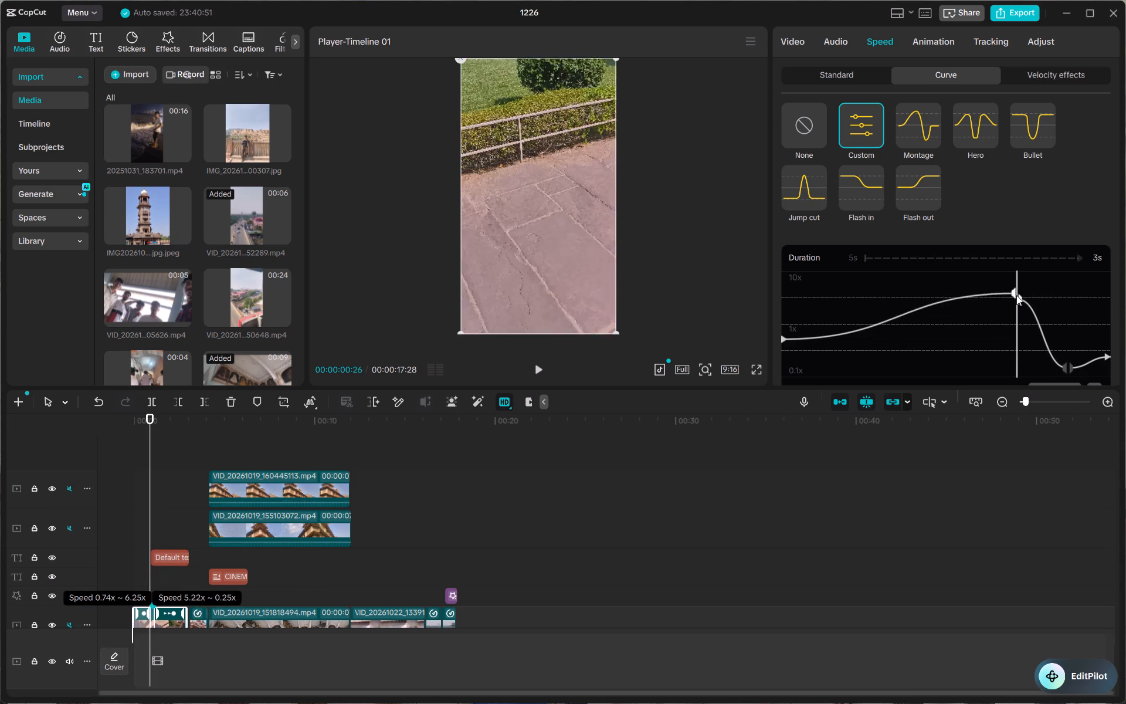
left_click_drag(1016, 295, 945, 358)
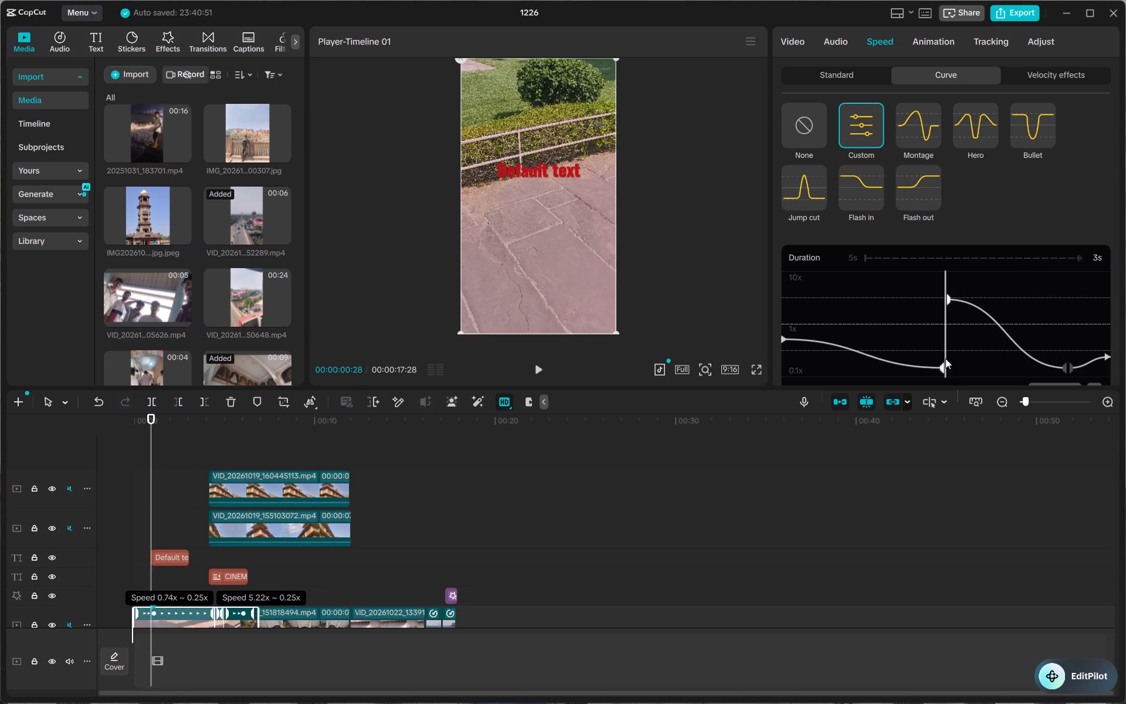
left_click_drag(945, 358, 957, 296)
left_click_drag(957, 295, 957, 340)
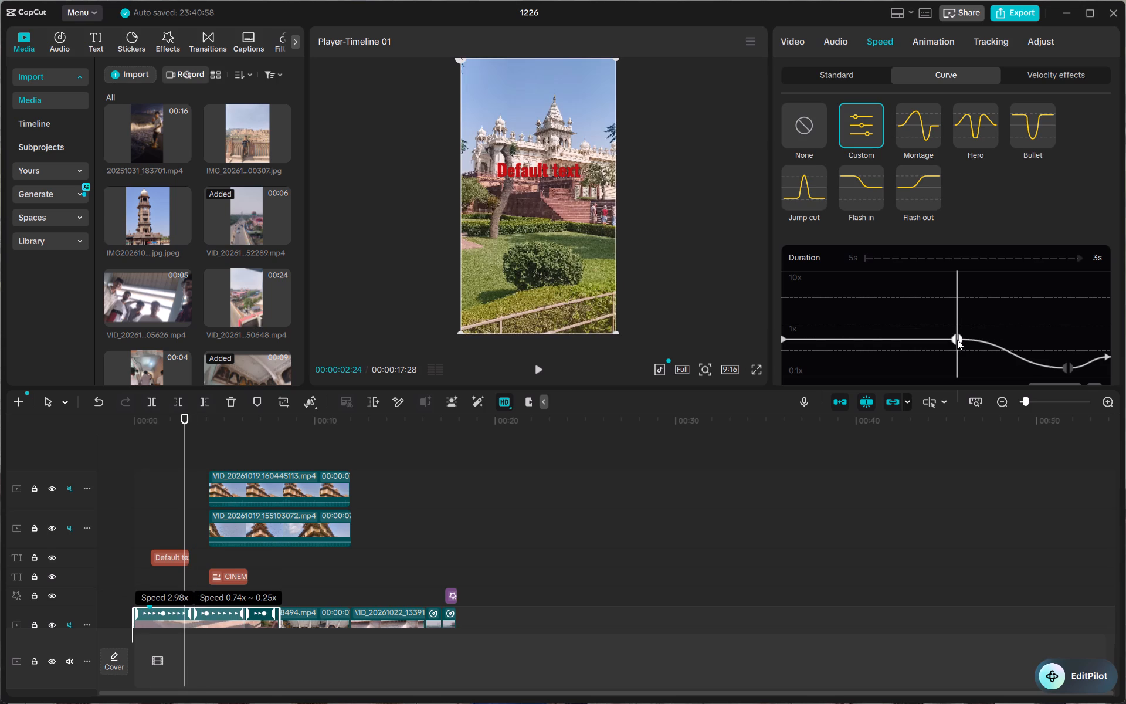
left_click_drag(957, 340, 957, 341)
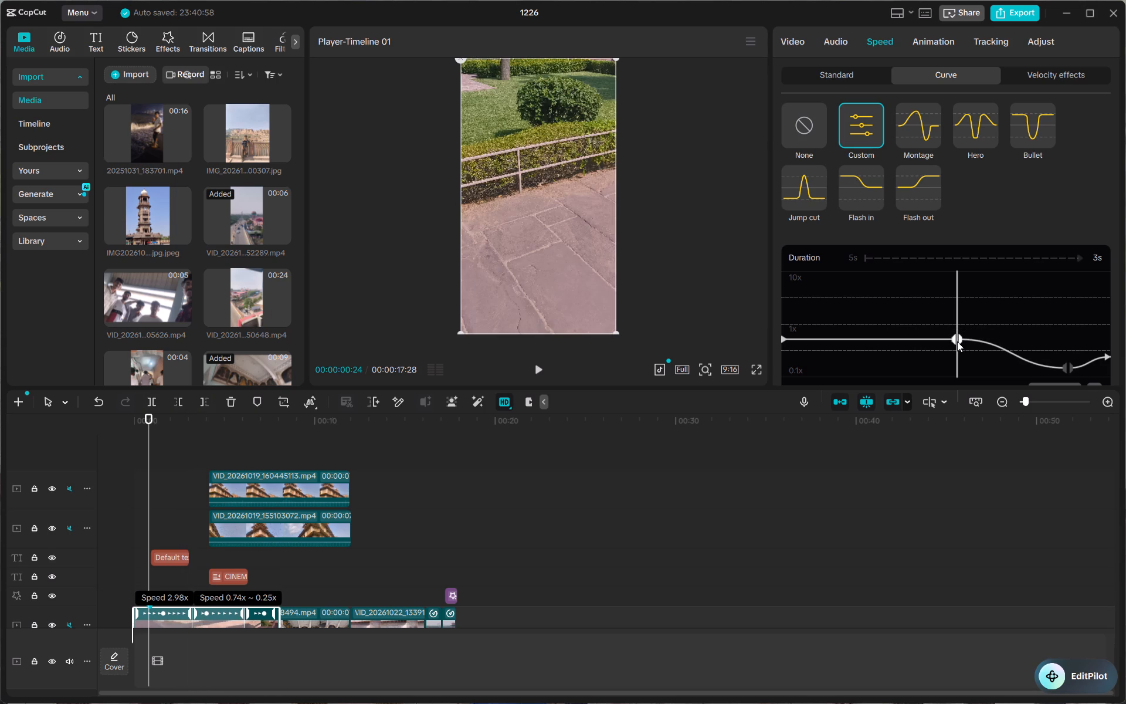
left_click_drag(957, 341, 957, 331)
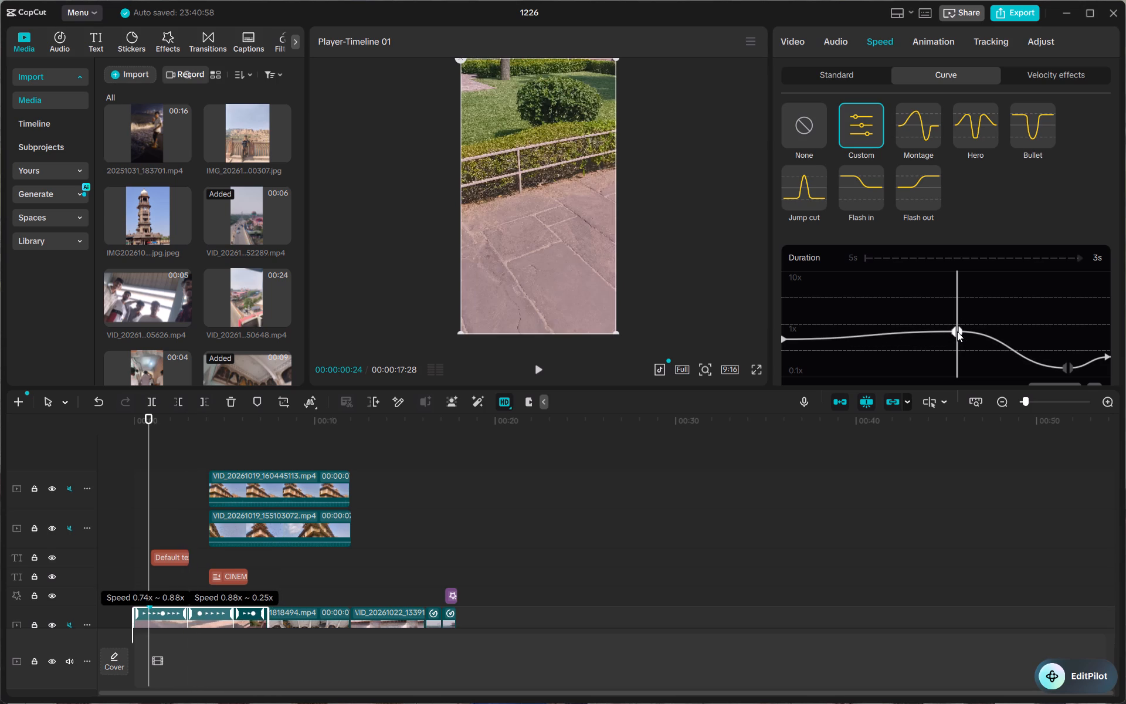
left_click_drag(957, 331, 958, 313)
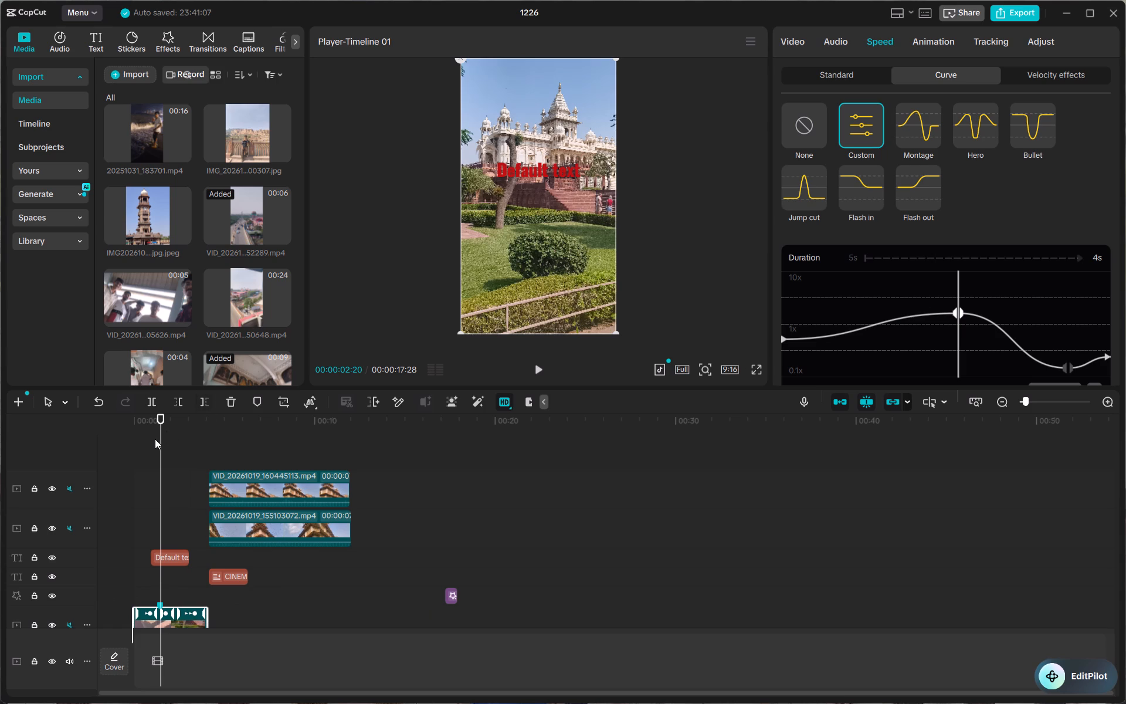
Play the opening clip several times from near its start to check the pacing of its speed ramp.
left_click_drag(152, 440, 164, 421)
left_click_drag(164, 421, 159, 421)
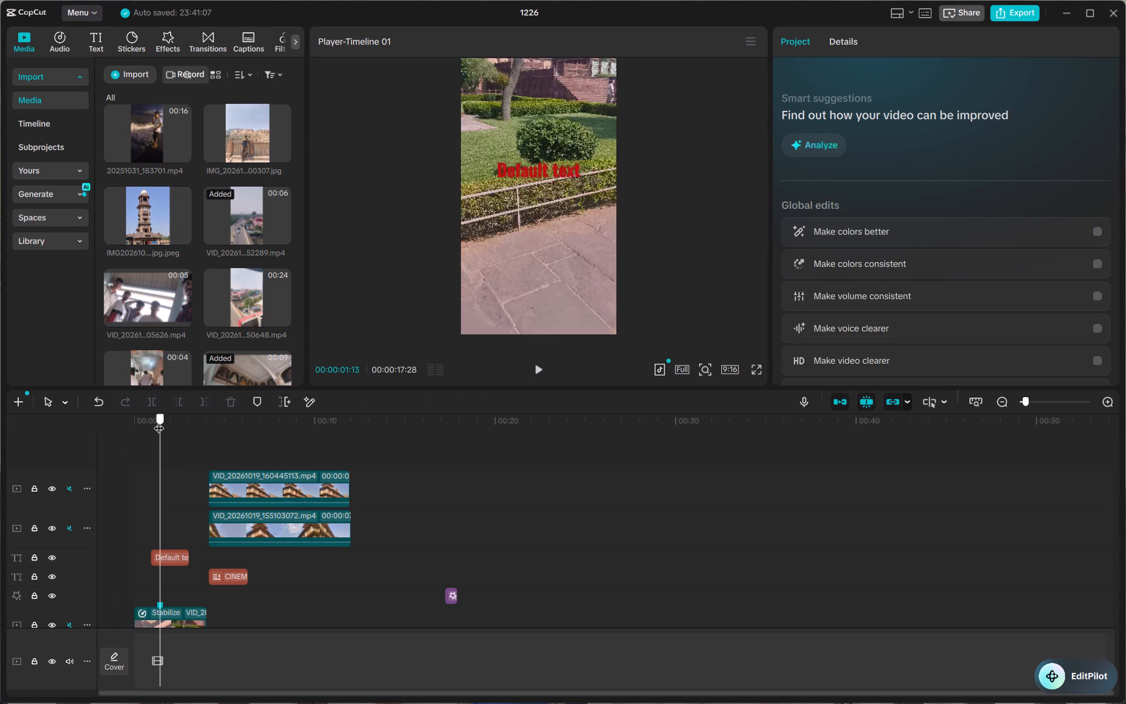
left_click_drag(159, 421, 70, 444)
key("space")
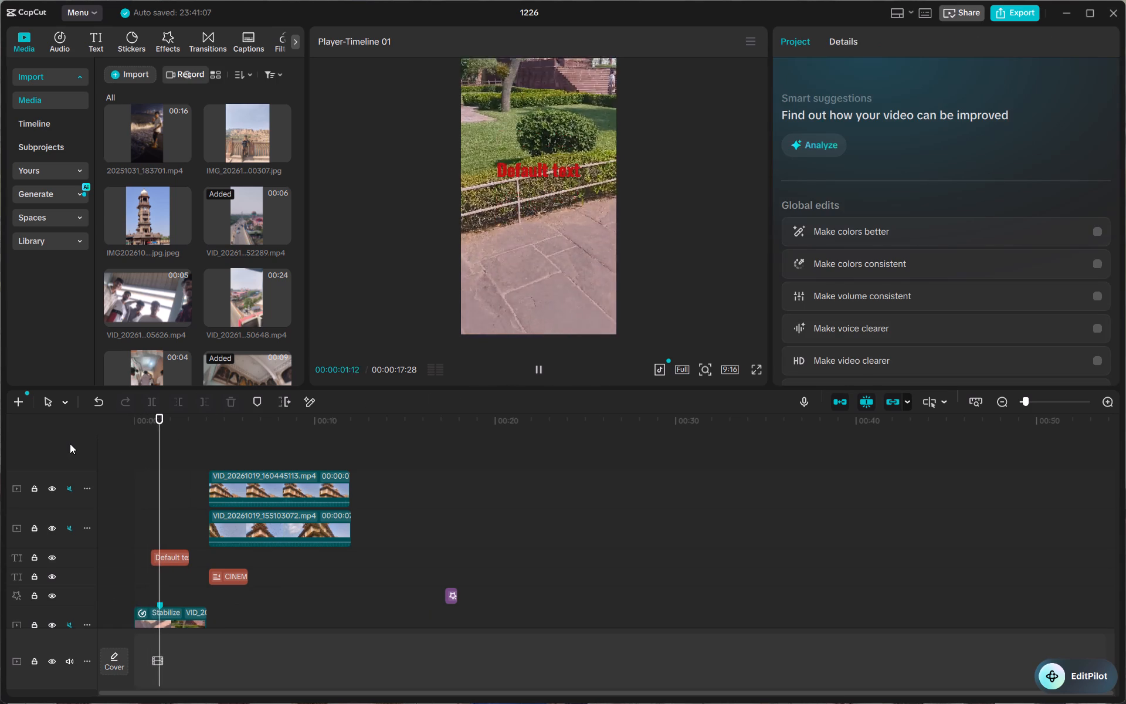
key("space")
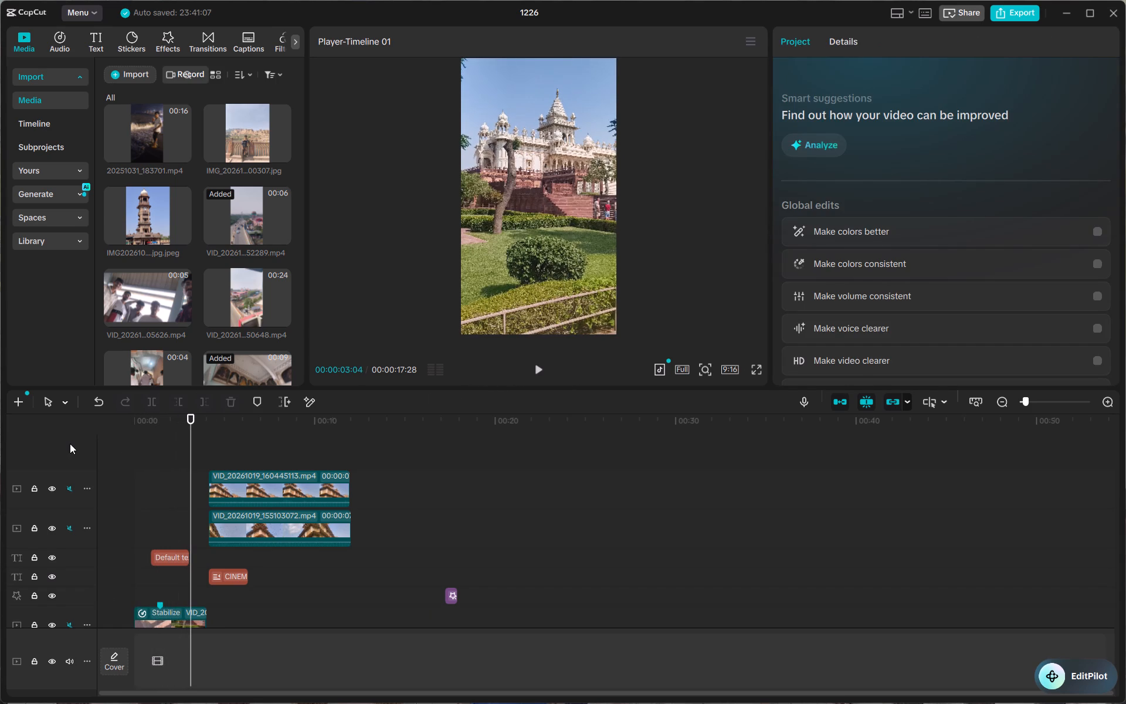
left_click_drag(191, 421, 99, 435)
key("space")
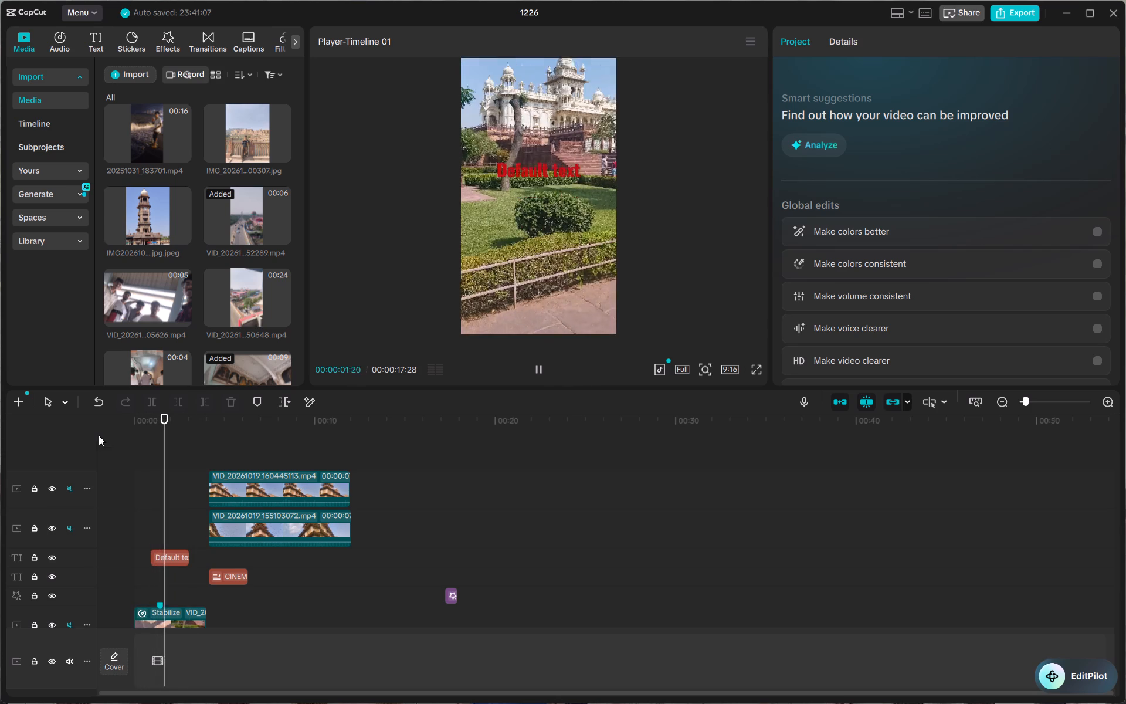
key("space")
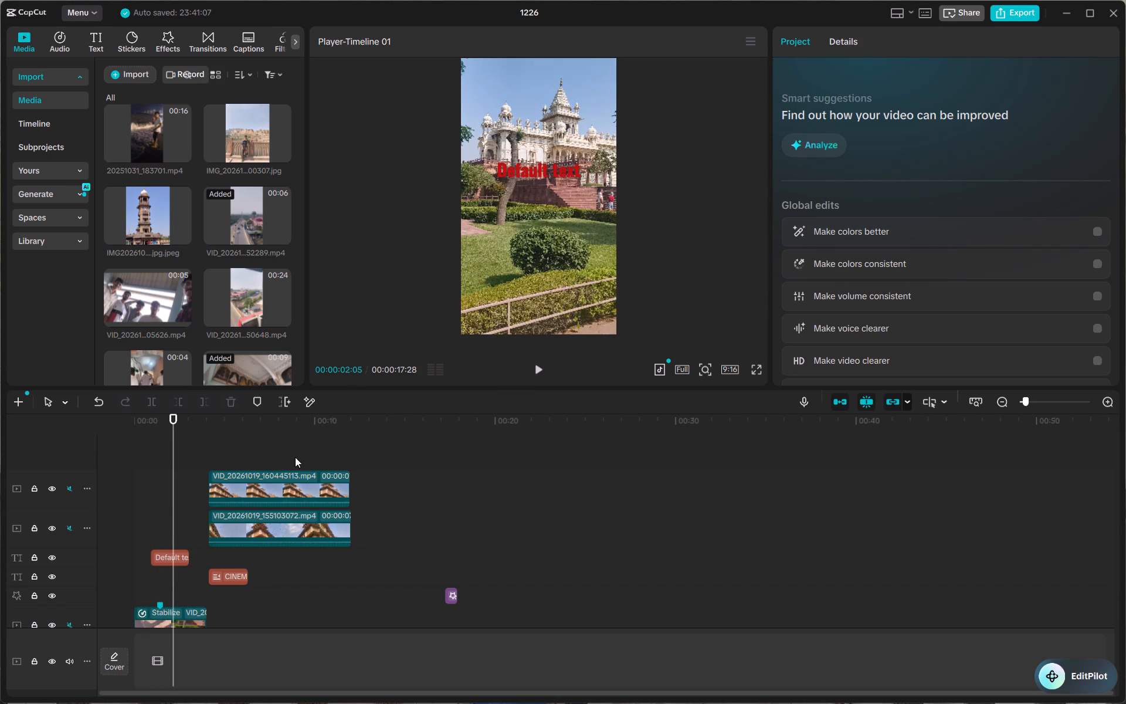
left_click_drag(174, 448, 62, 435)
key("space")
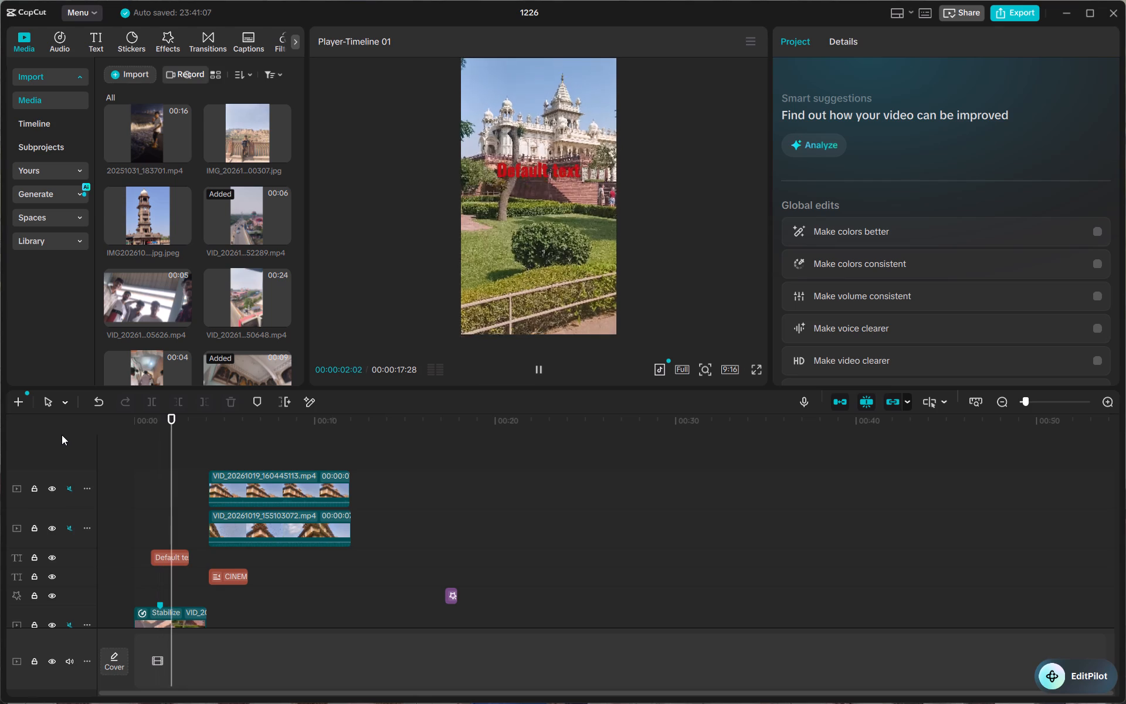
key("space")
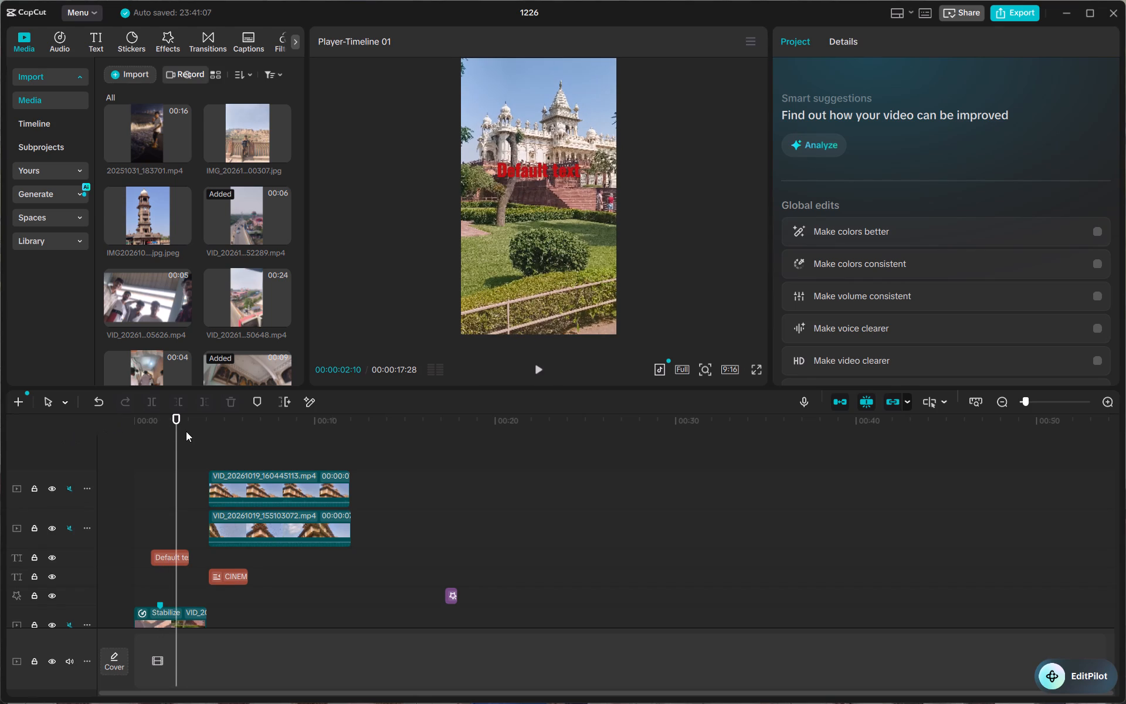
left_click_drag(177, 429, 82, 437)
key("space")
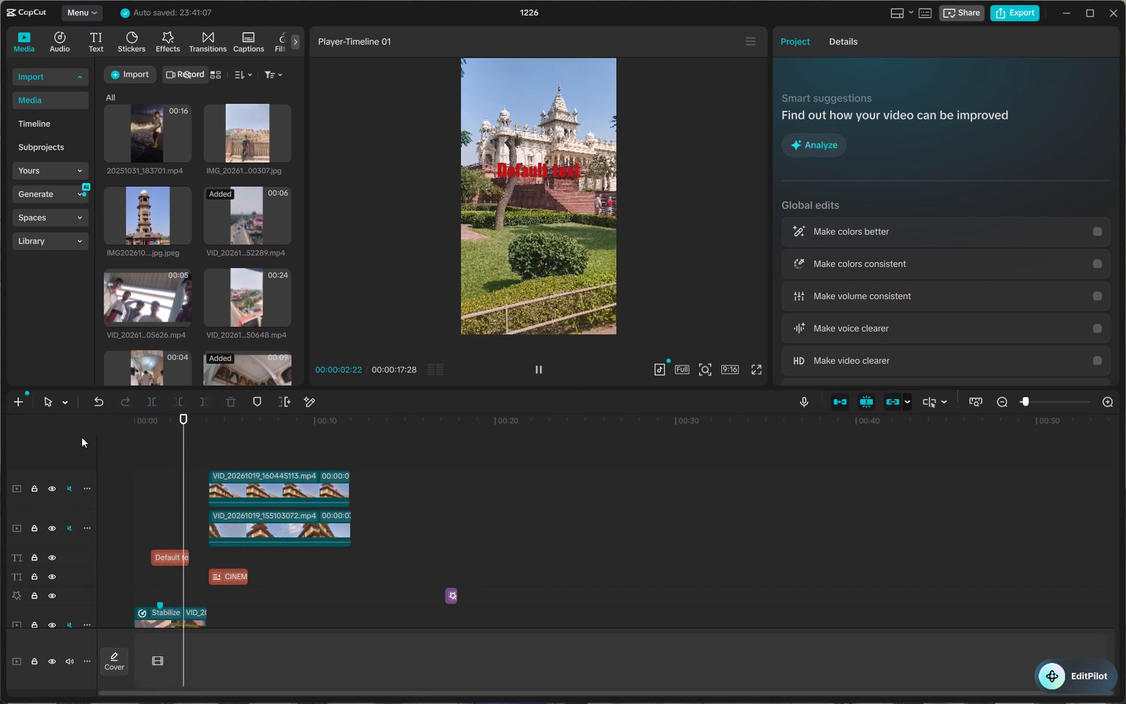
key("space")
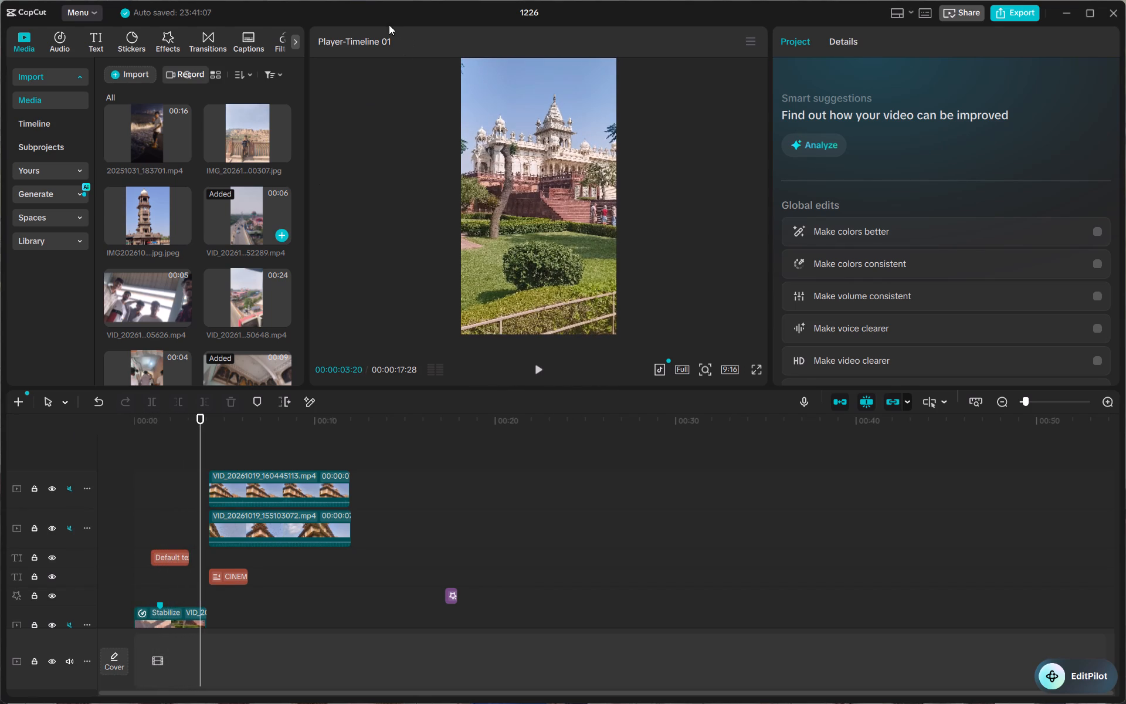
Raise the dip near the end of the opening clip's custom speed curve to the curve's starting level, for a duration of about 3 s.
left_click(174, 615)
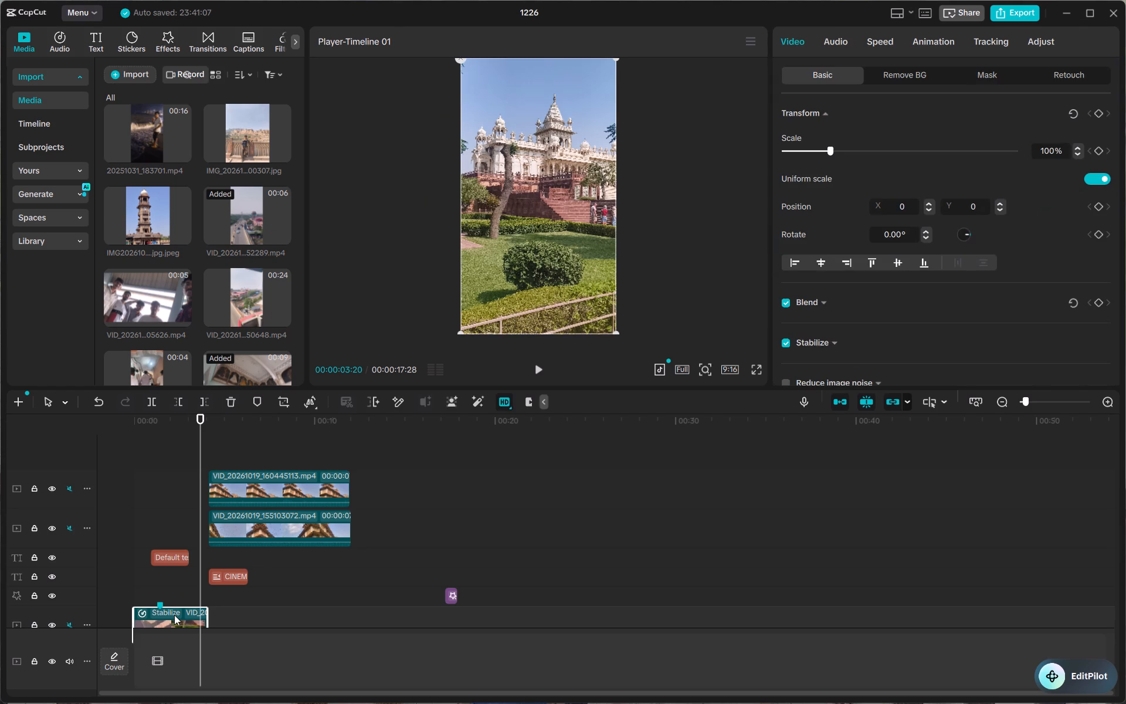
scroll(439, 499, "down", 1)
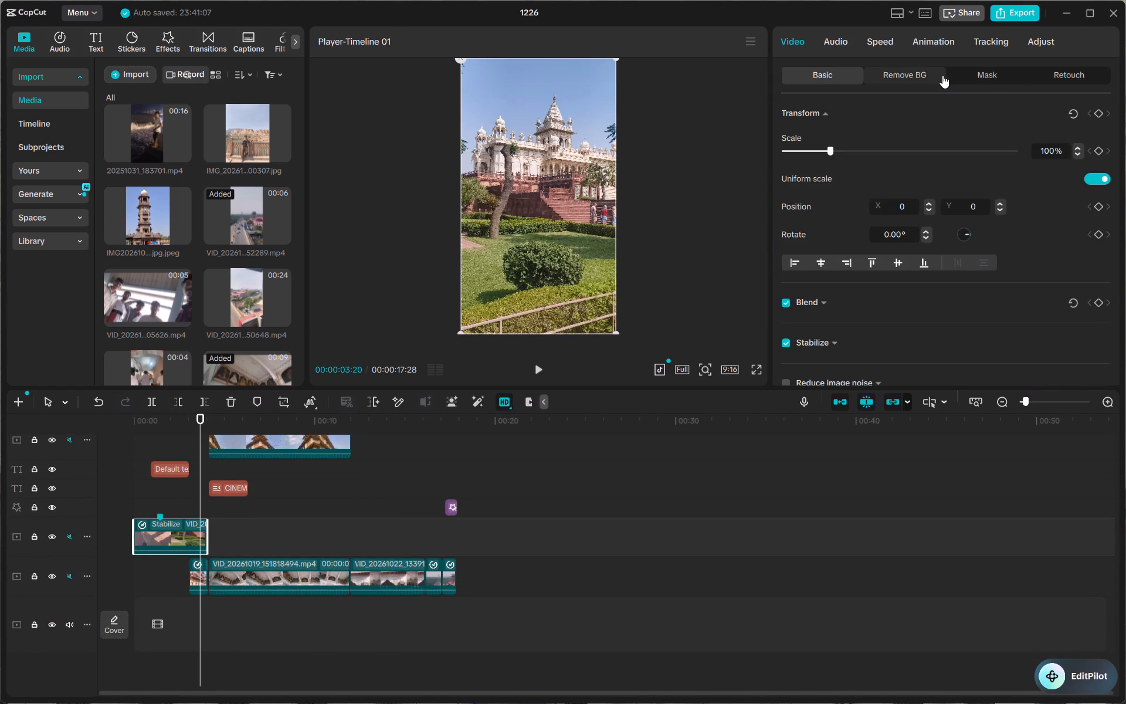
left_click(876, 37)
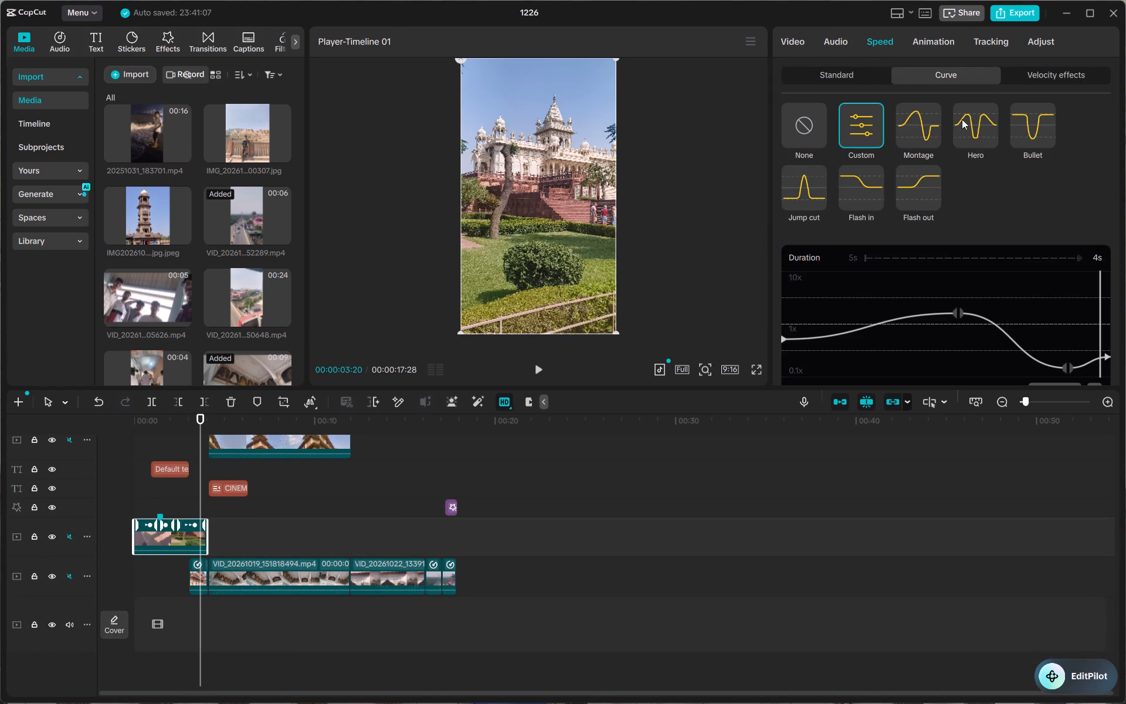
left_click_drag(1065, 365, 1070, 355)
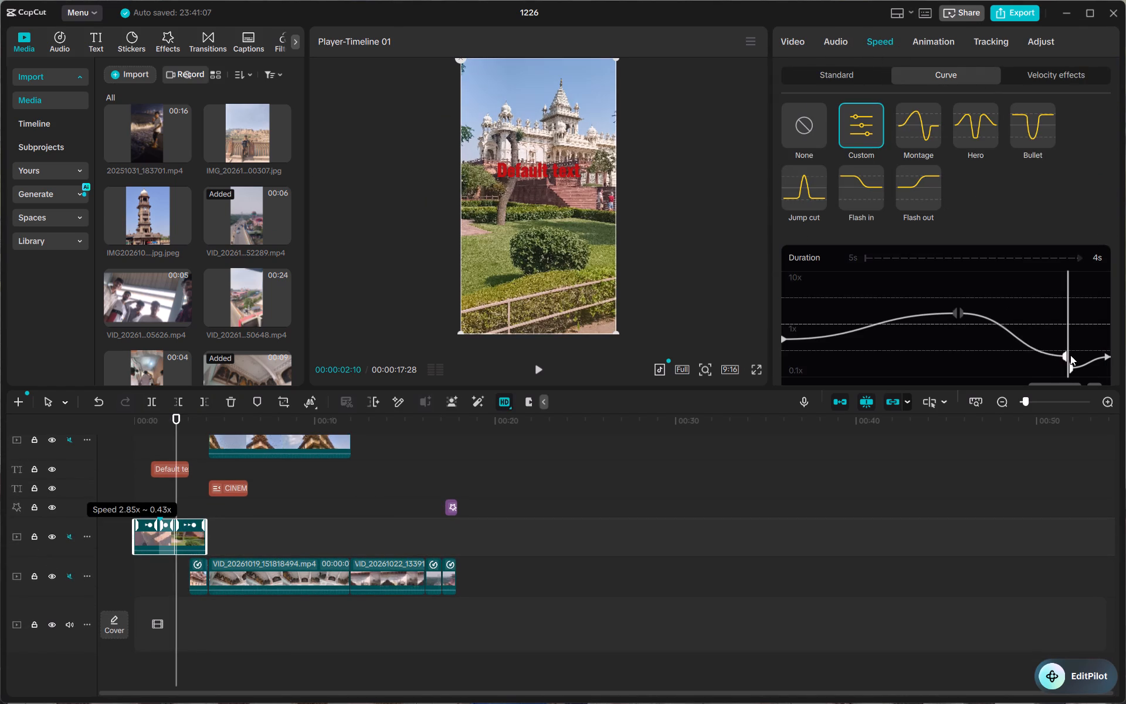
left_click_drag(1070, 355, 1070, 363)
left_click_drag(1071, 365, 1071, 348)
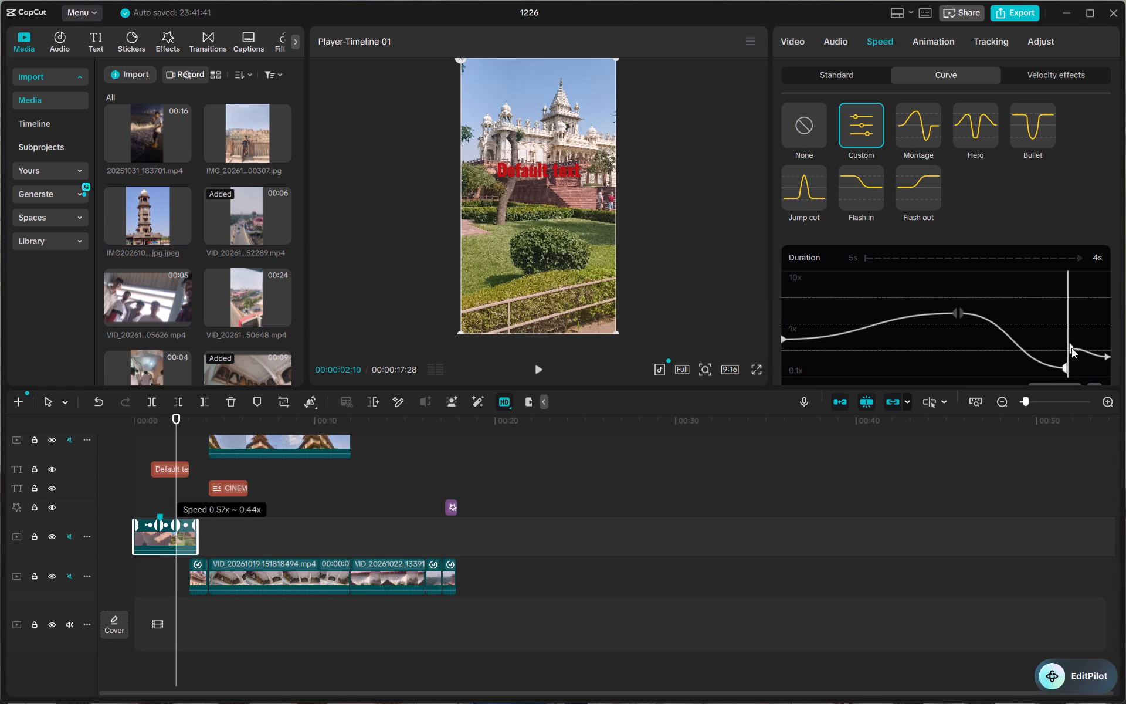
left_click_drag(1071, 348, 1071, 356)
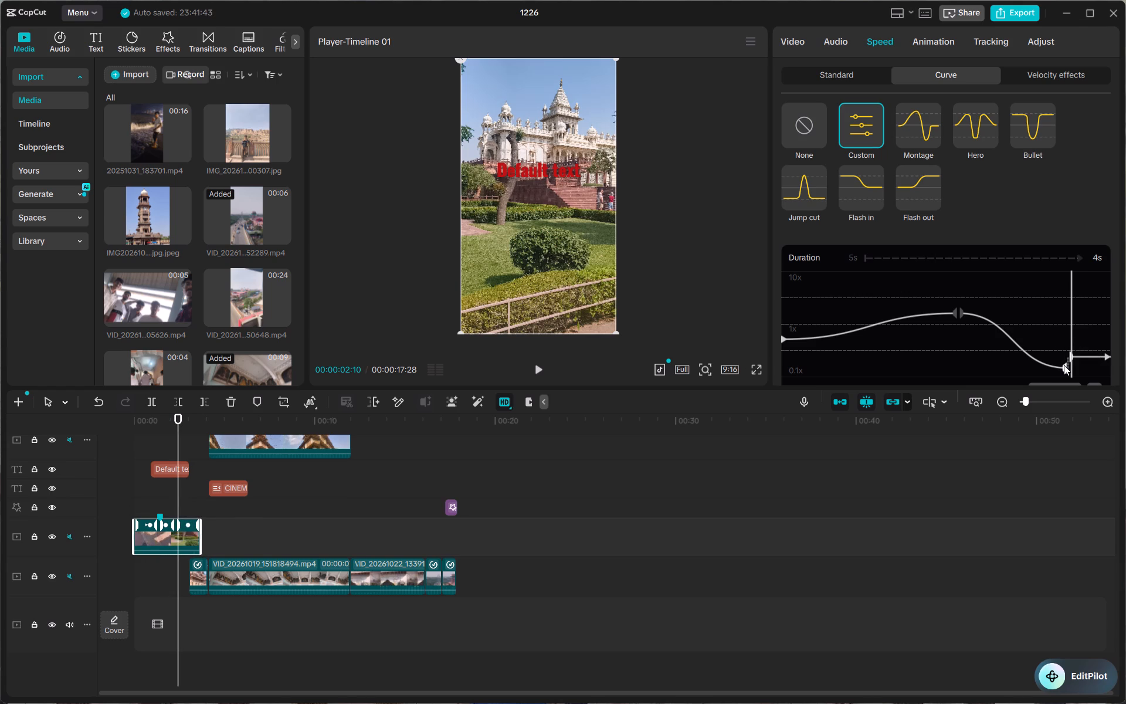
left_click_drag(1064, 365, 1069, 353)
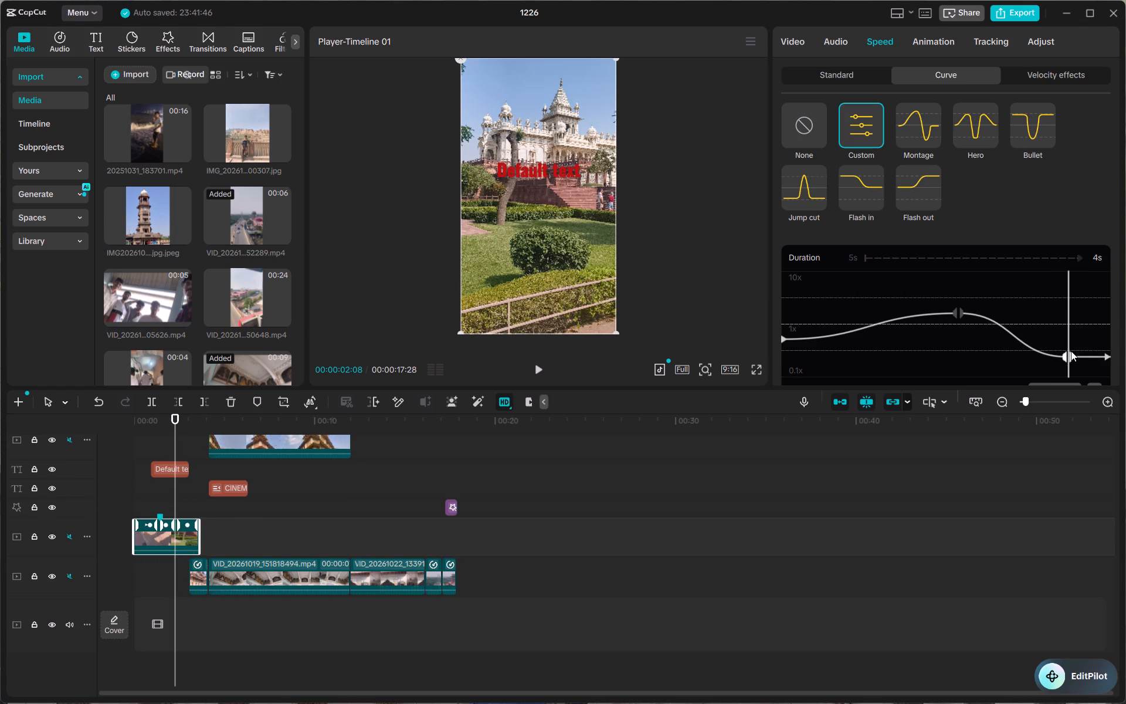
left_click_drag(1070, 353, 1071, 340)
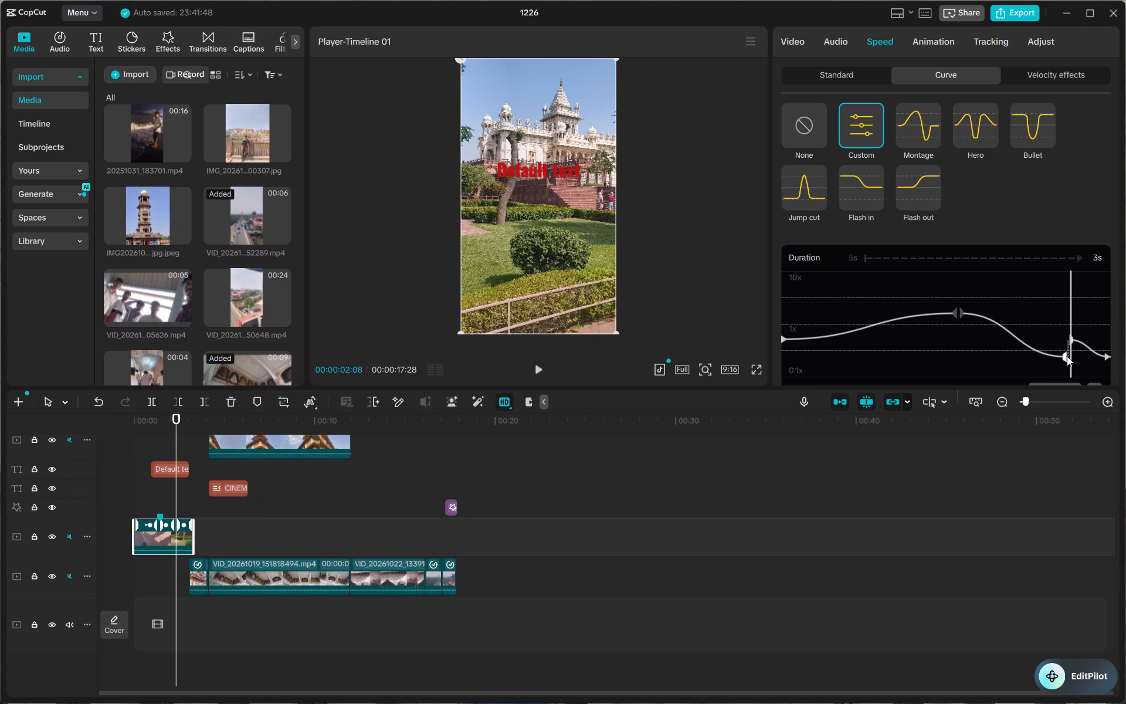
left_click_drag(1066, 356, 1068, 336)
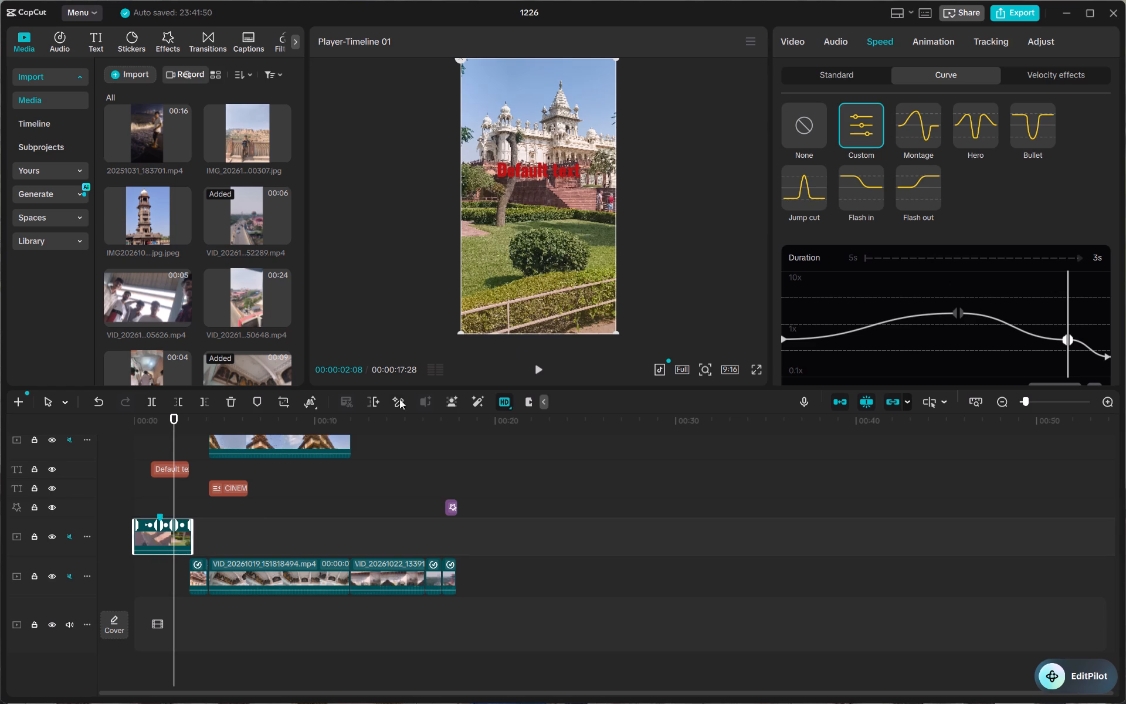
Play the opening clip several times from the start to check the pacing of its reshaped speed ramp.
key("space")
key("space")
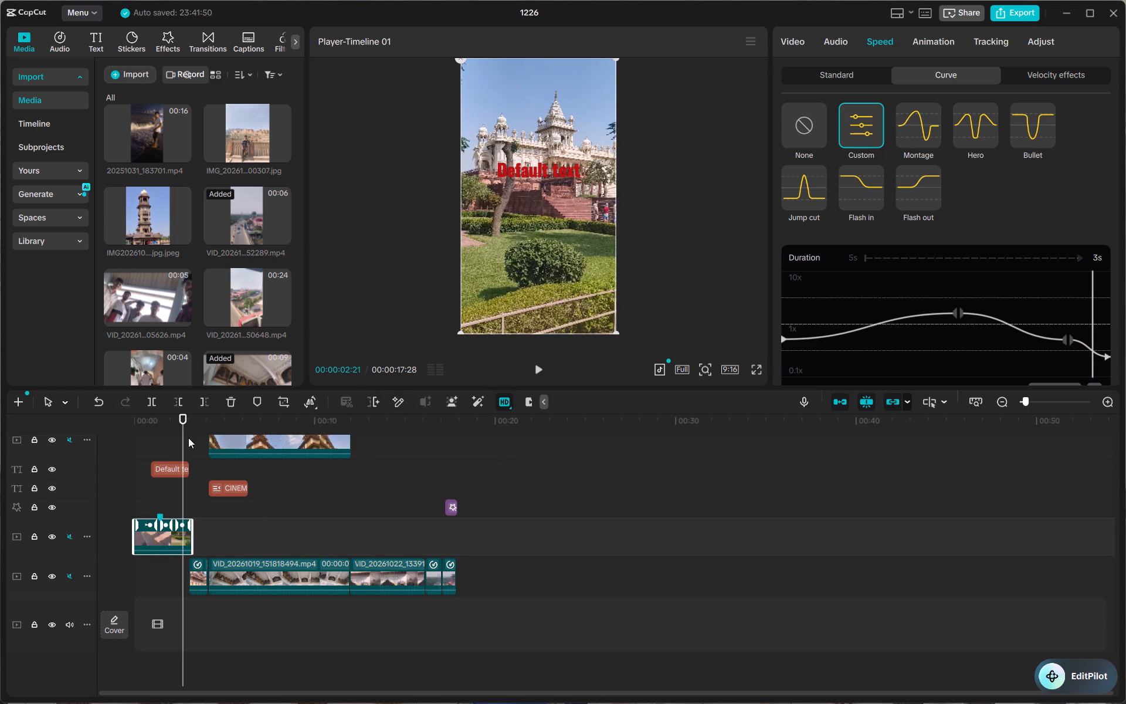
left_click_drag(181, 434, 4, 417)
key("space")
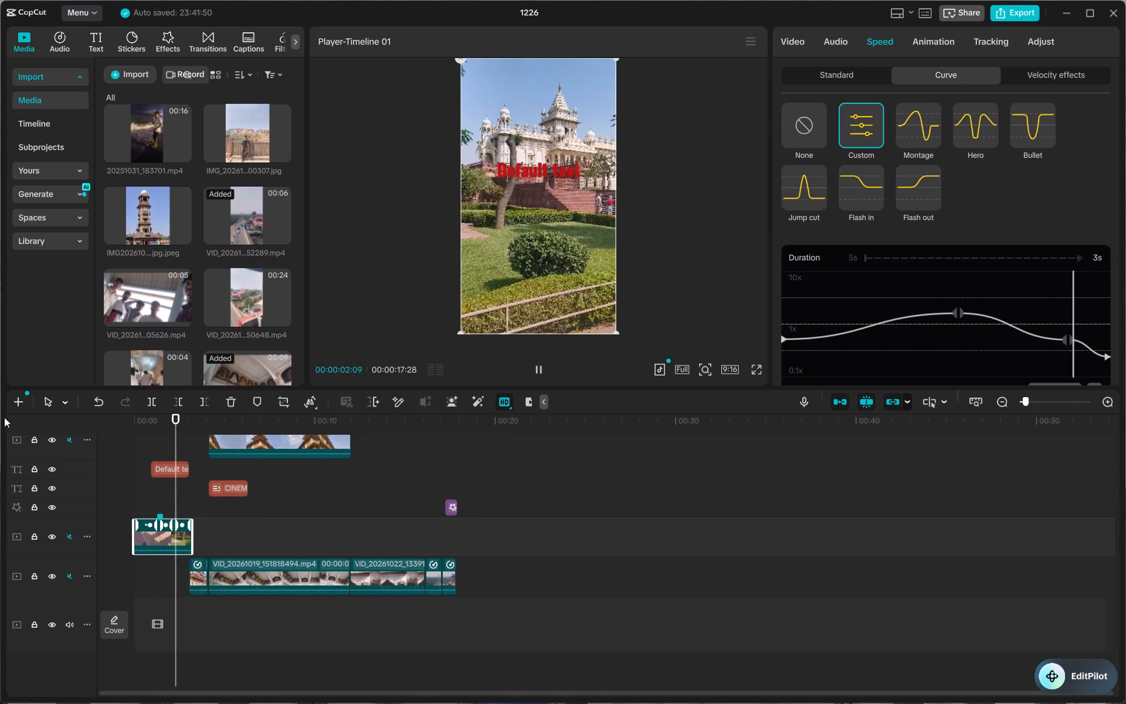
key("space")
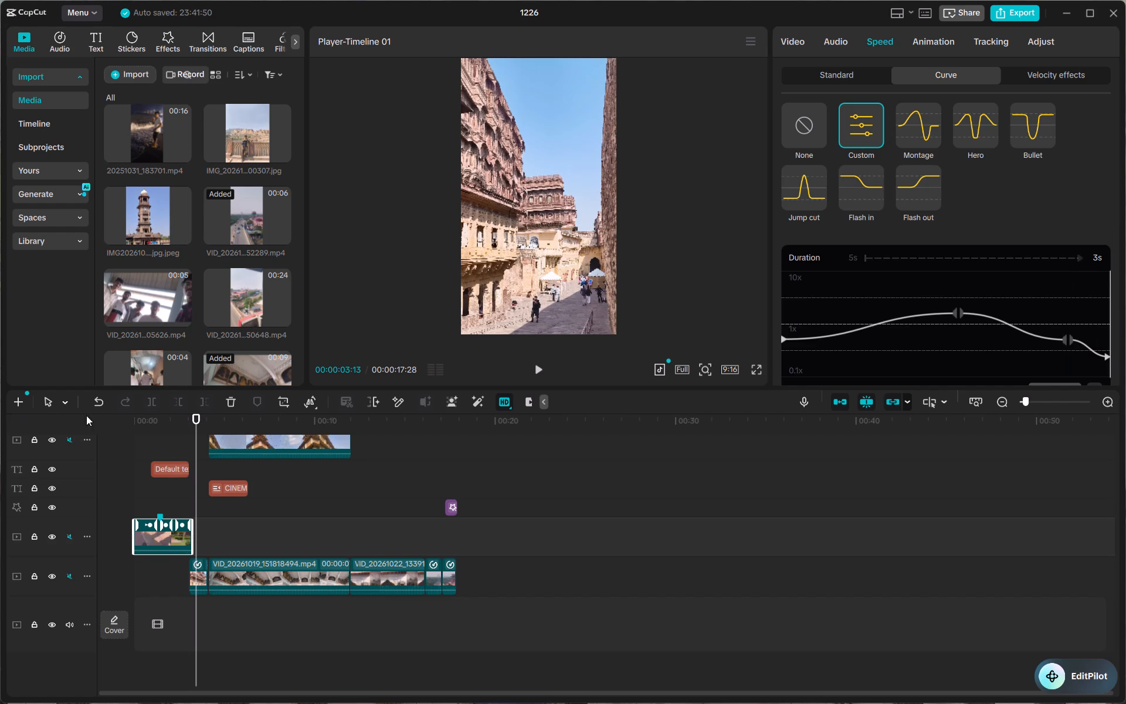
left_click_drag(195, 438, 67, 459)
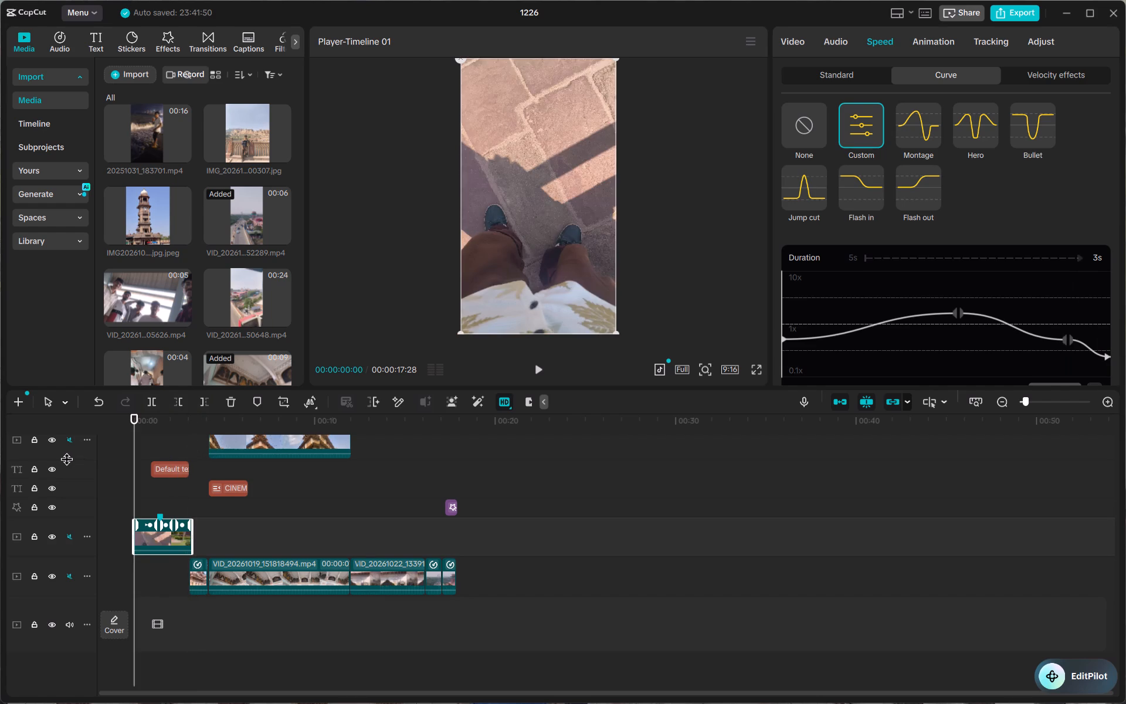
key("space")
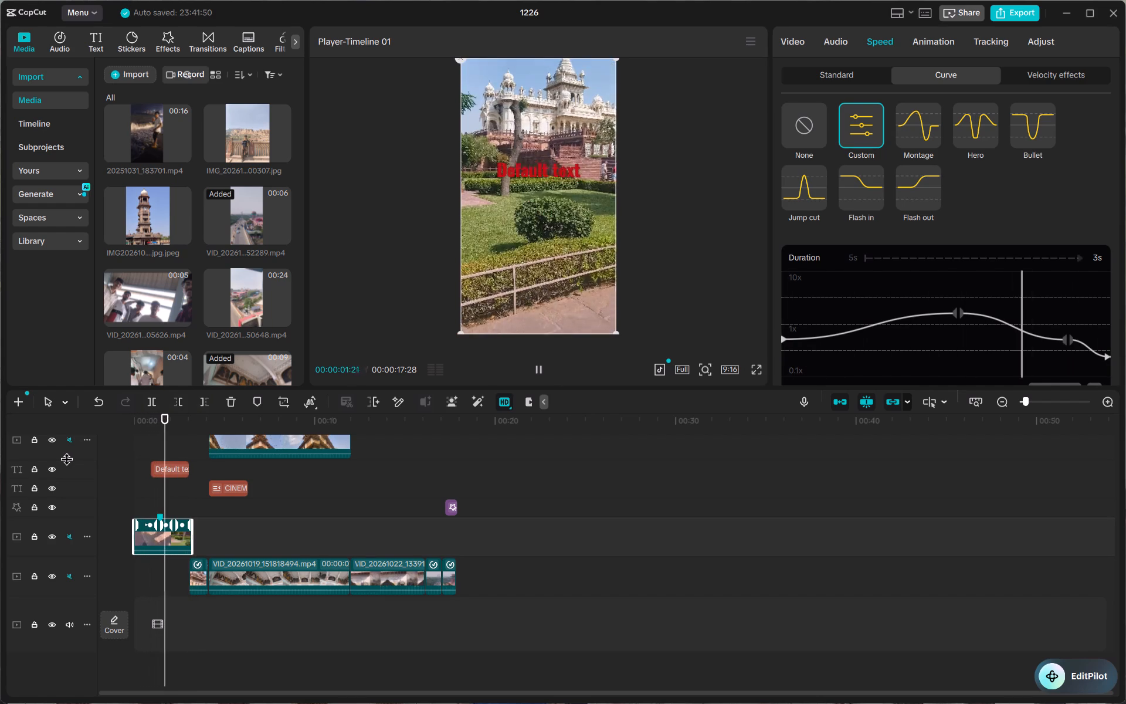
key("space")
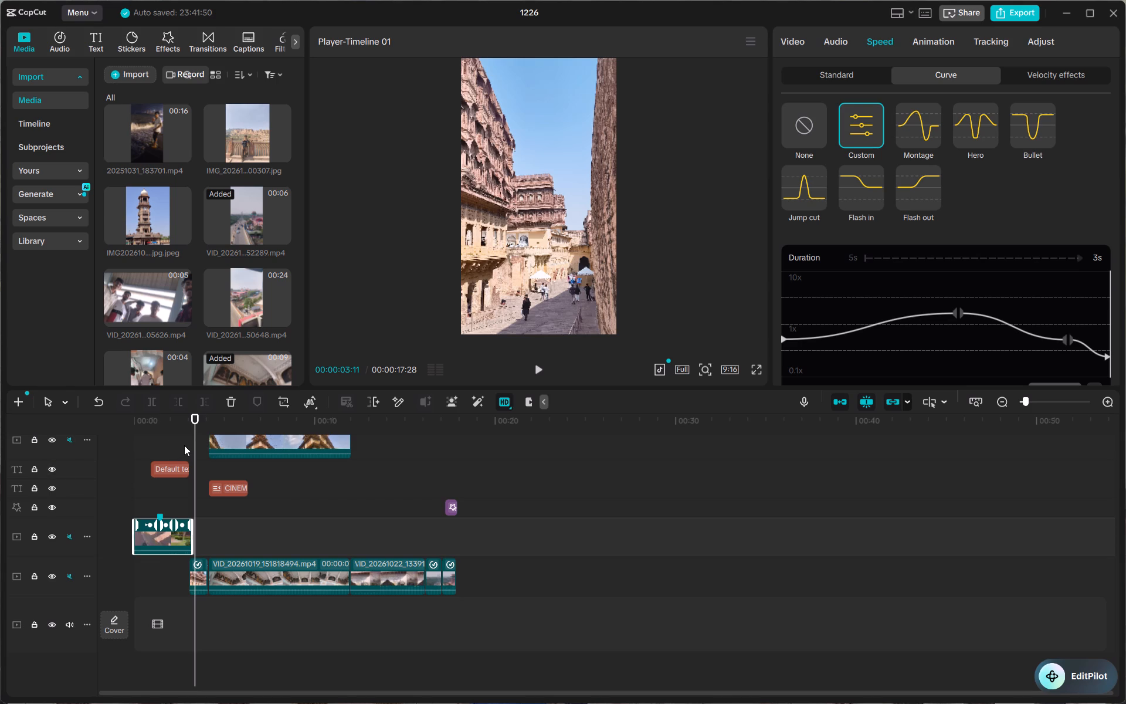
left_click_drag(194, 442, 61, 443)
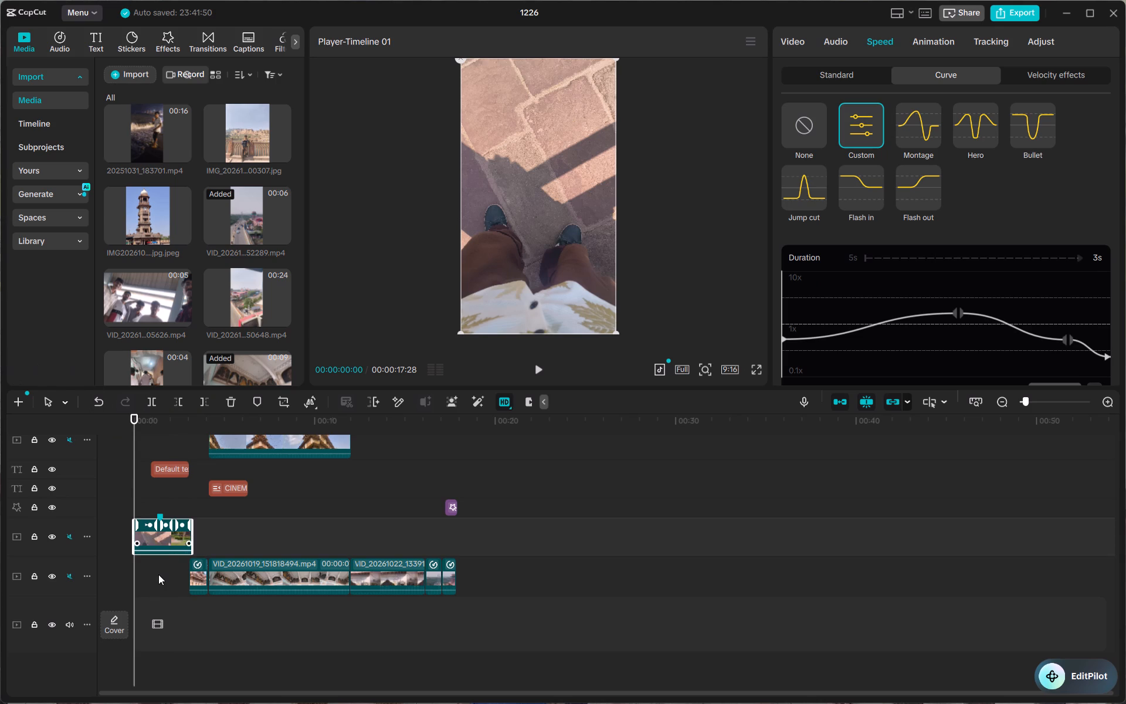
left_click_drag(137, 436, 113, 439)
left_click_drag(113, 439, 111, 440)
key("space")
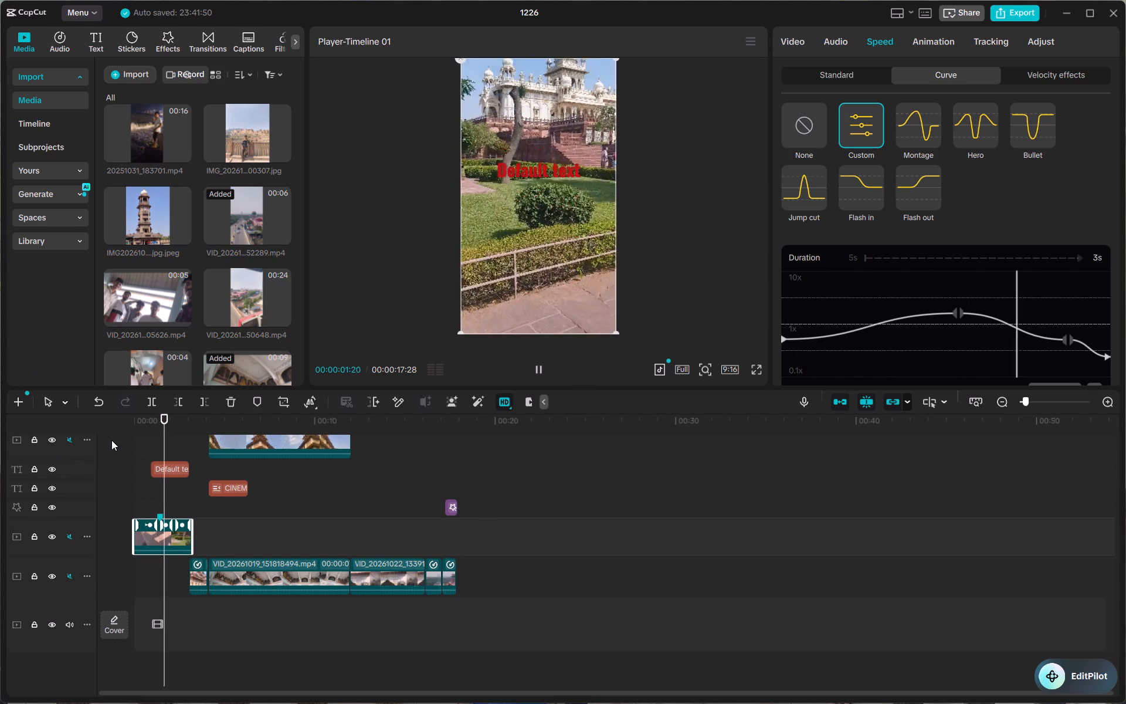
key("space")
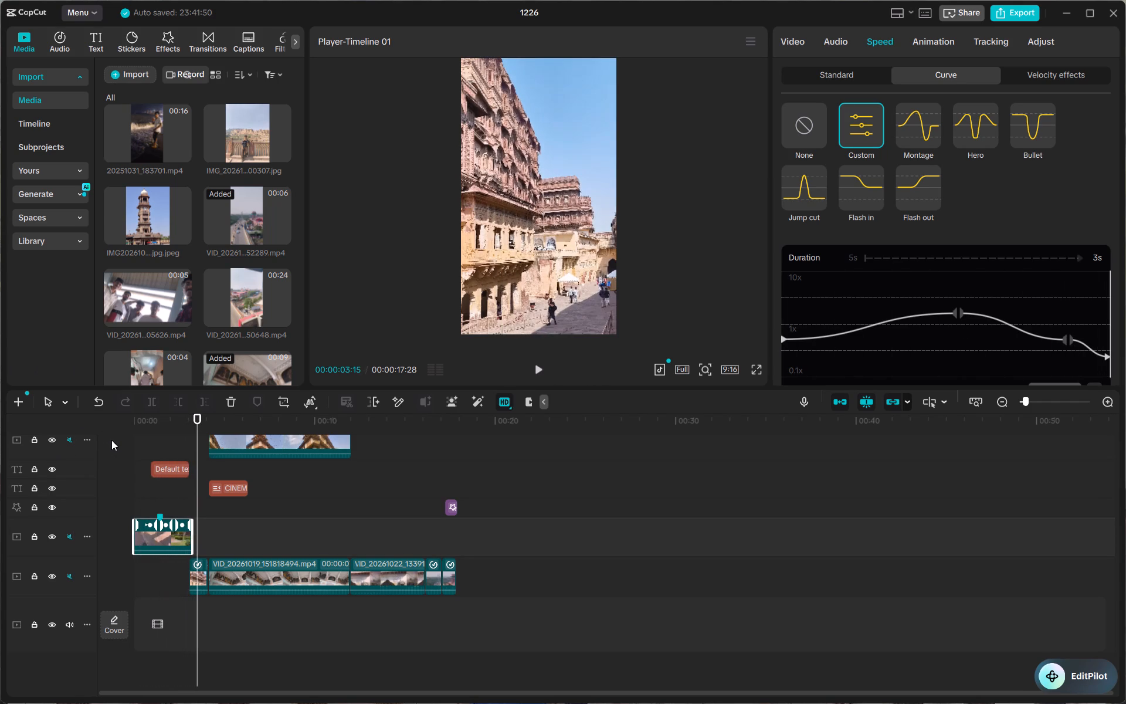
Move the opening clip onto its own track below the other clips, starting at about 0.3 s.
left_click_drag(162, 553, 166, 594)
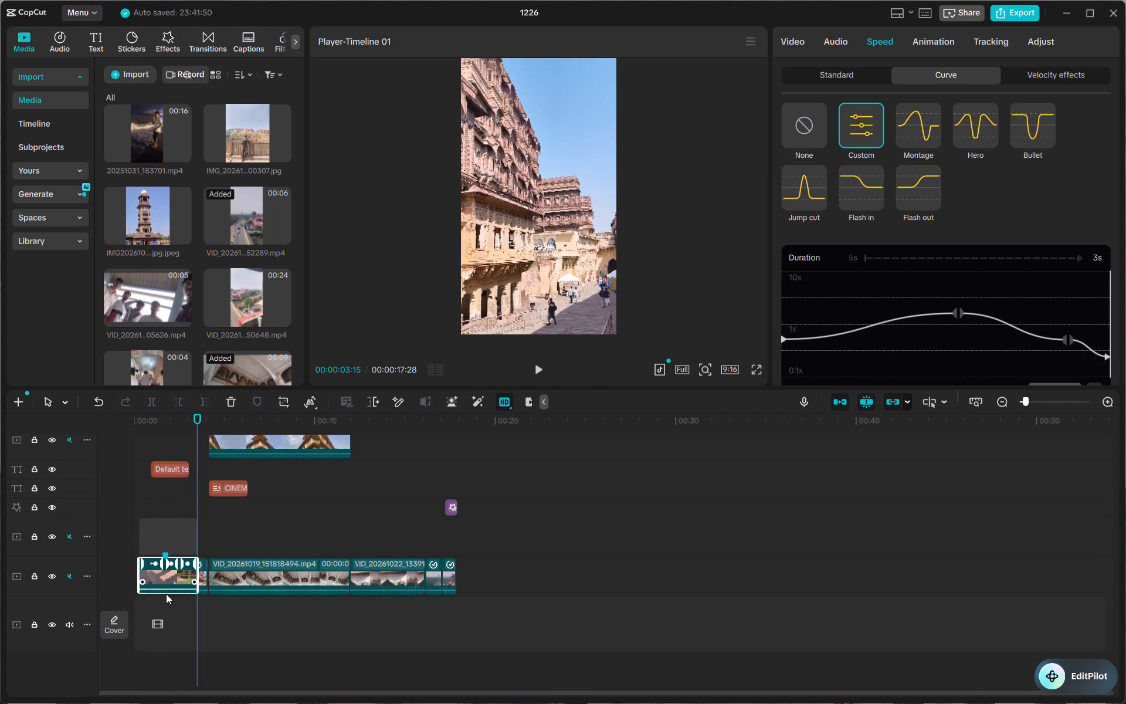
left_click_drag(166, 594, 165, 594)
left_click(166, 576)
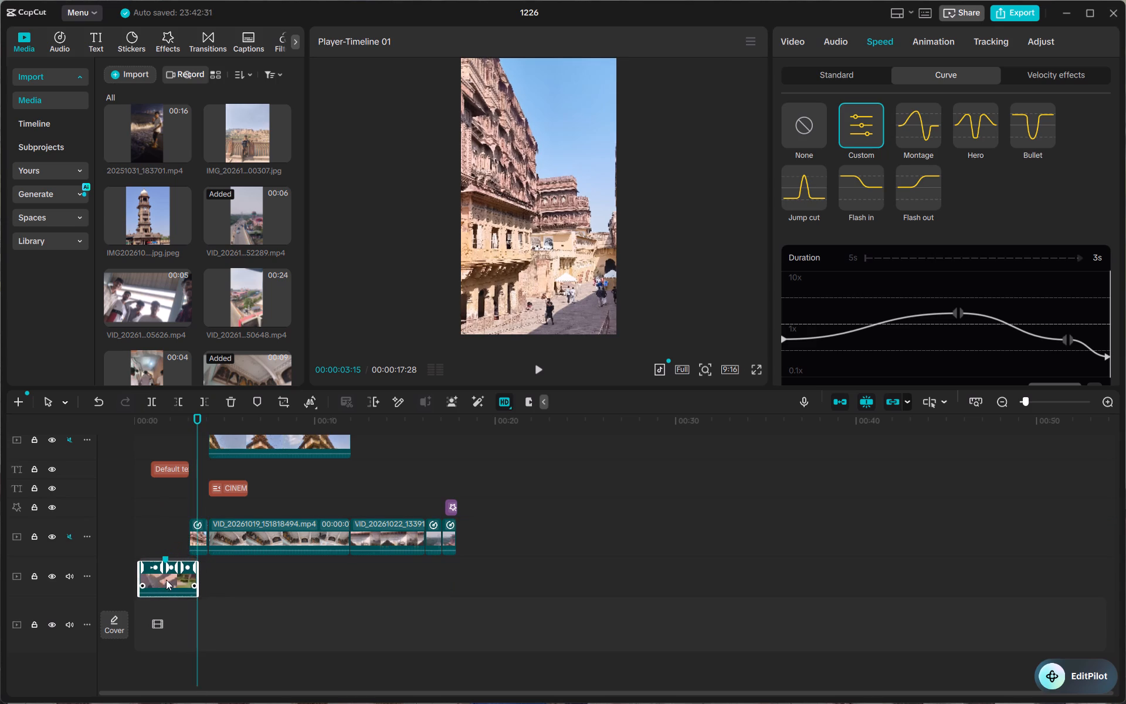
Play the timeline from the start to review the opening clip in its new place.
left_click_drag(192, 438, 87, 463)
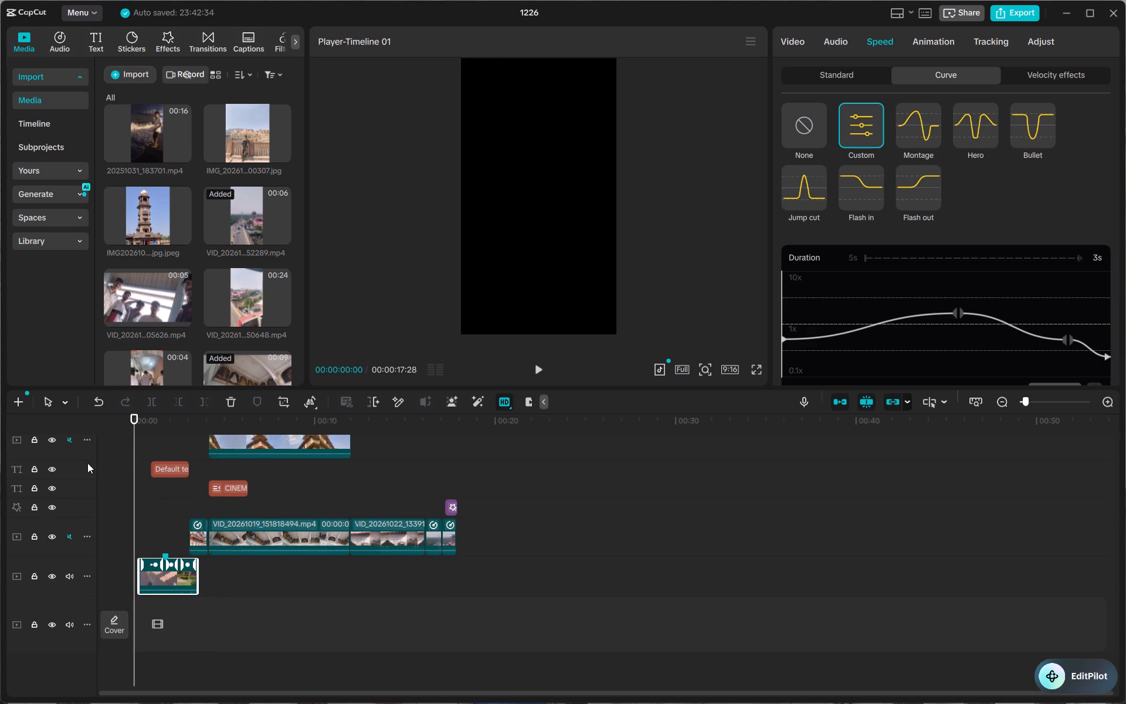
key("space")
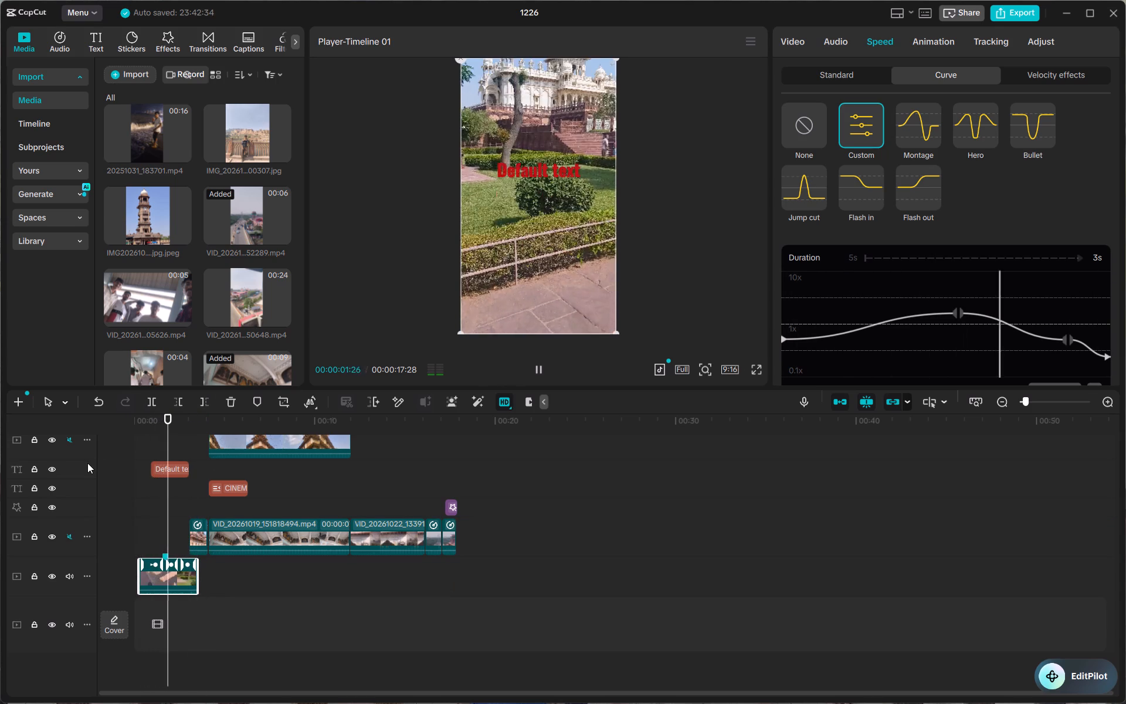
key("space")
Shift the Default text title later so that it starts at the marker on the opening clip.
scroll(412, 509, "up", 8, "ctrl")
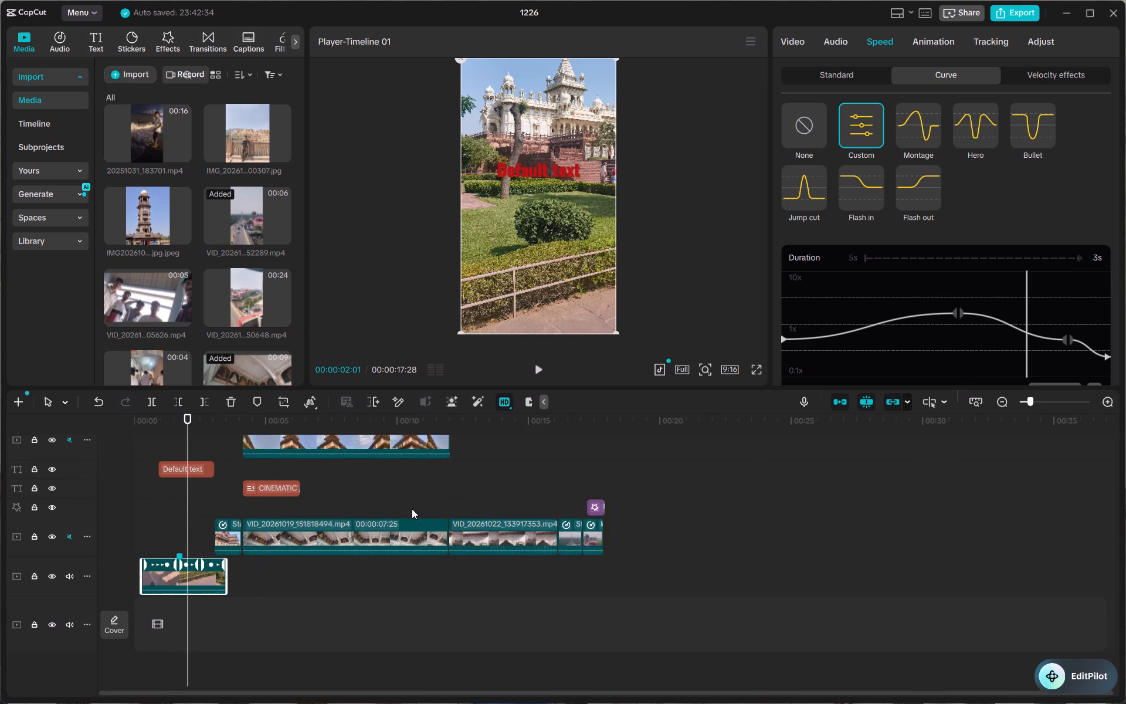
scroll(412, 509, "up", 6, "ctrl")
left_click_drag(206, 464, 239, 483)
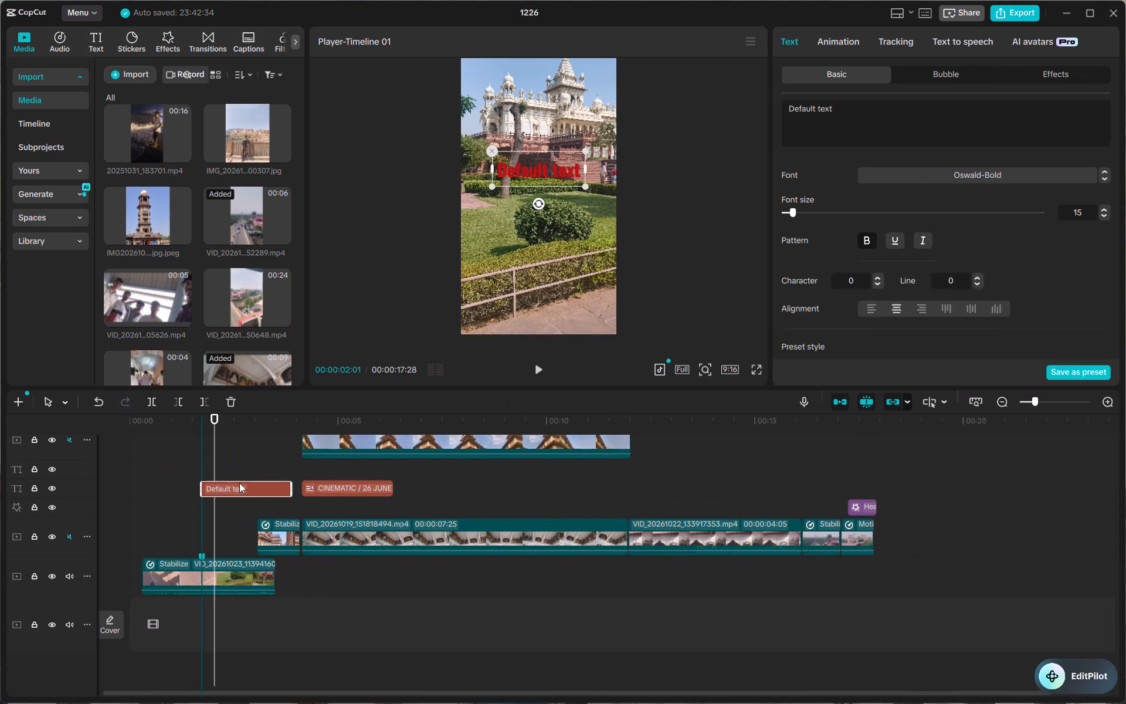
left_click_drag(239, 483, 239, 482)
Shift the four clips following the opening clip, without the last one in the row, about 1.5 s later.
left_click_drag(232, 501, 827, 553)
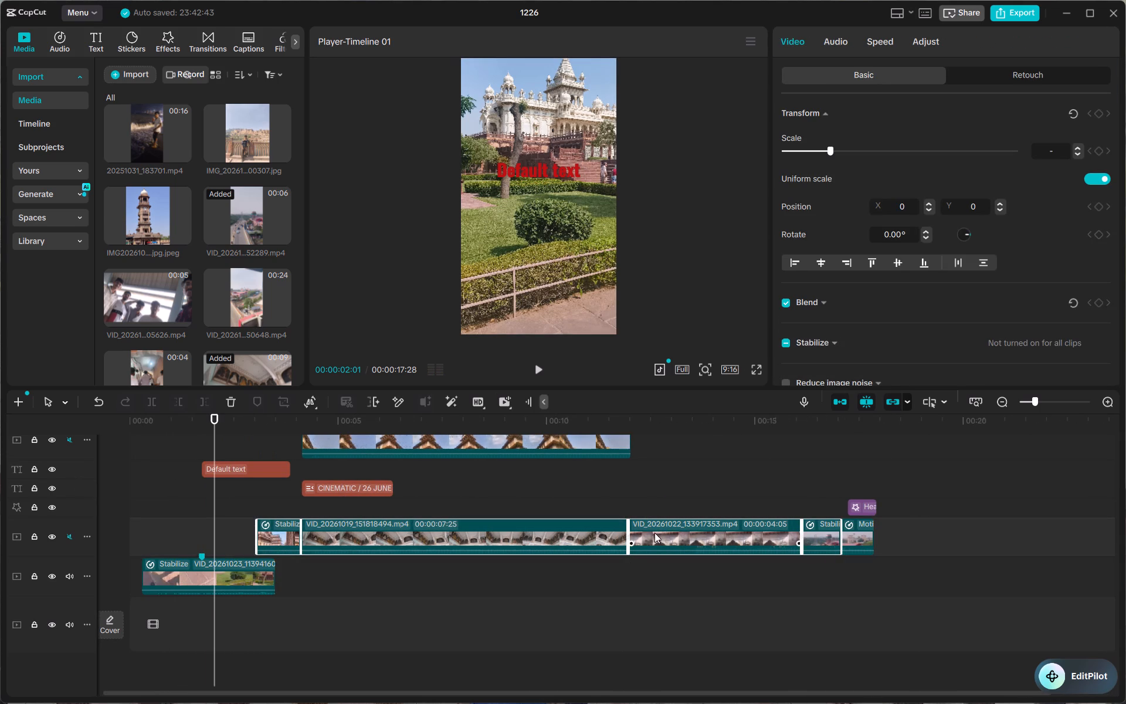
left_click_drag(587, 541, 651, 536)
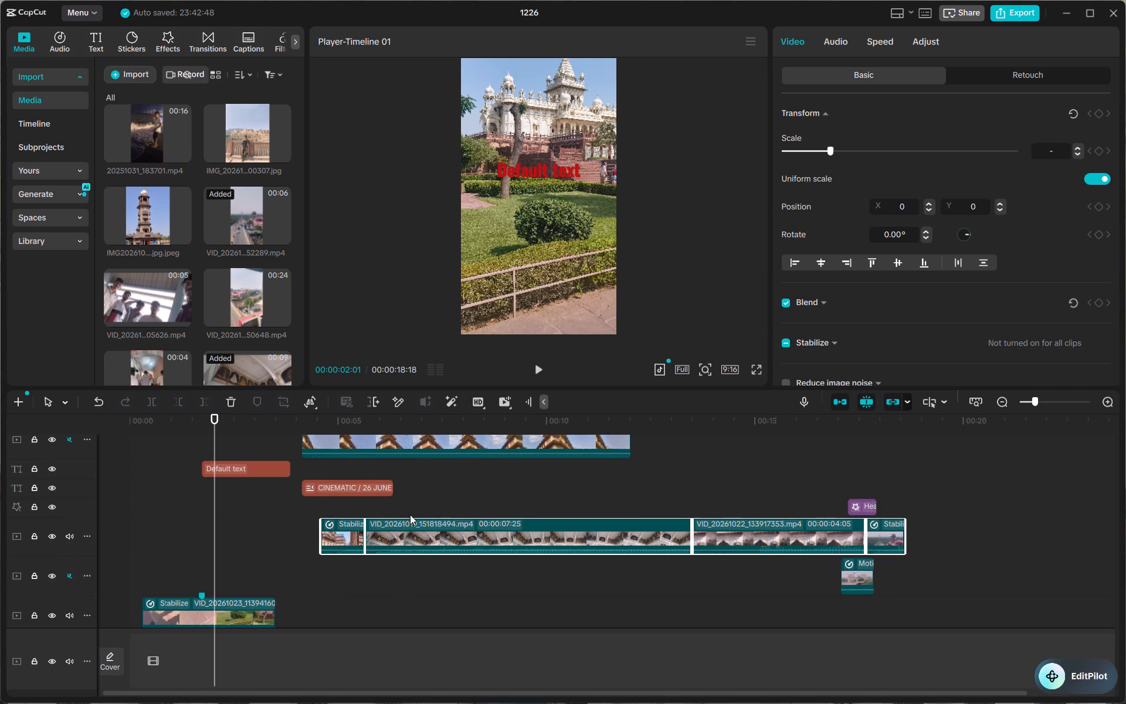
Shift both upper overlay clips, both titles and the first two clips after the opening about 1.9 s later.
scroll(389, 584, "up", 1)
scroll(323, 551, "up", 2)
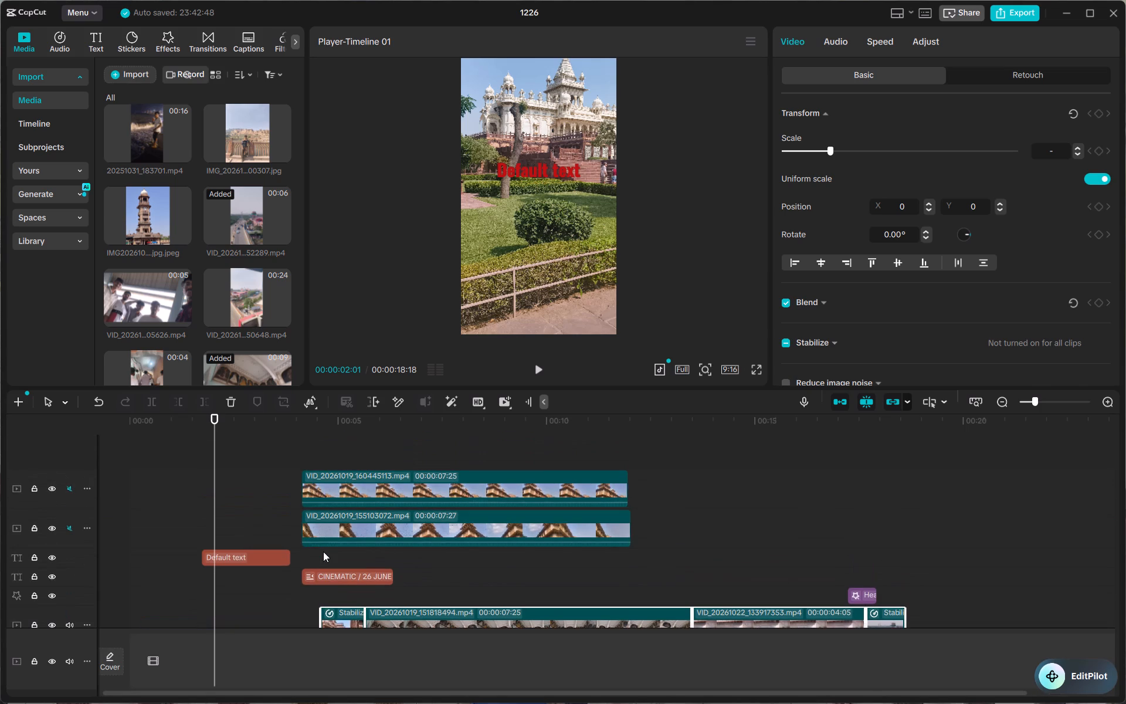
left_click_drag(287, 468, 474, 642)
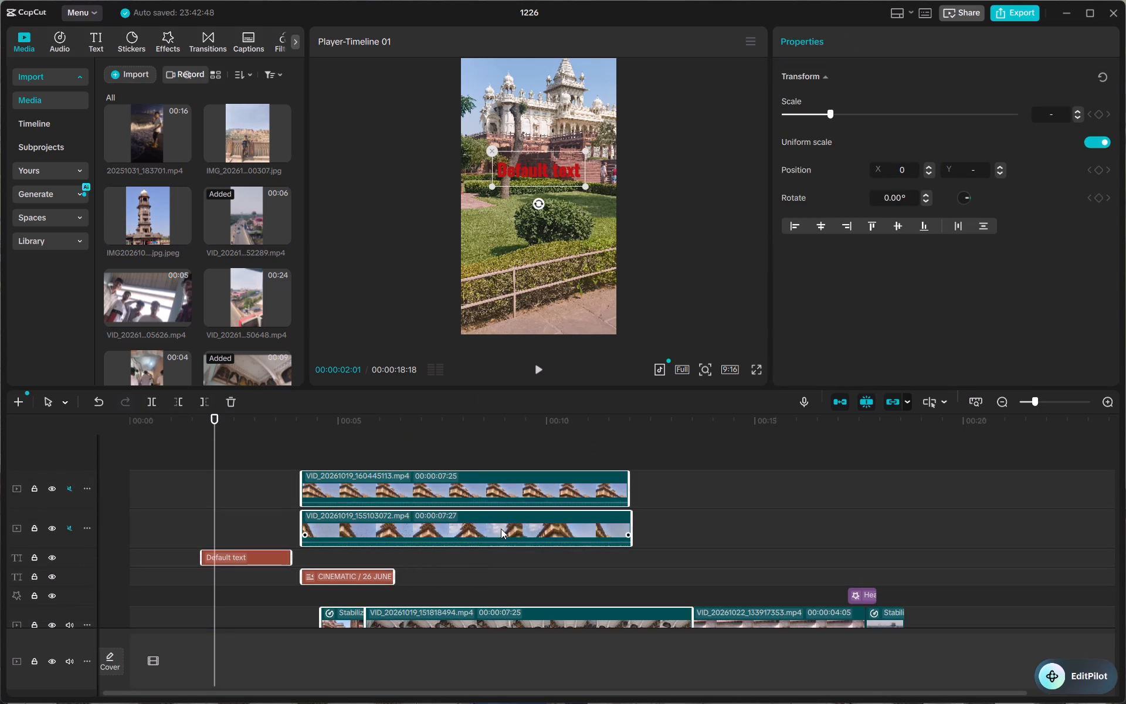
left_click_drag(474, 530, 554, 529)
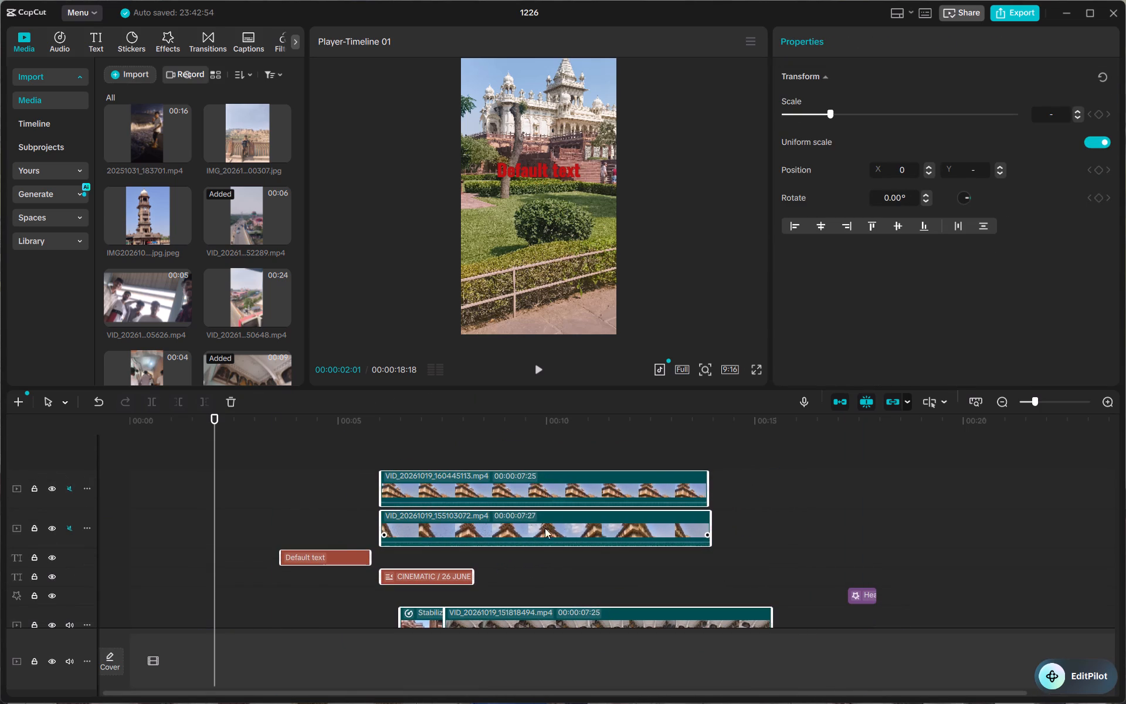
Move the Default text title back over the opening clip, starting at about 1.9 s.
left_click(337, 556)
left_click_drag(320, 556, 262, 575)
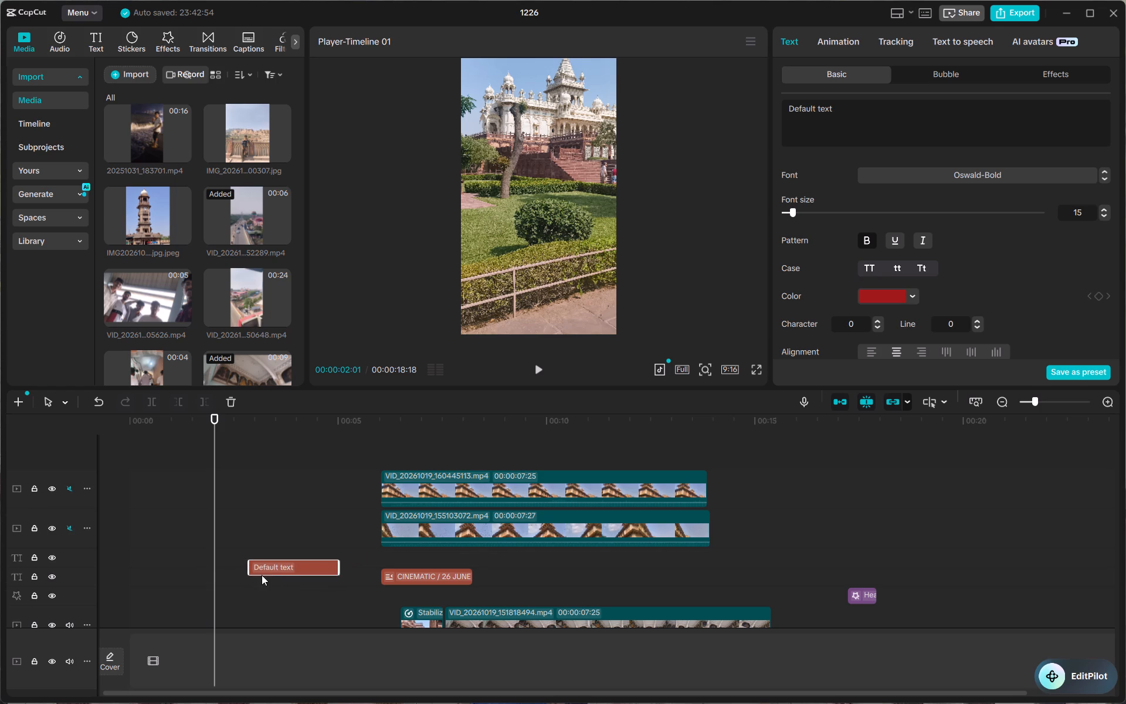
left_click_drag(262, 575, 248, 614)
Play the opening section from the start, and scrub back to 00:00:02:26 near the end of the opening clip.
scroll(248, 614, "down", 2)
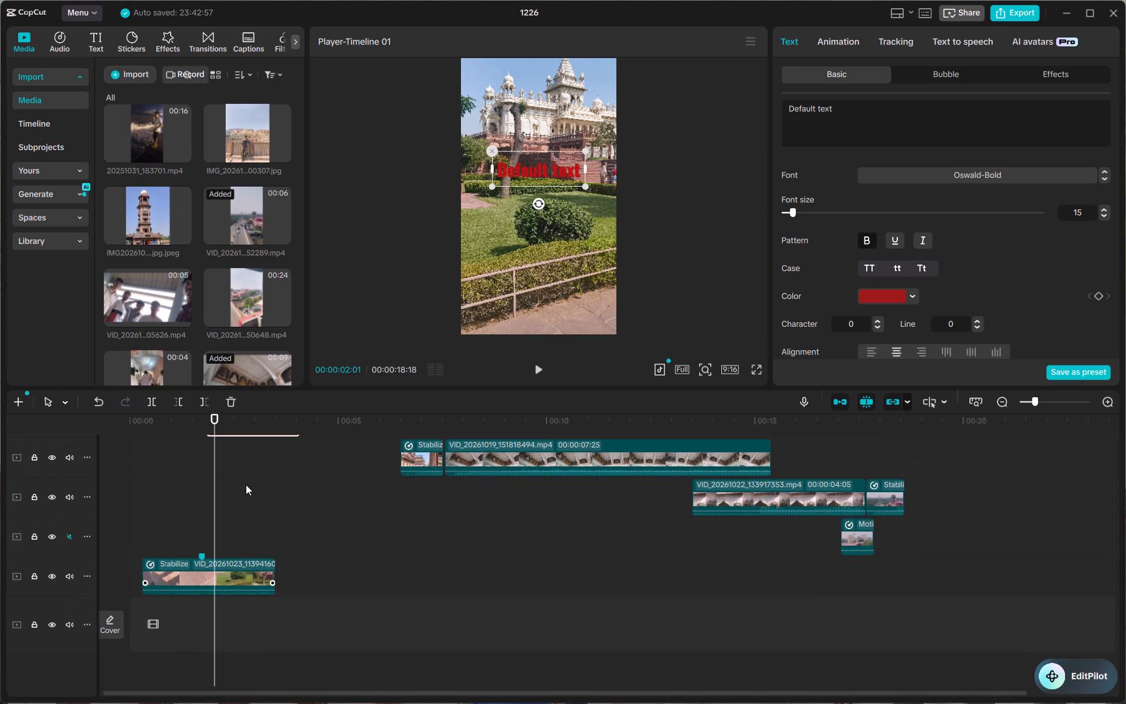
left_click_drag(216, 485, 72, 492)
key("space")
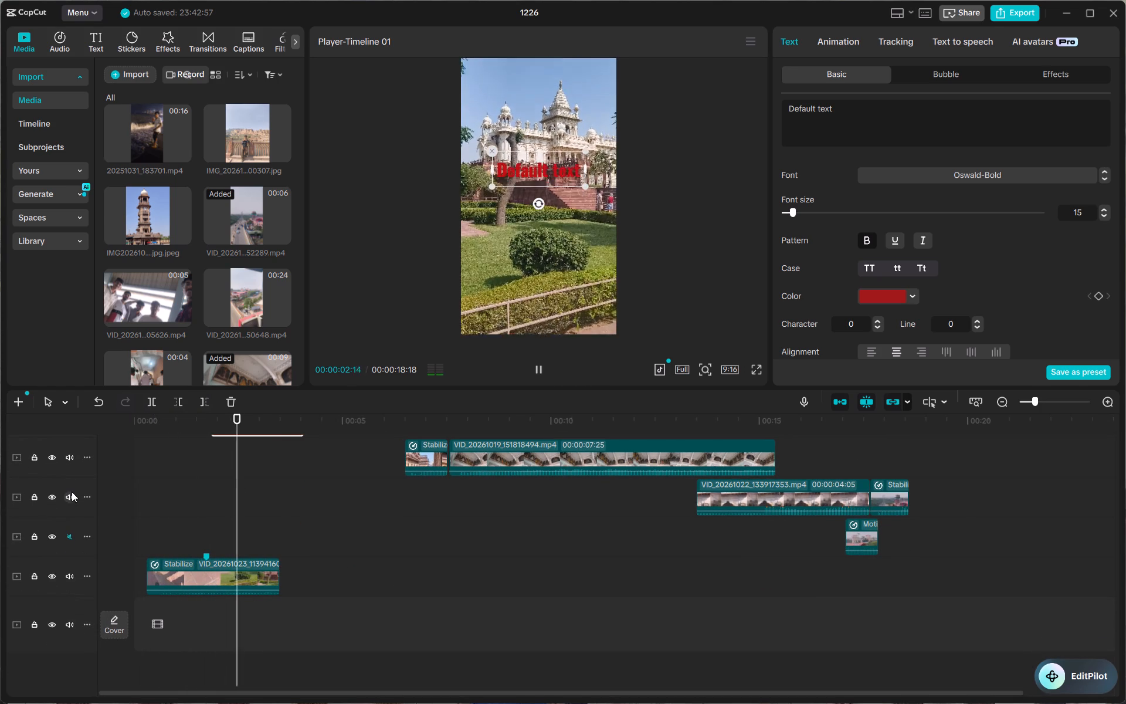
key("space")
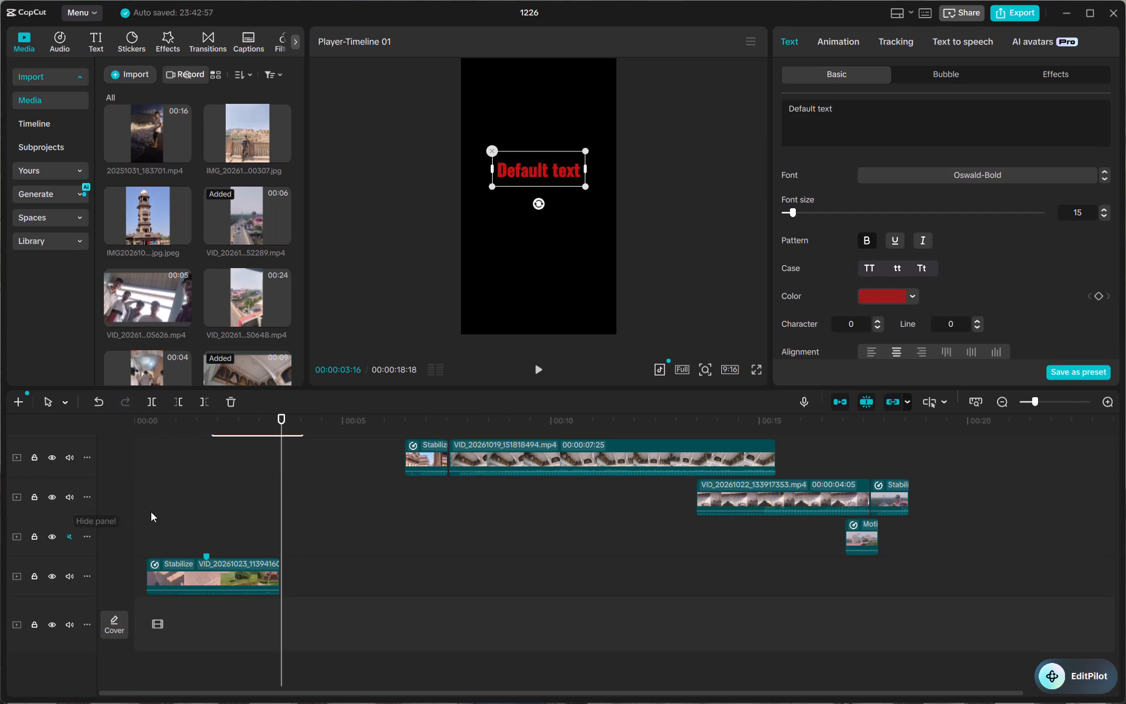
left_click_drag(280, 570, 254, 572)
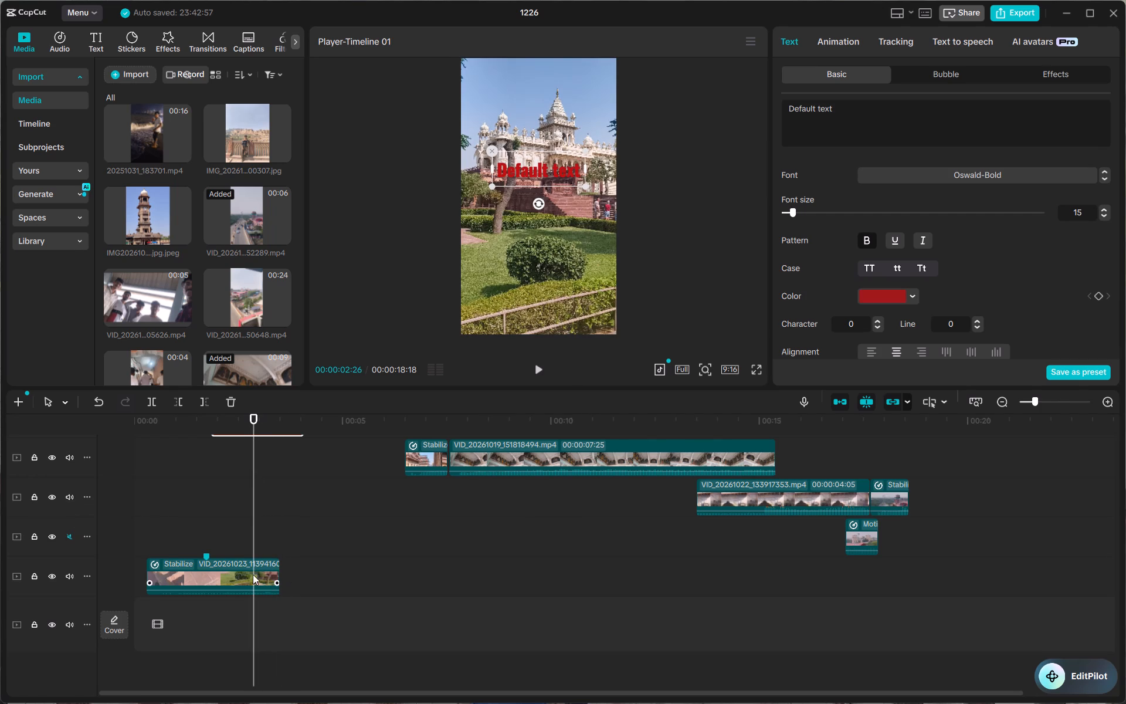
Extend the end of the opening clip by about 0.3 s and play it back from the start.
left_click(245, 574)
left_click_drag(281, 567, 284, 567)
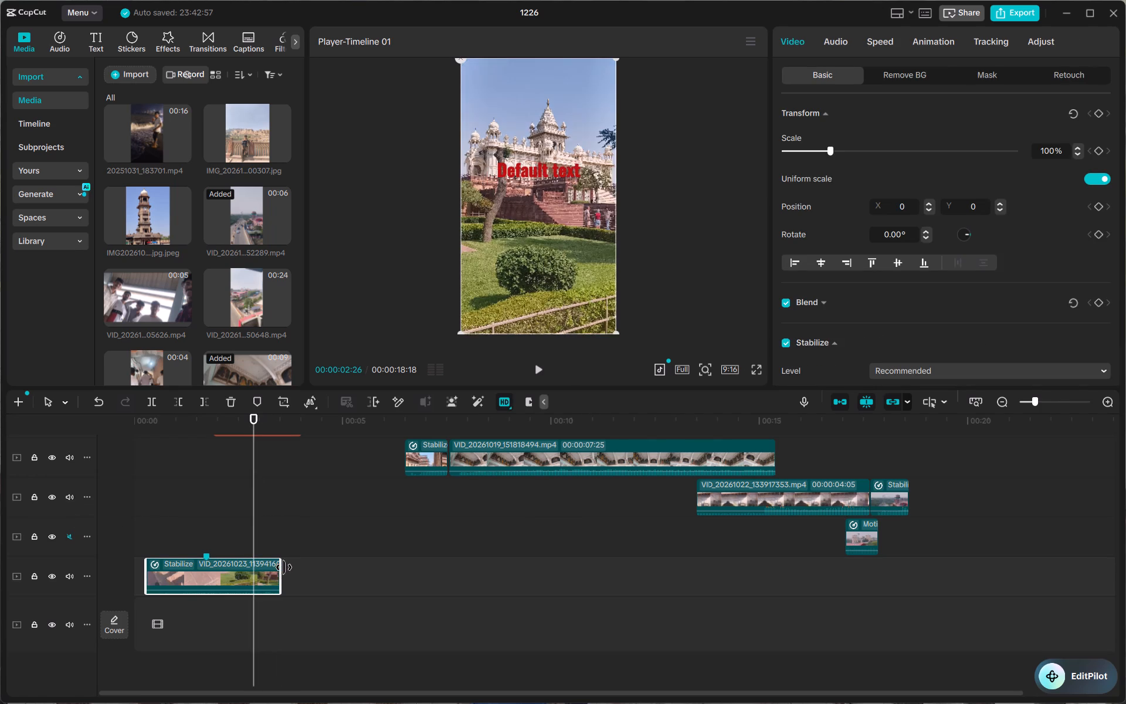
left_click_drag(284, 567, 290, 567)
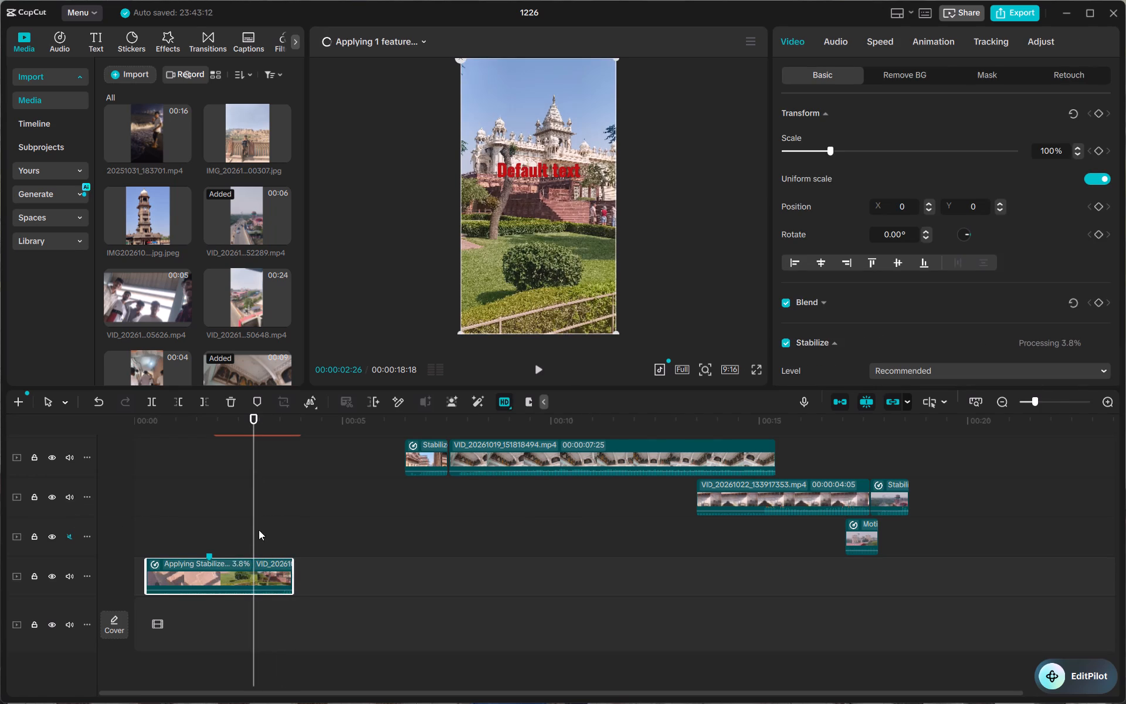
left_click_drag(252, 530, 86, 541)
key("space")
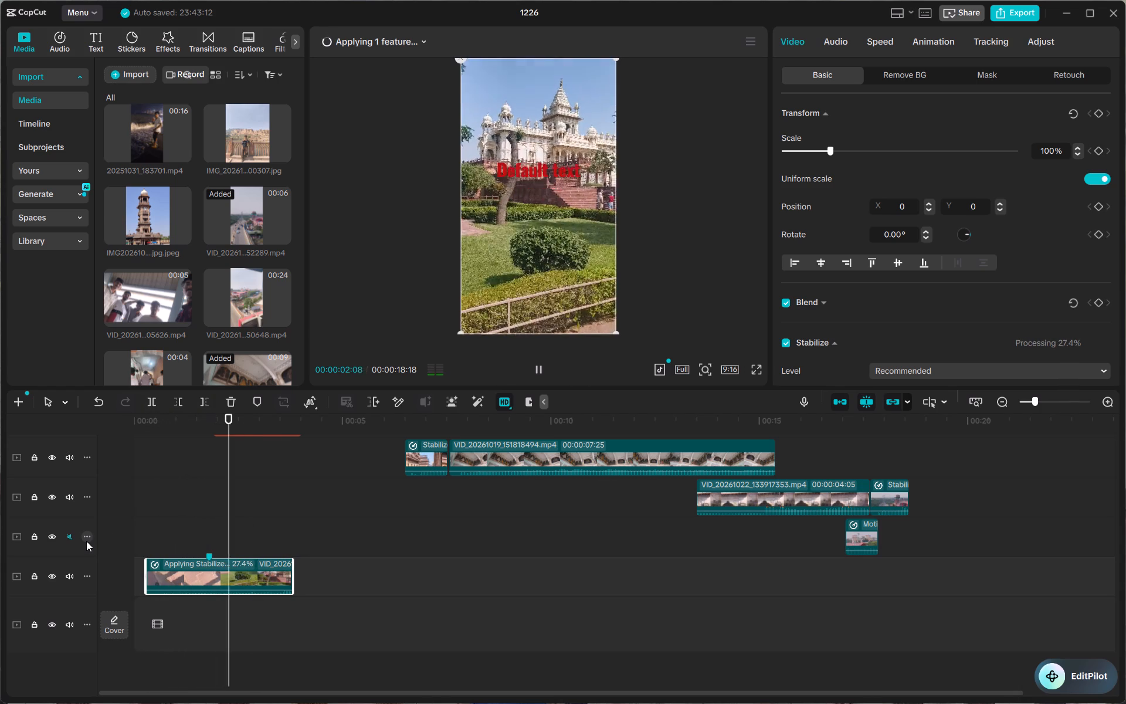
key("space")
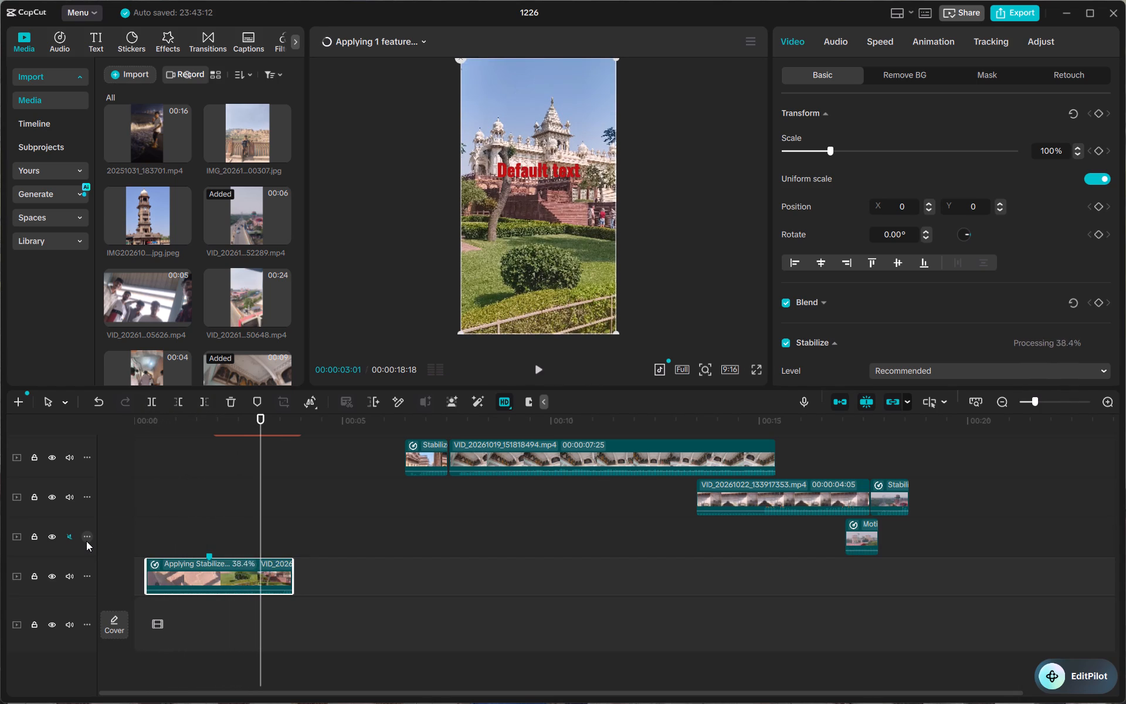
Raise the starting point of the opening clip's custom speed curve to just below 1x, and play the clip.
left_click(871, 33)
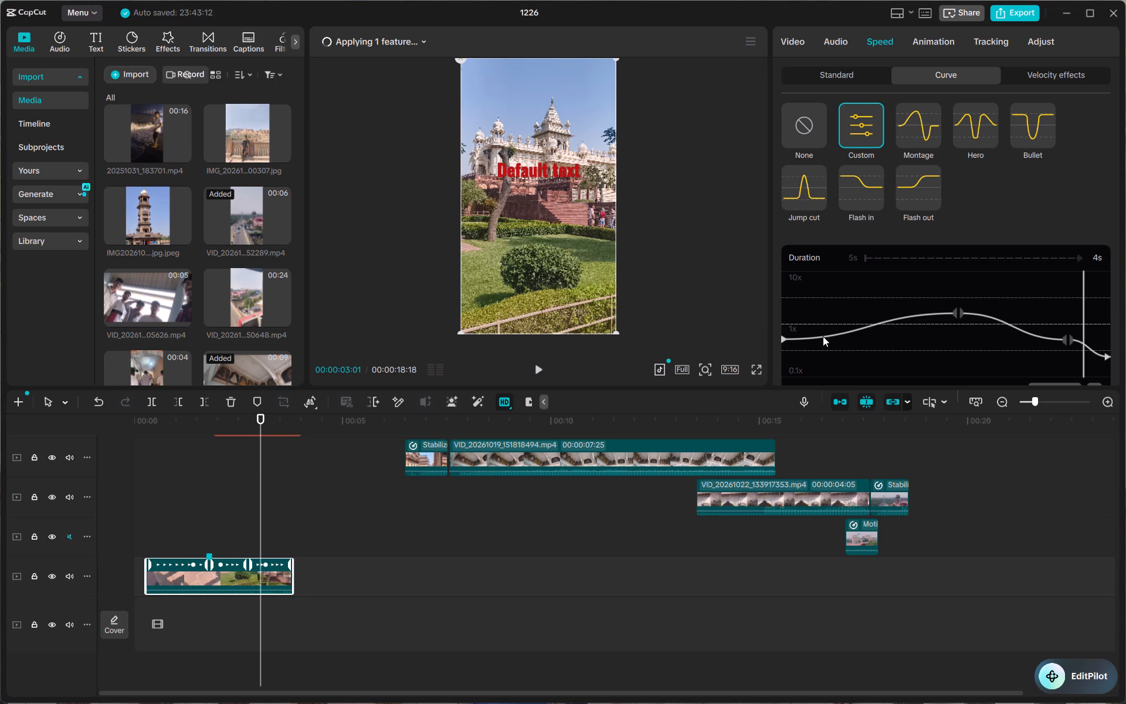
left_click_drag(782, 341, 782, 334)
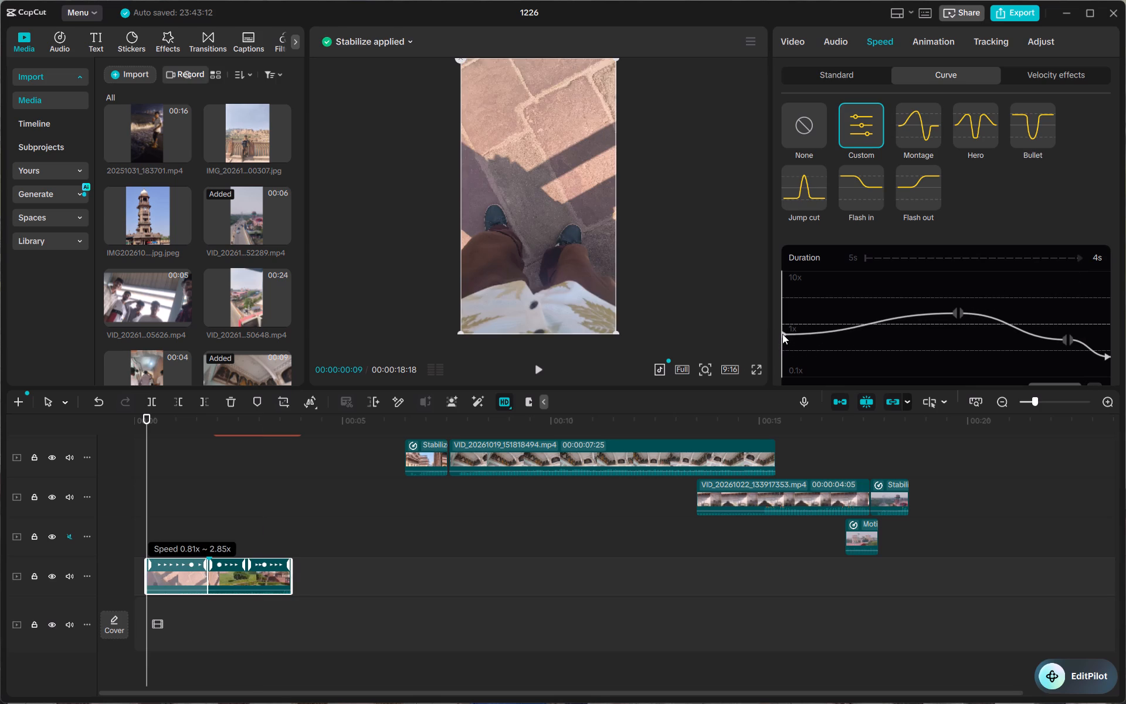
left_click_drag(782, 334, 781, 330)
key("space")
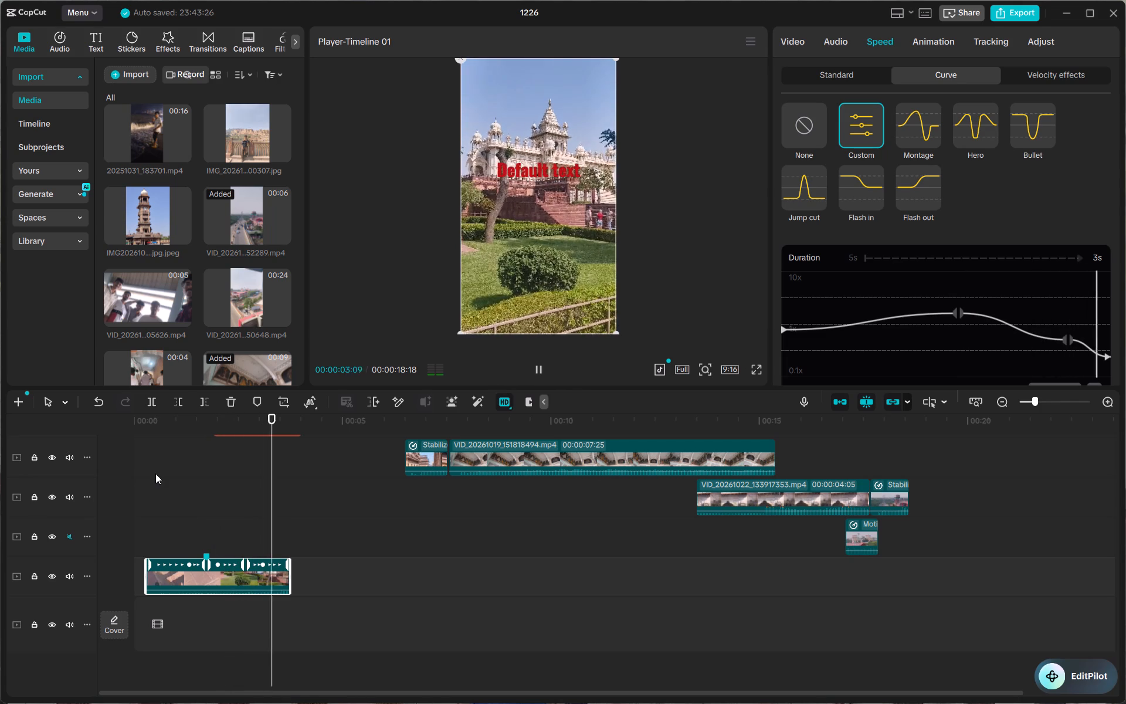
key("space")
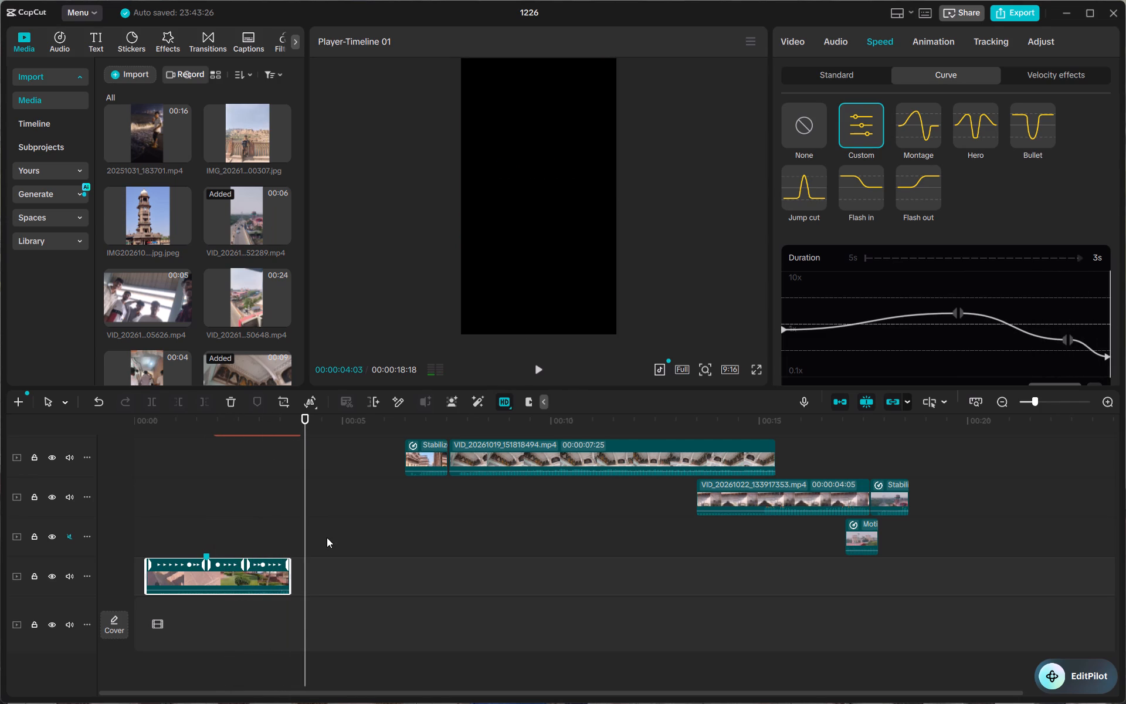
Move the CINEMATIC title back to about 3.5 s and the Default text title off the opening clip to about 5.4 s.
scroll(327, 537, "up", 1)
scroll(327, 537, "down", 1)
left_click_drag(413, 508, 307, 603)
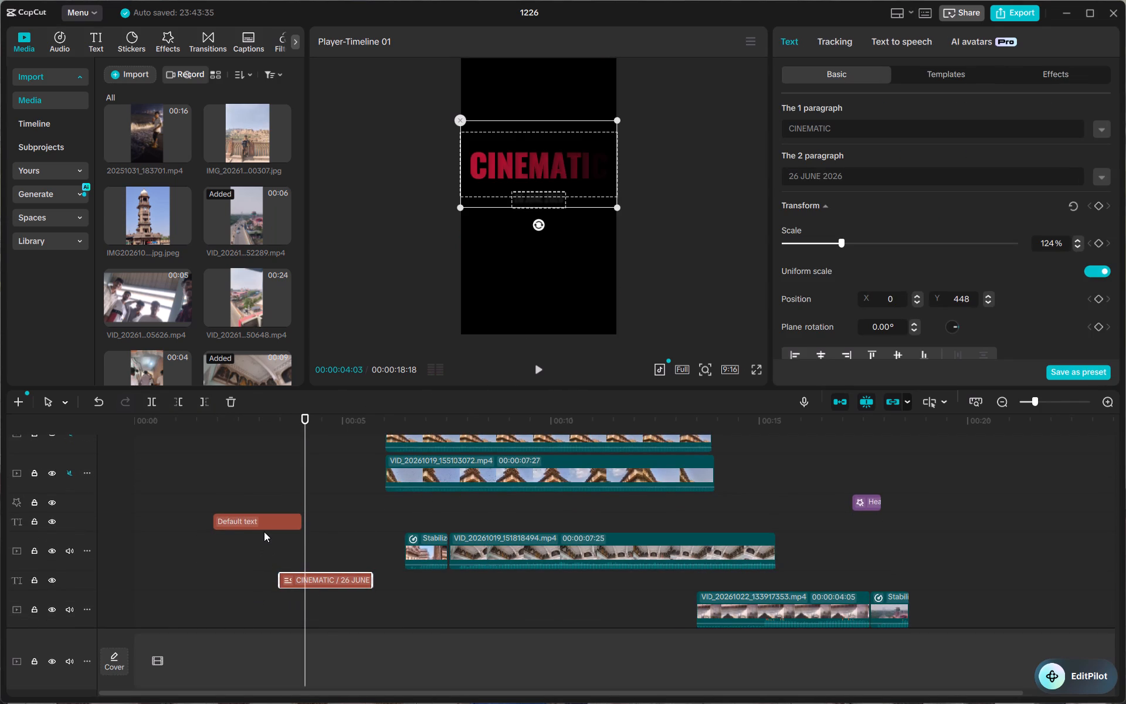
left_click_drag(268, 524, 419, 522)
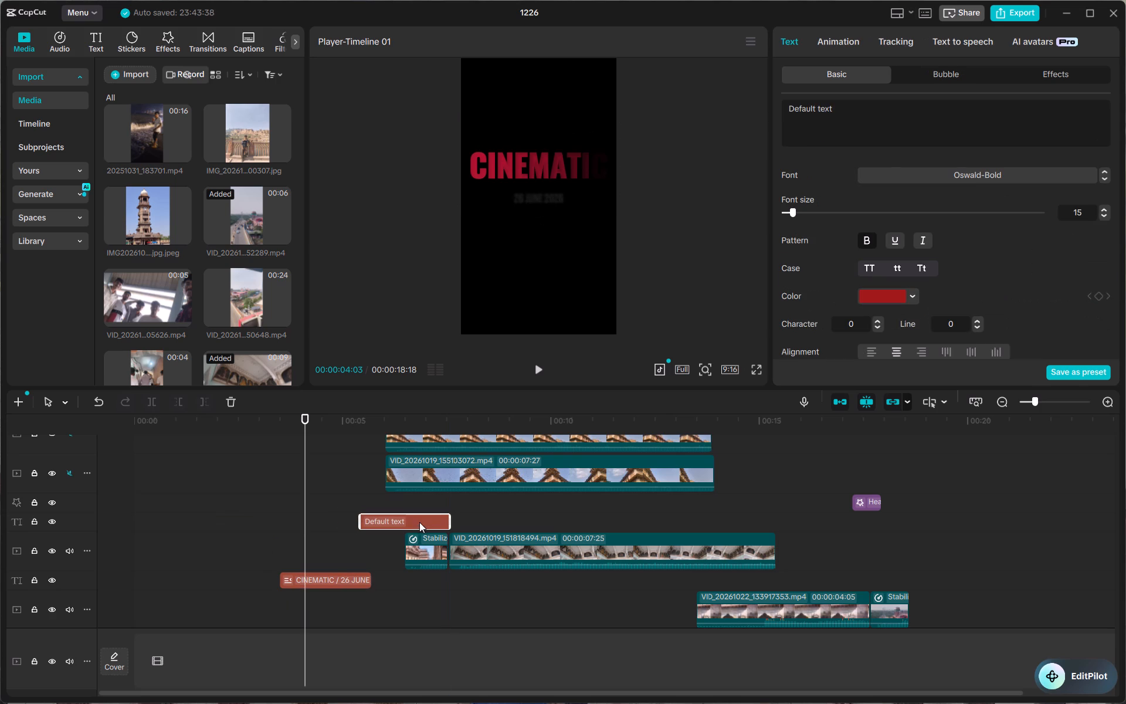
Place the CINEMATIC title on a track directly above the opening clip, starting at about 1.7 s.
left_click_drag(318, 584, 255, 614)
scroll(255, 614, "down", 1)
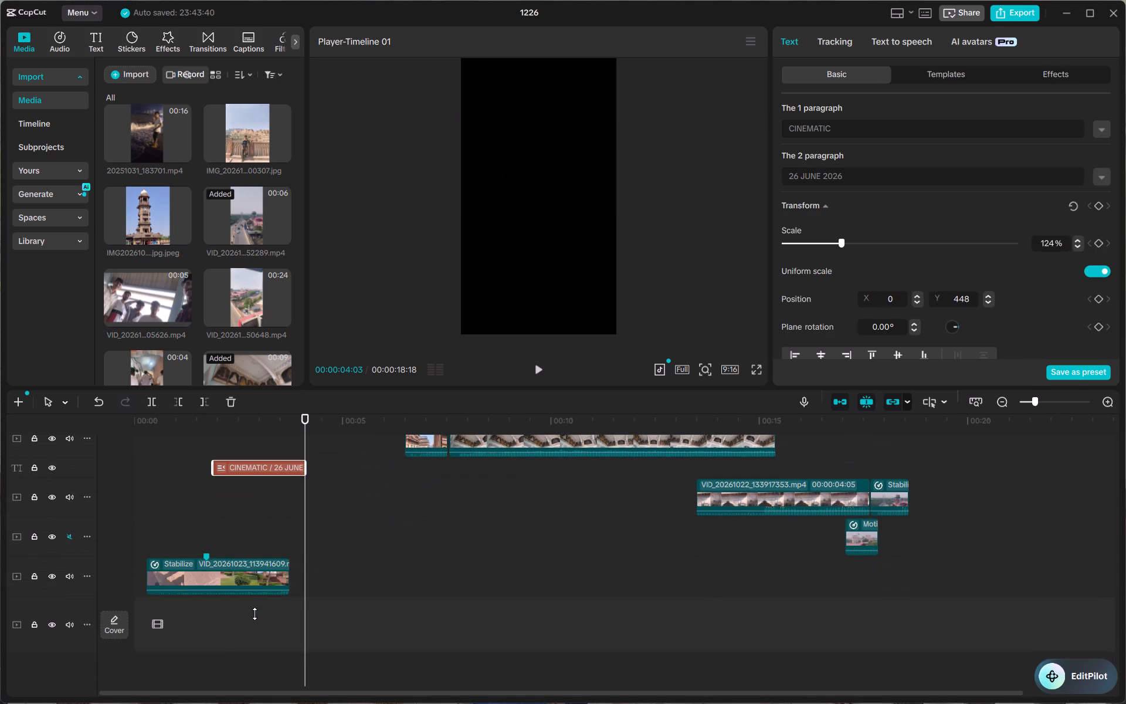
left_click_drag(266, 473, 259, 557)
Play the opening with its title, and trim the CINEMATIC title's end to match the end of the opening clip.
left_click_drag(303, 459, 152, 469)
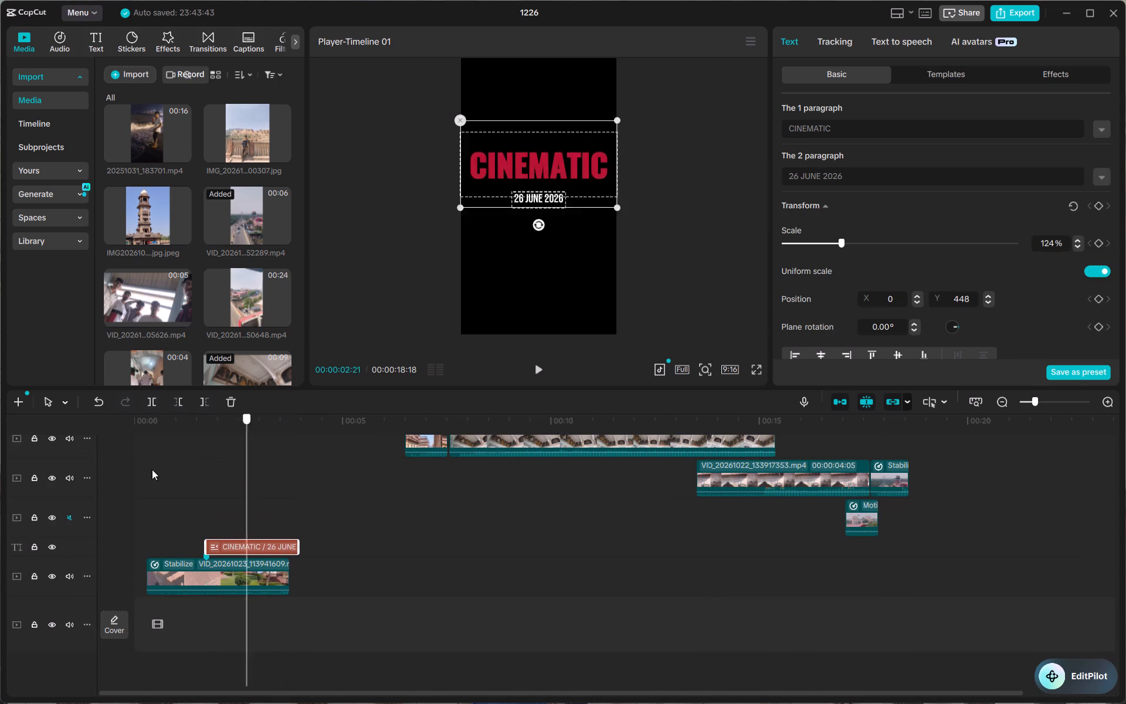
left_click_drag(152, 469, 71, 485)
key("space")
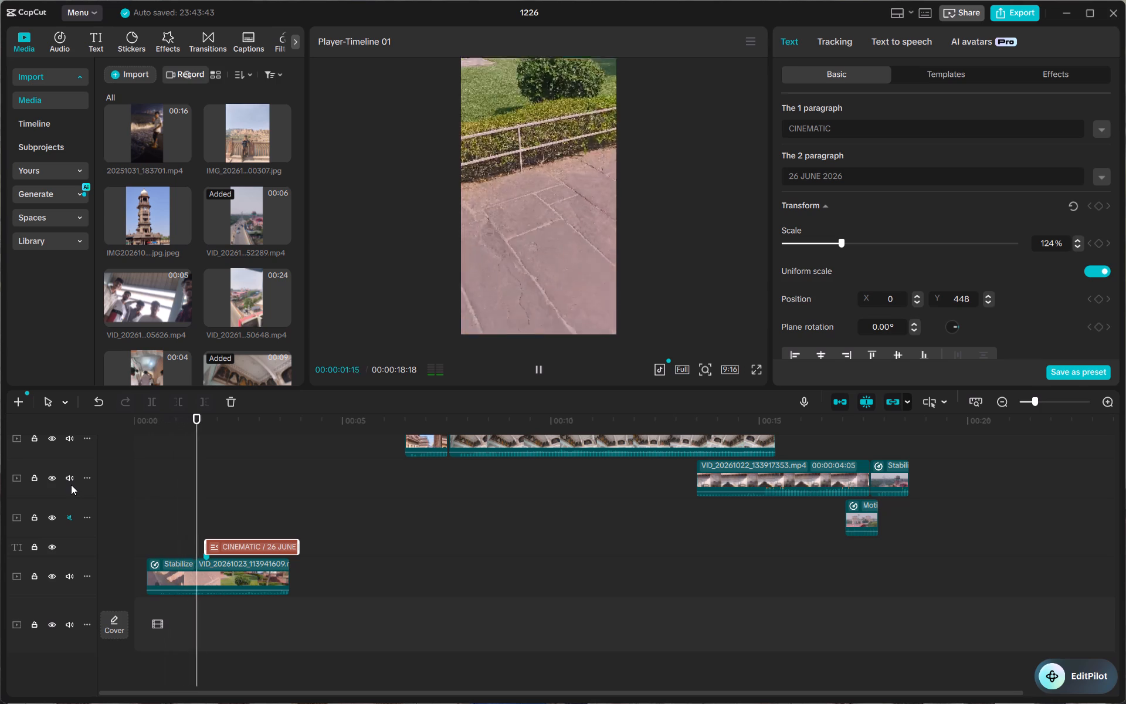
key("space")
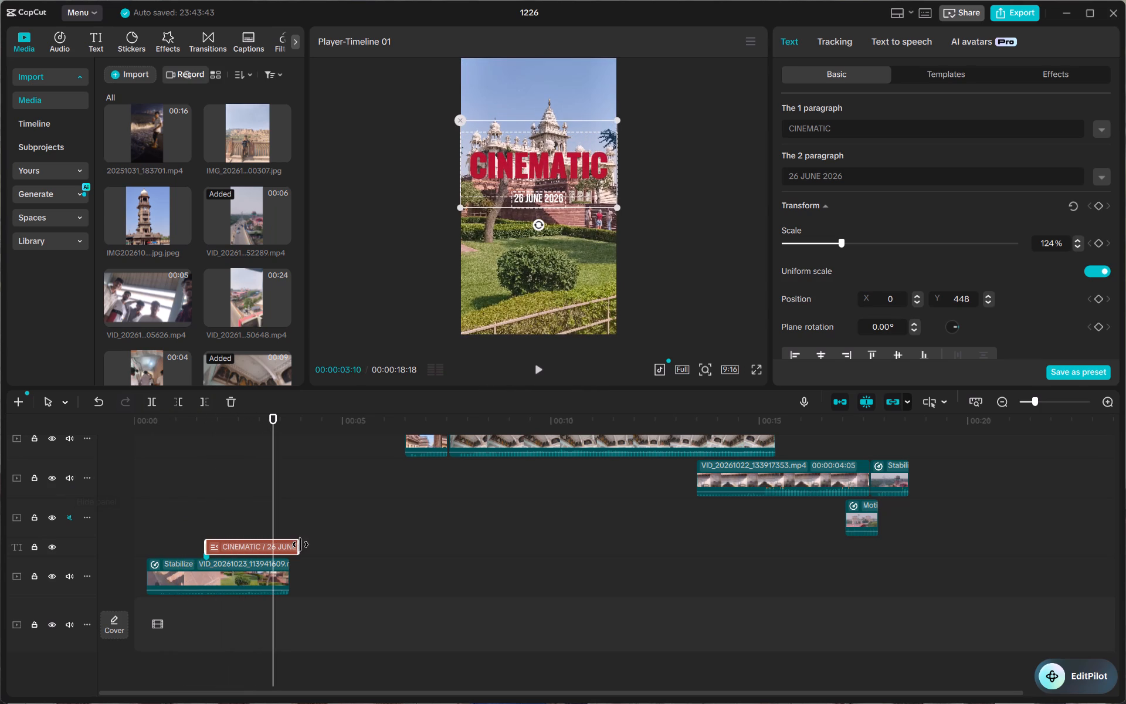
left_click_drag(300, 544, 290, 546)
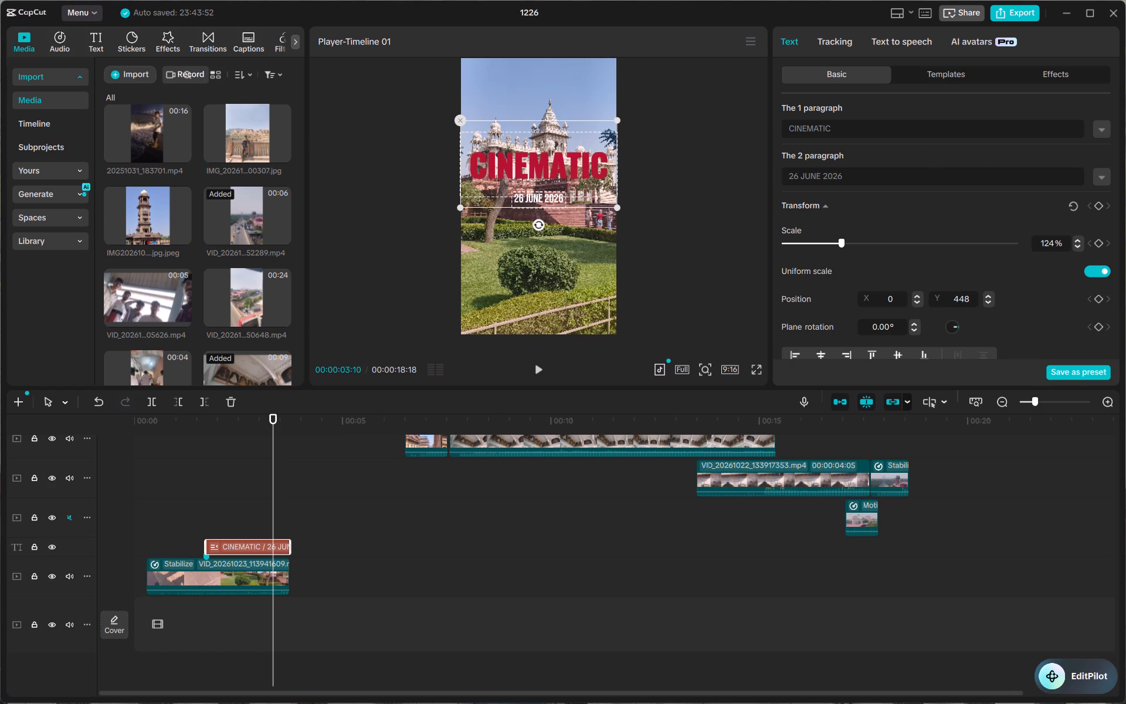
Replace the title's first paragraph CINEMATIC with RAJASTHAN.
scroll(887, 181, "up", 1)
left_click(858, 132)
key("BackSpace")
key("BackSpace")
key("BackSpace")
key("BackSpace")
key("BackSpace")
key("BackSpace")
key("BackSpace")
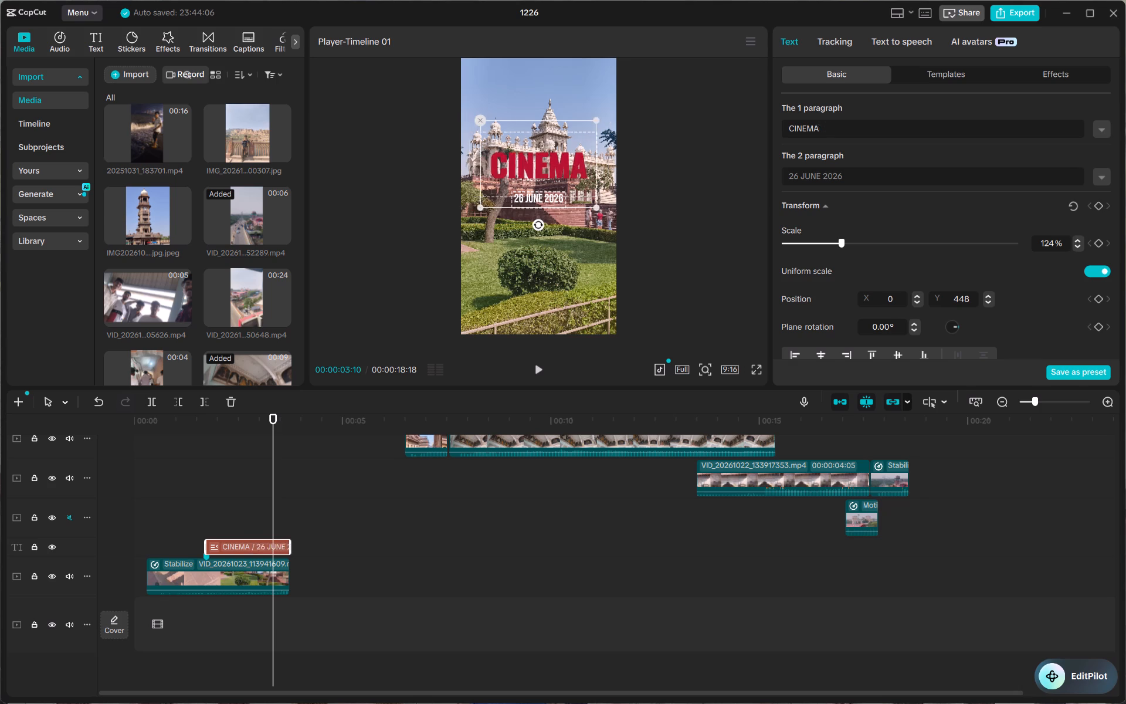
key("BackSpace")
key("BackSpace")
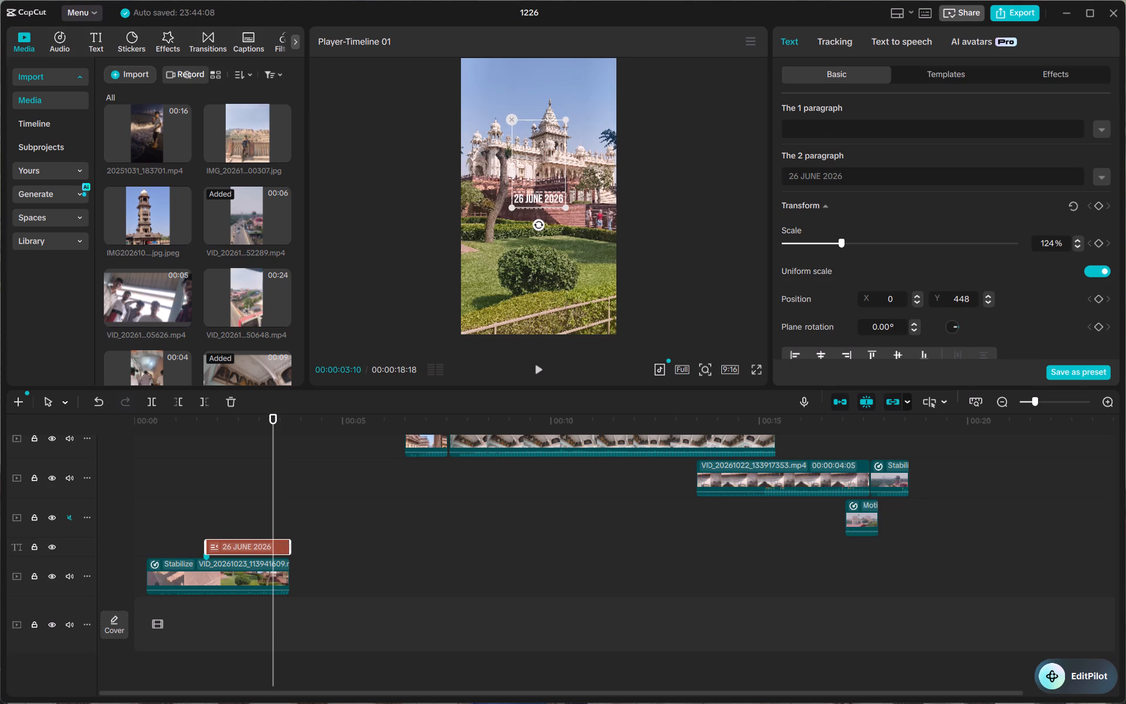
type("raja")
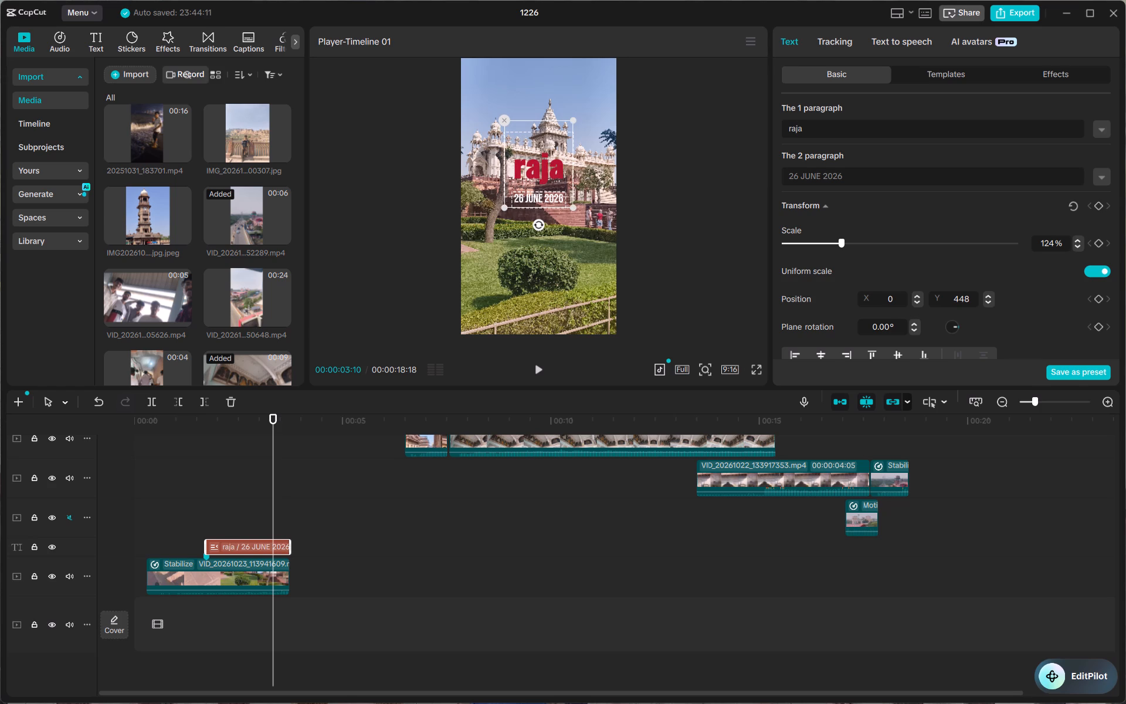
key("BackSpace")
key("BackSpace")
key("BackSpace")
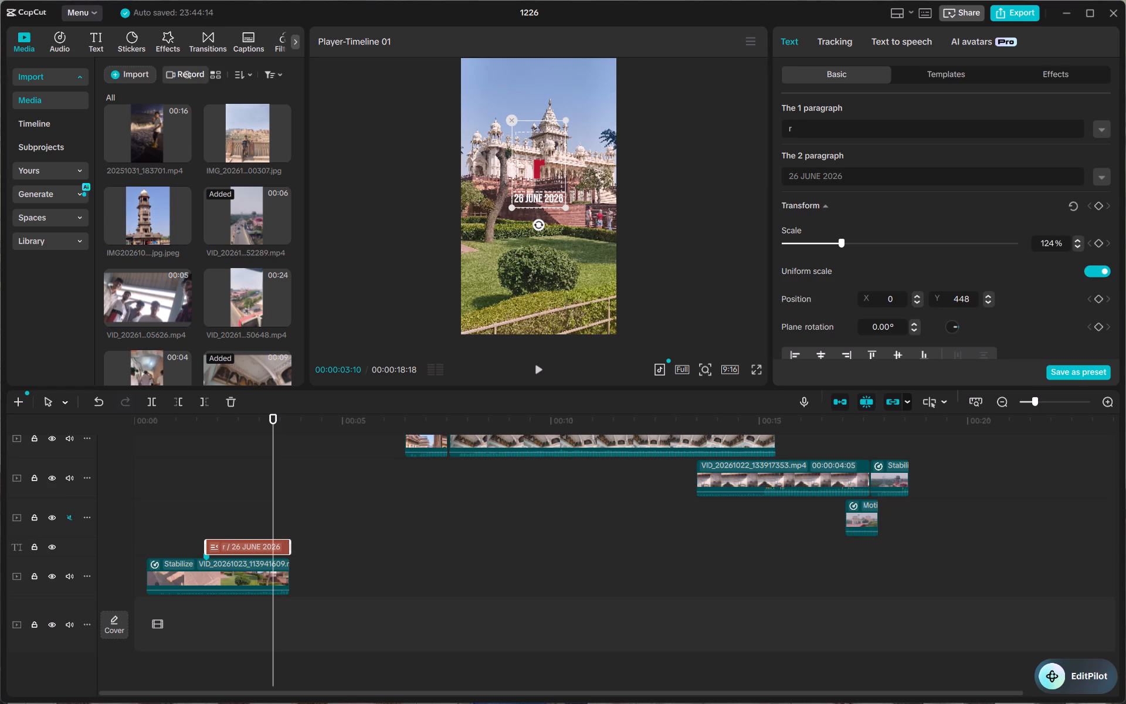
key("BackSpace")
type("RAJA")
type("STHAN")
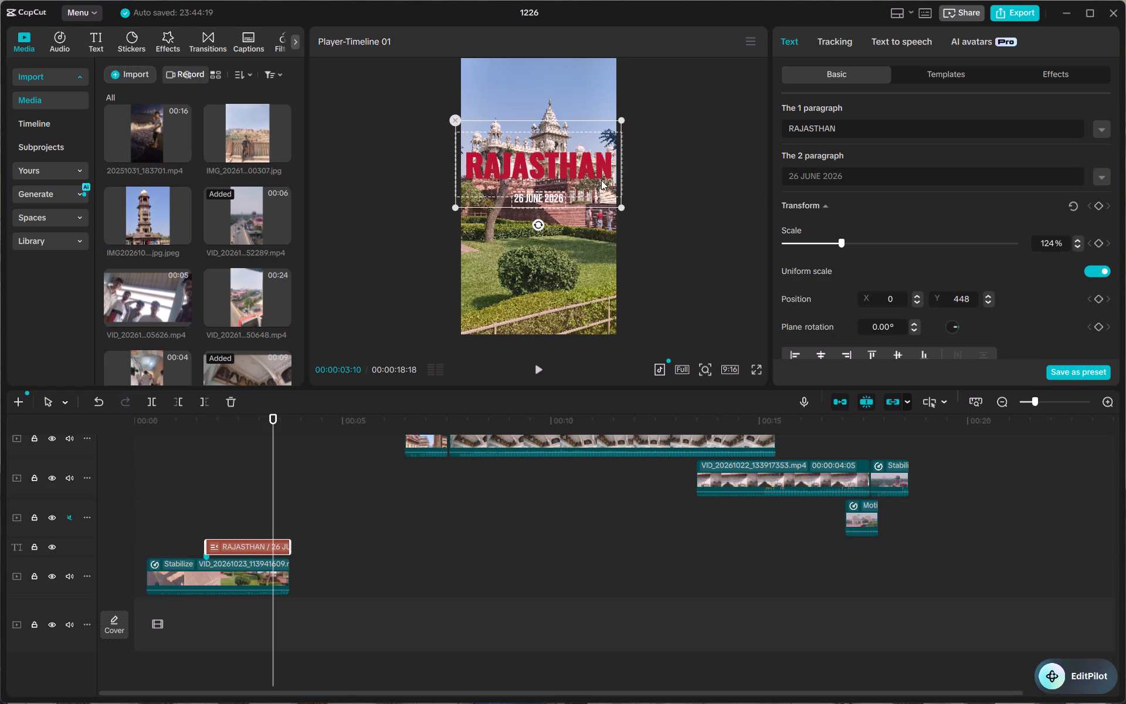
Change the title's second paragraph to 20 JUNE 2026 and expand that paragraph's text formatting options.
left_click(850, 182)
left_click(798, 178)
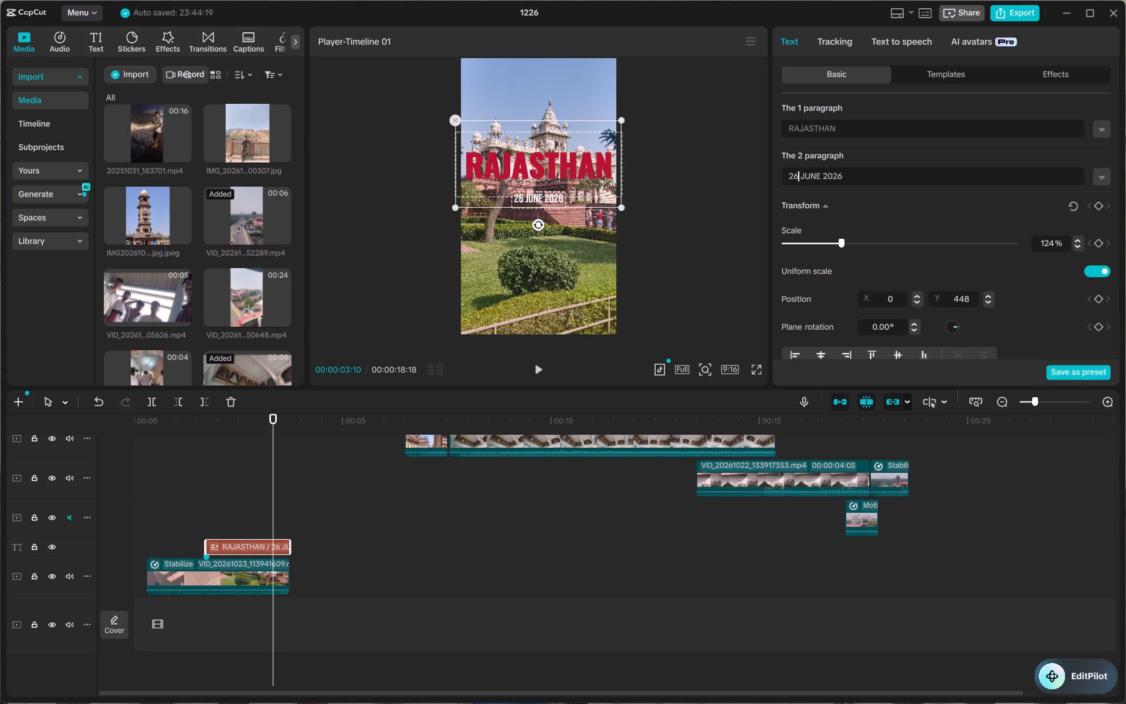
left_click(852, 177)
left_click(798, 174)
key("BackSpace")
key("0")
left_click(1105, 178)
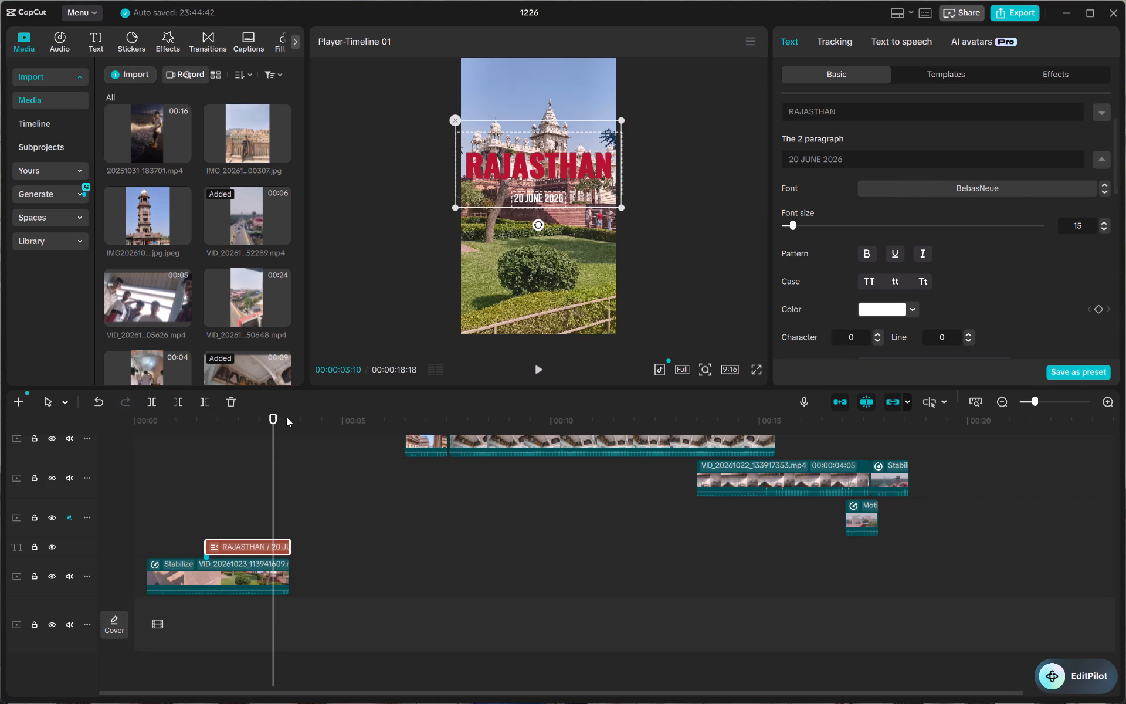
Play the opening section from the start twice to check the RAJASTHAN title over the clip.
left_click_drag(274, 433, 105, 472)
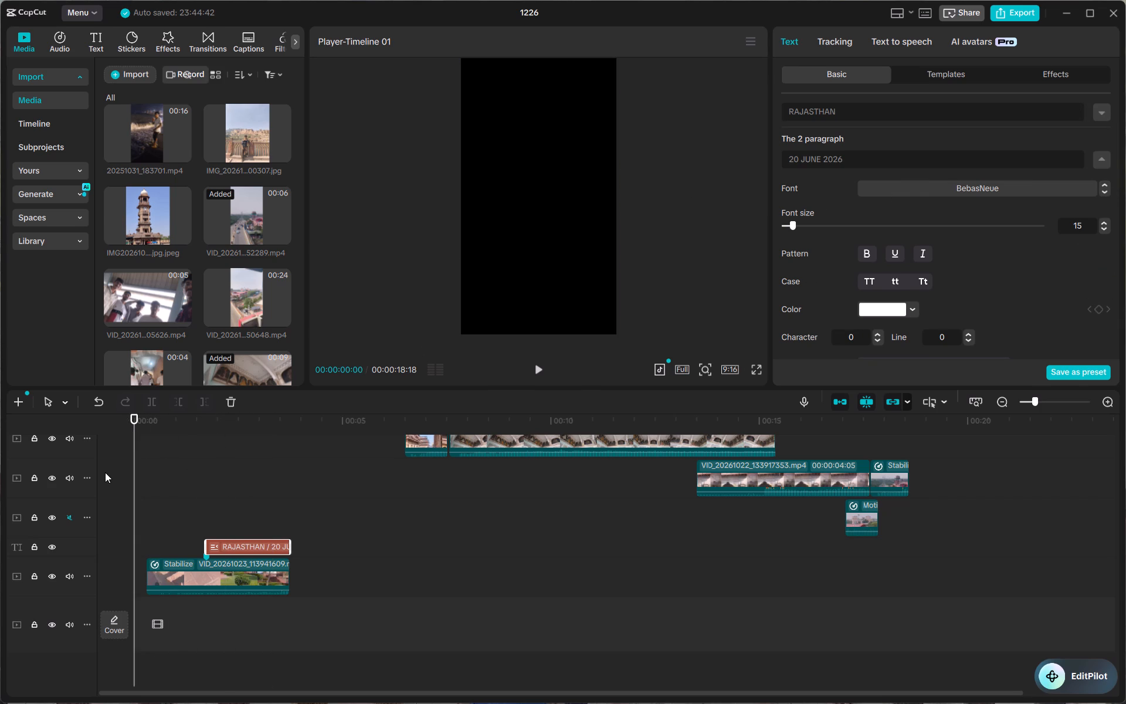
key("space")
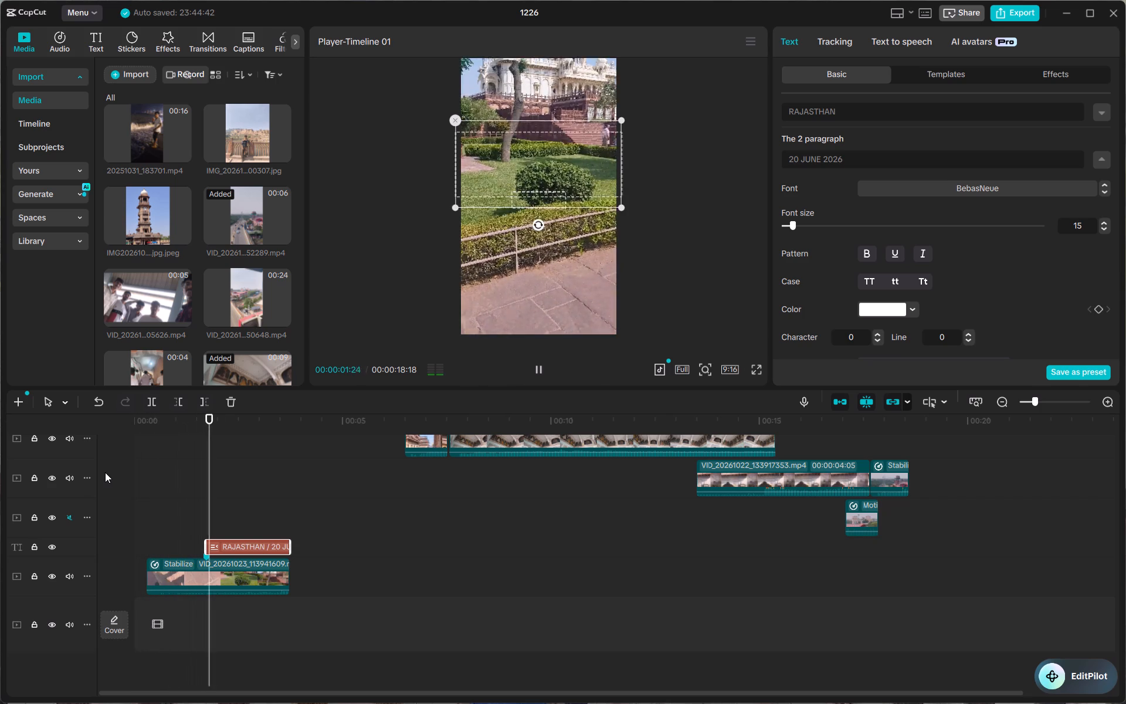
key("space")
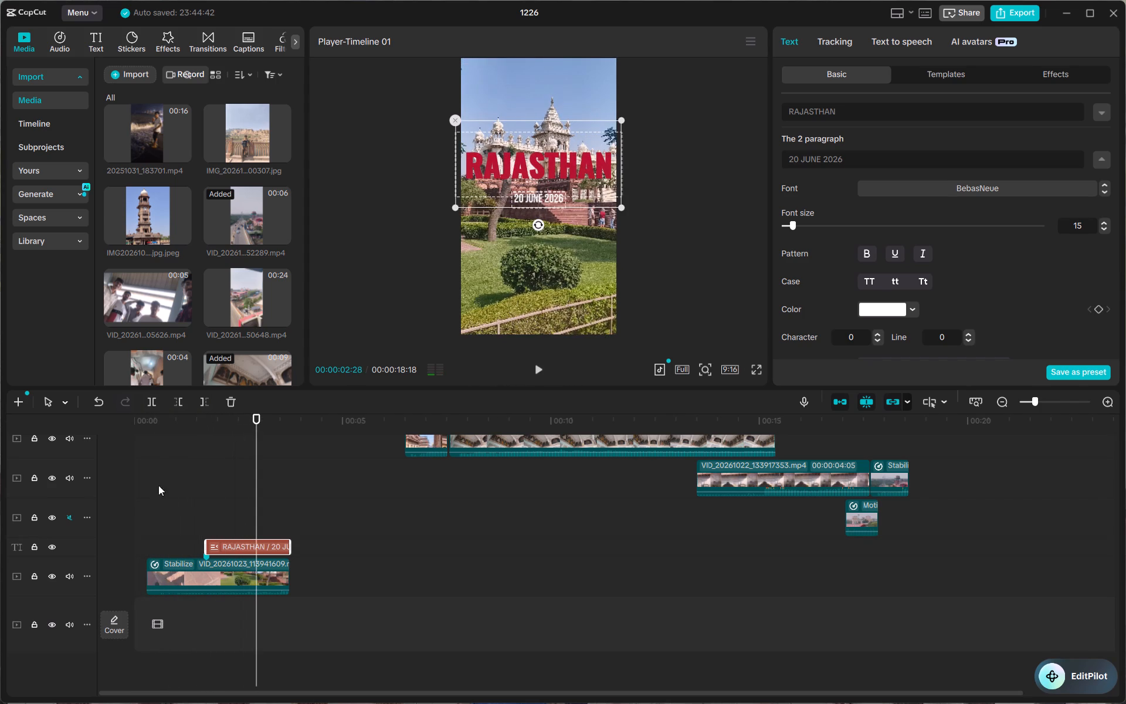
left_click(296, 501)
left_click_drag(296, 476, 182, 482)
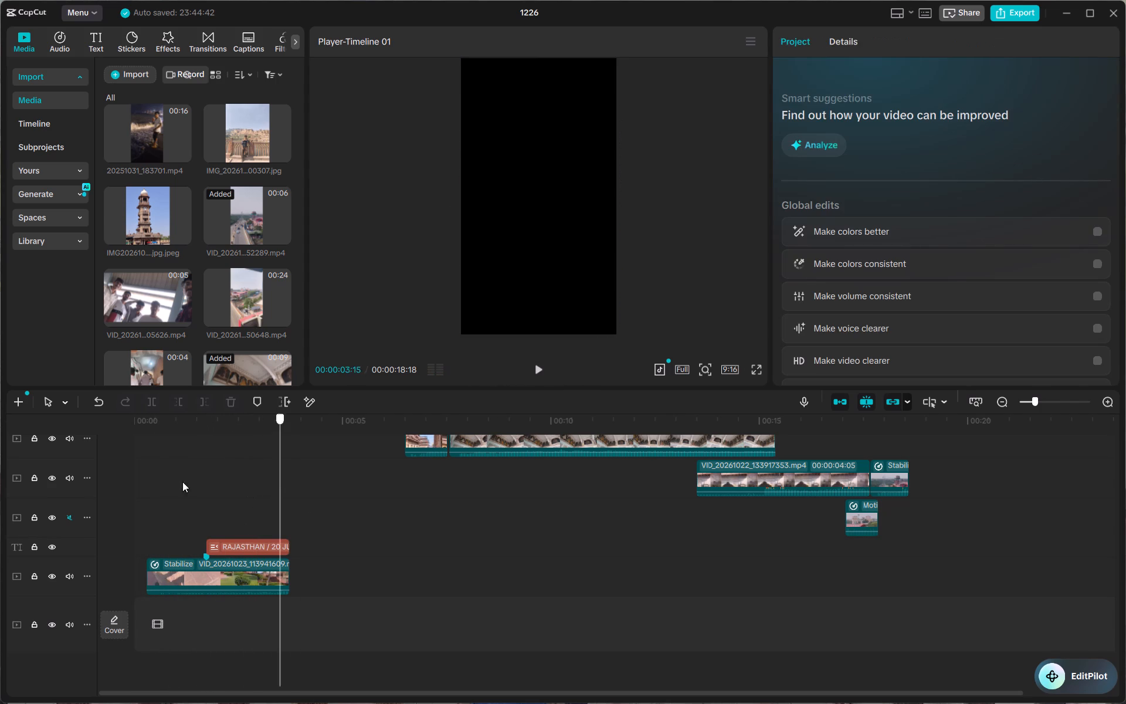
left_click_drag(182, 482, 59, 505)
key("space")
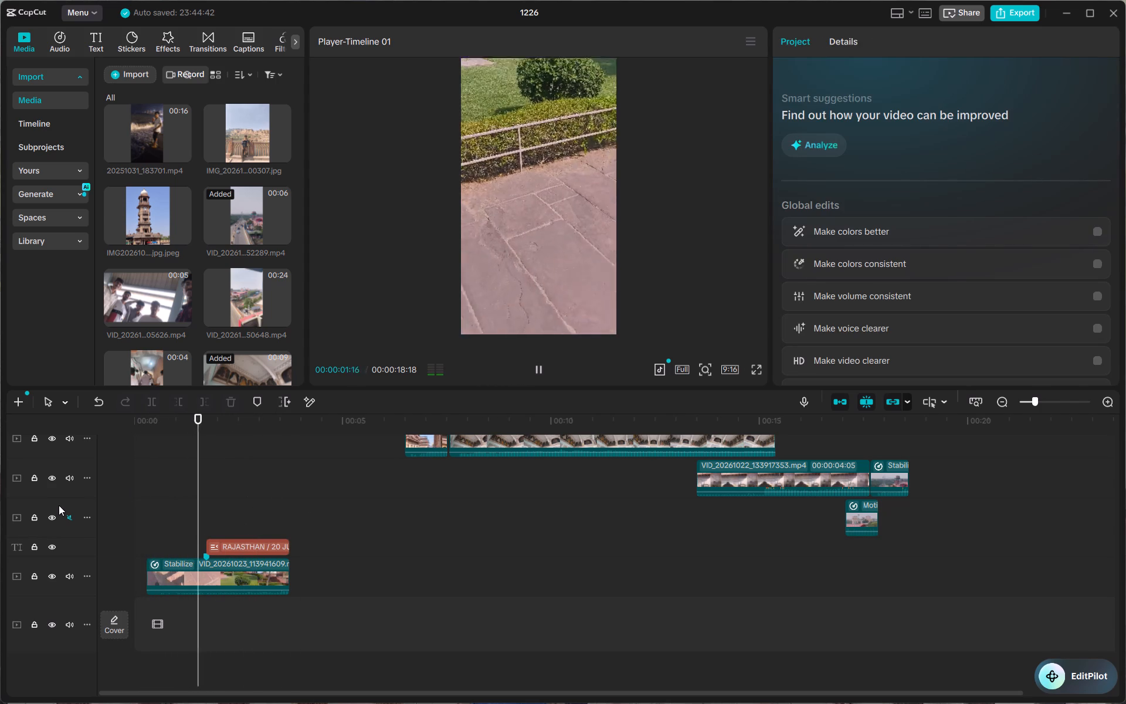
key("space")
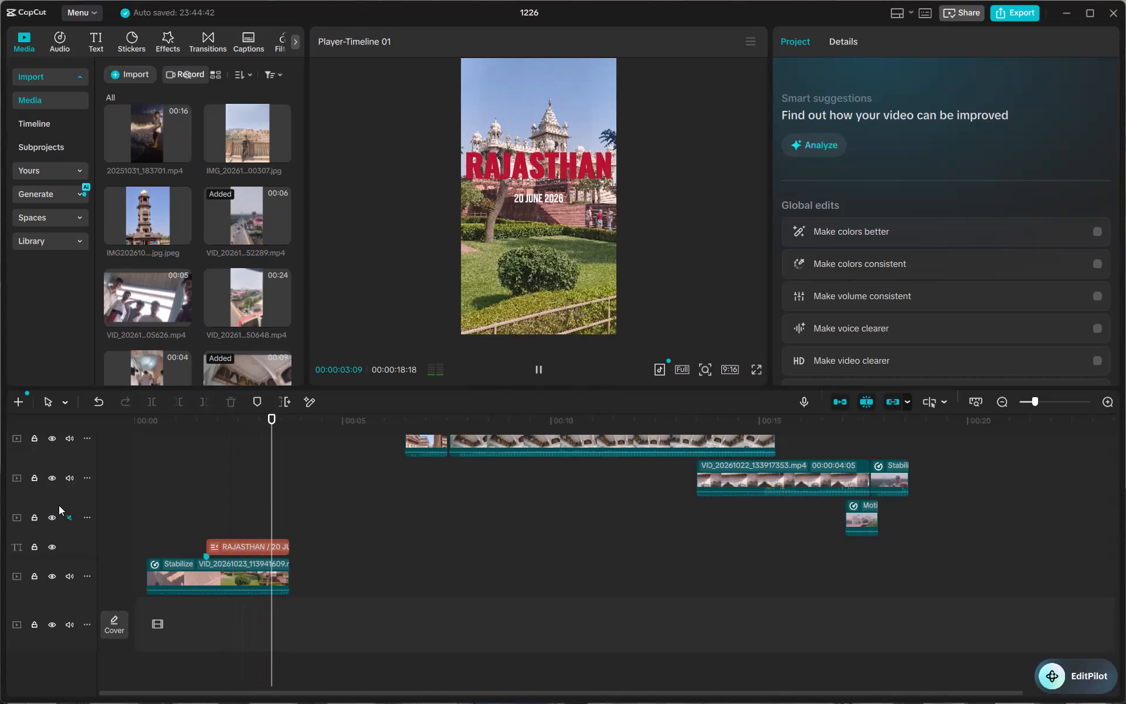
Convert the RAJASTHAN title above the opening clip into a compound clip.
left_click(256, 544)
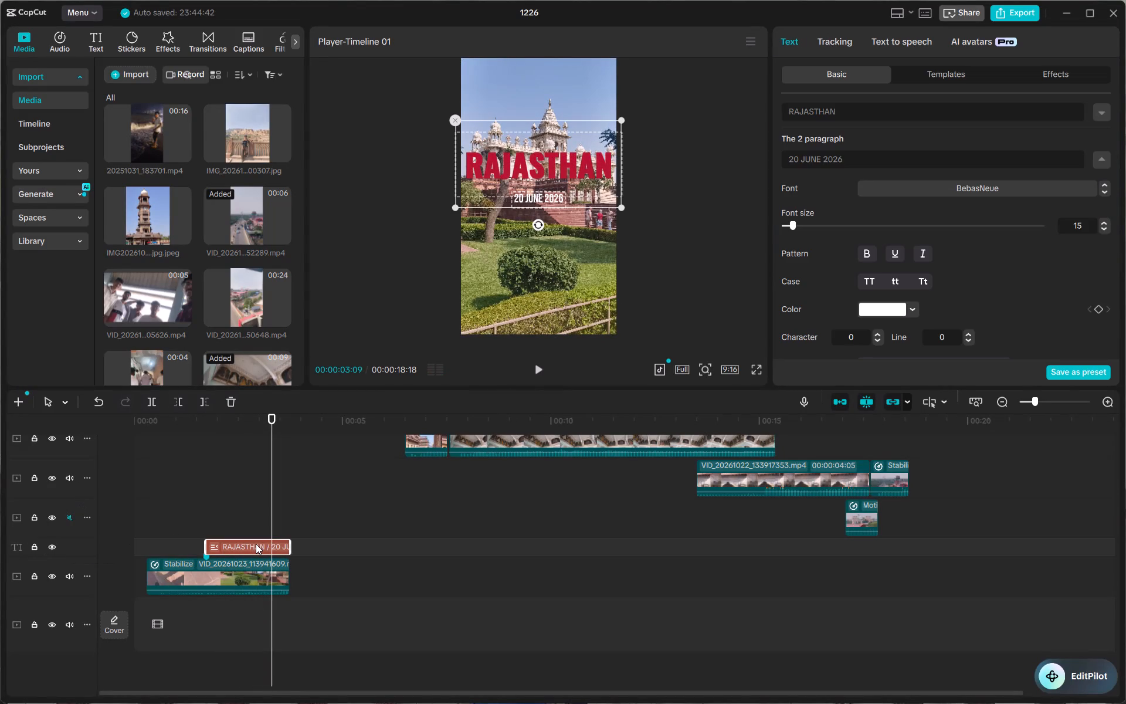
right_click(256, 544)
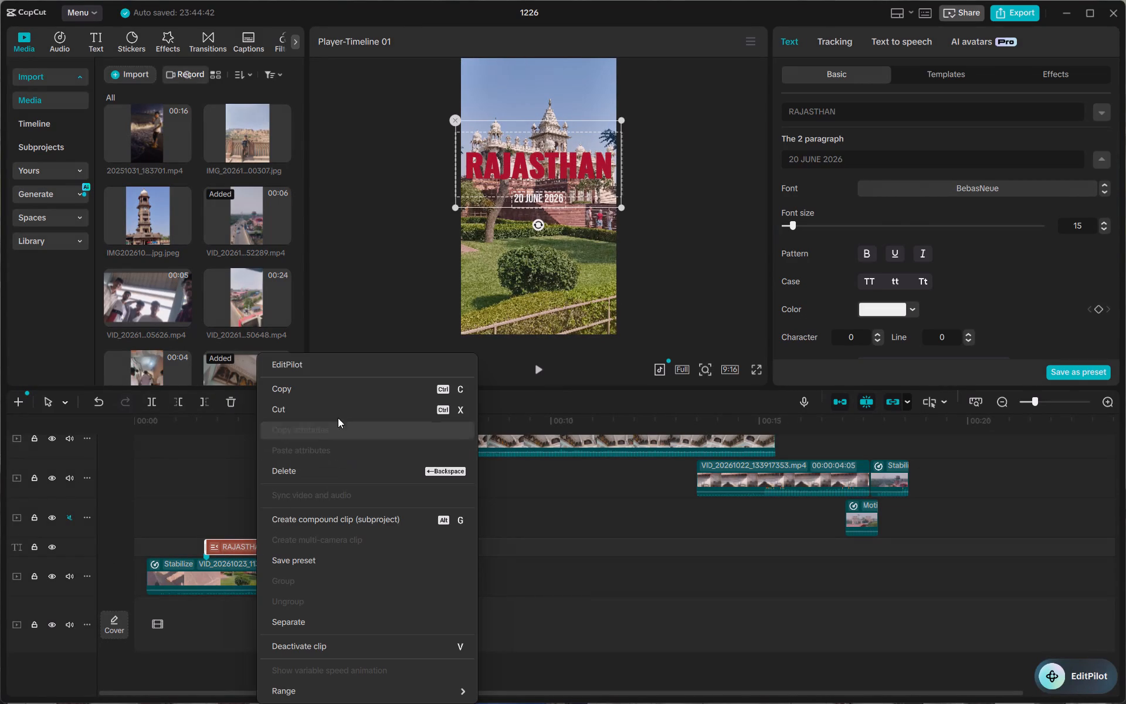
left_click(337, 523)
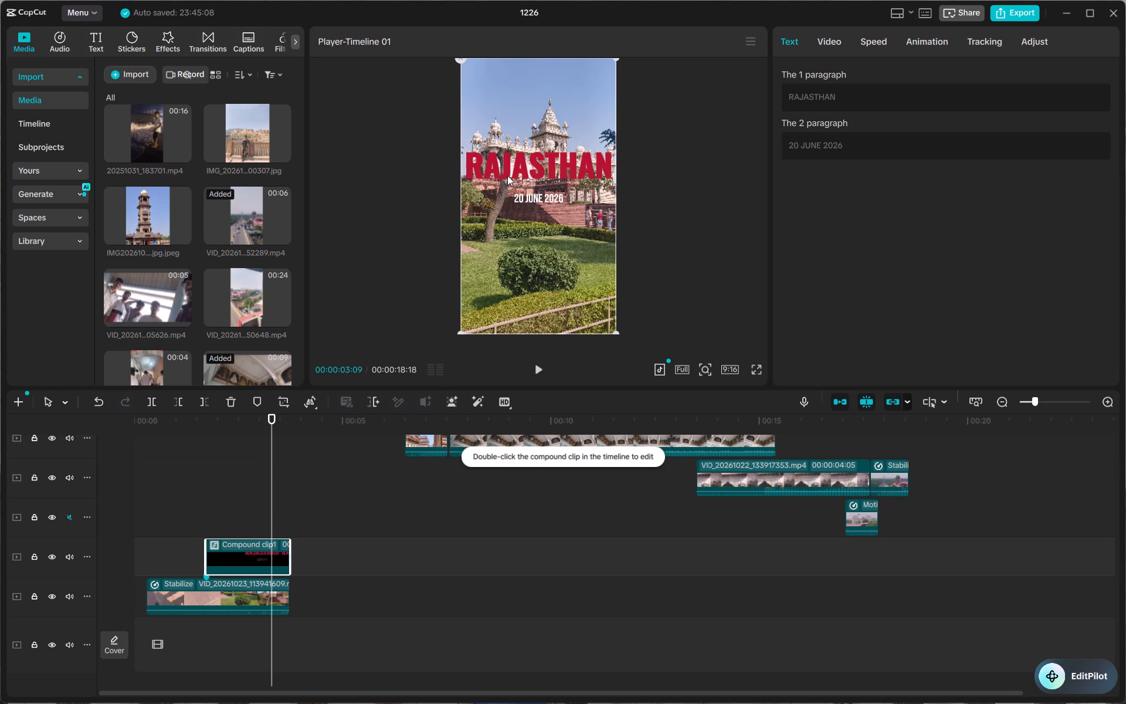
Move the RAJASTHAN title compound clip slightly lower over the opening clip, keeping it horizontally centred in the frame.
left_click_drag(535, 167, 537, 180)
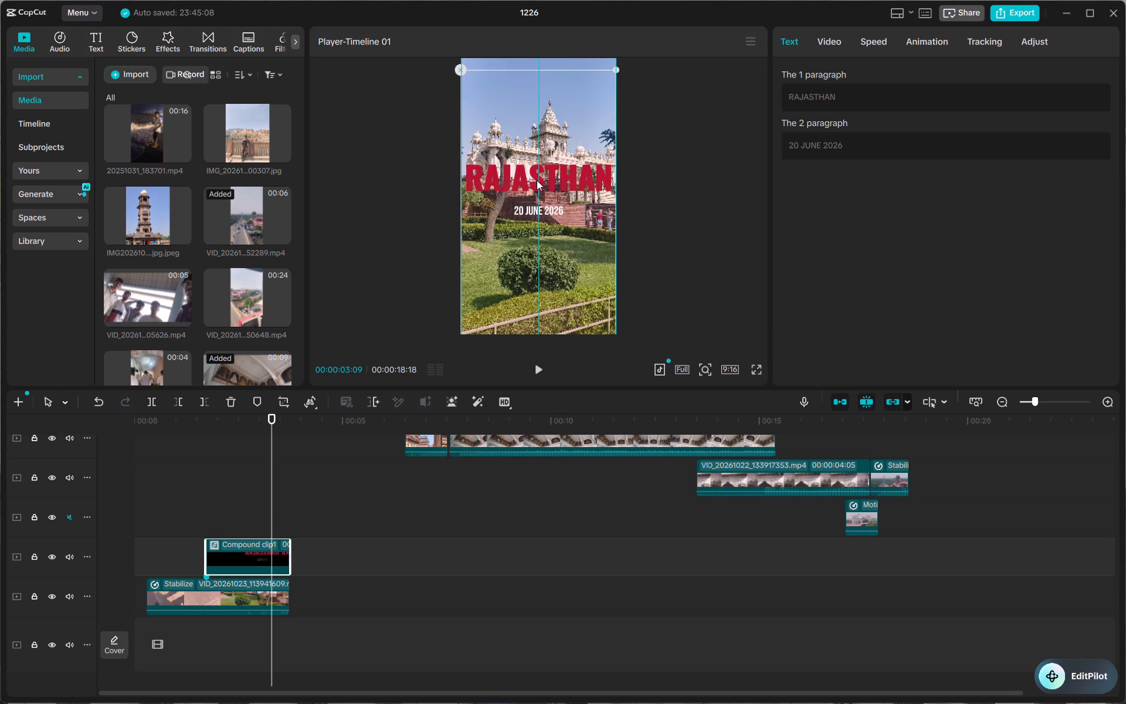
left_click_drag(537, 180, 539, 178)
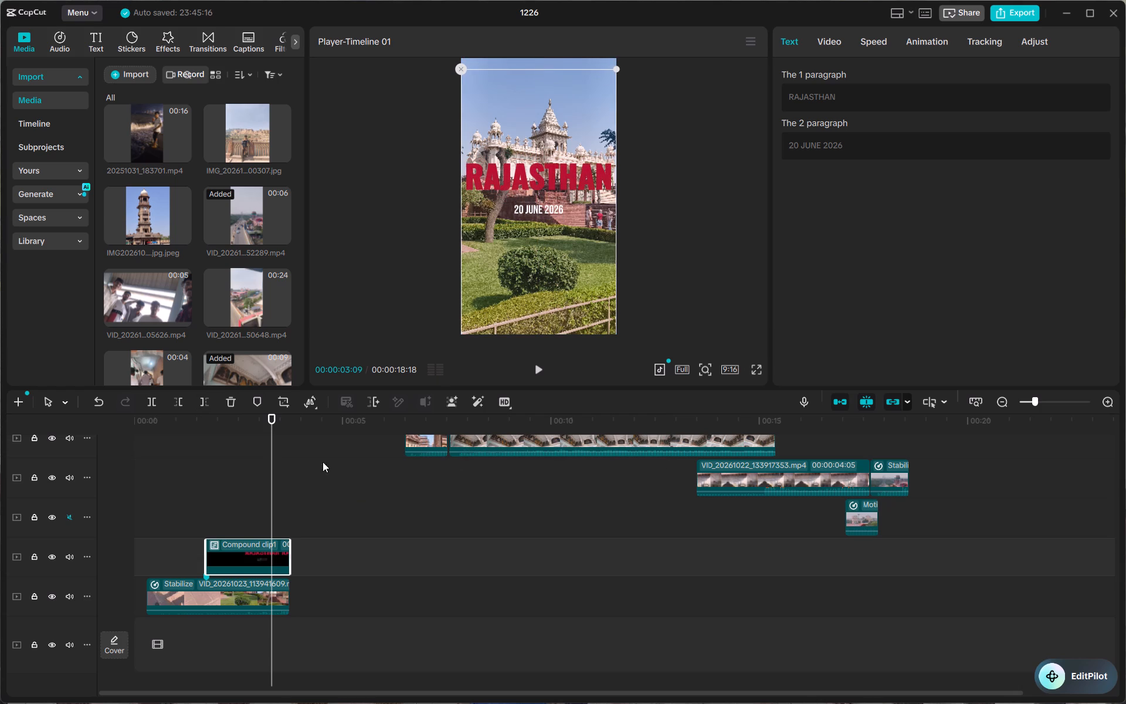
left_click_drag(270, 476, 217, 474)
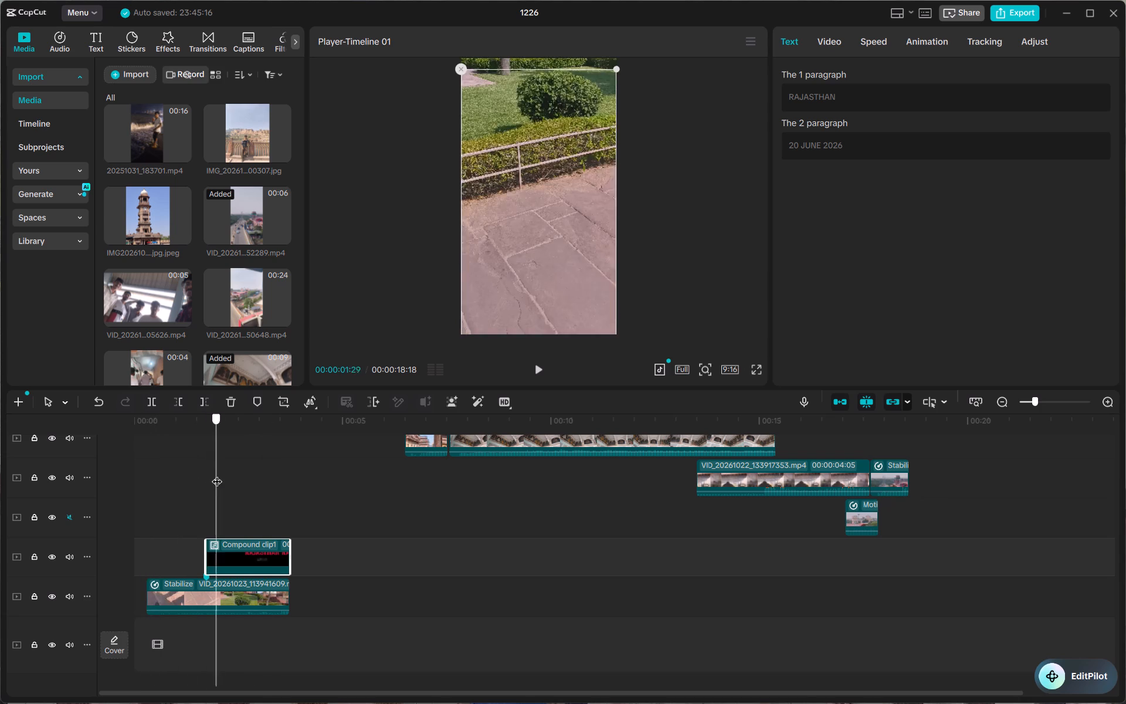
left_click_drag(217, 474, 241, 468)
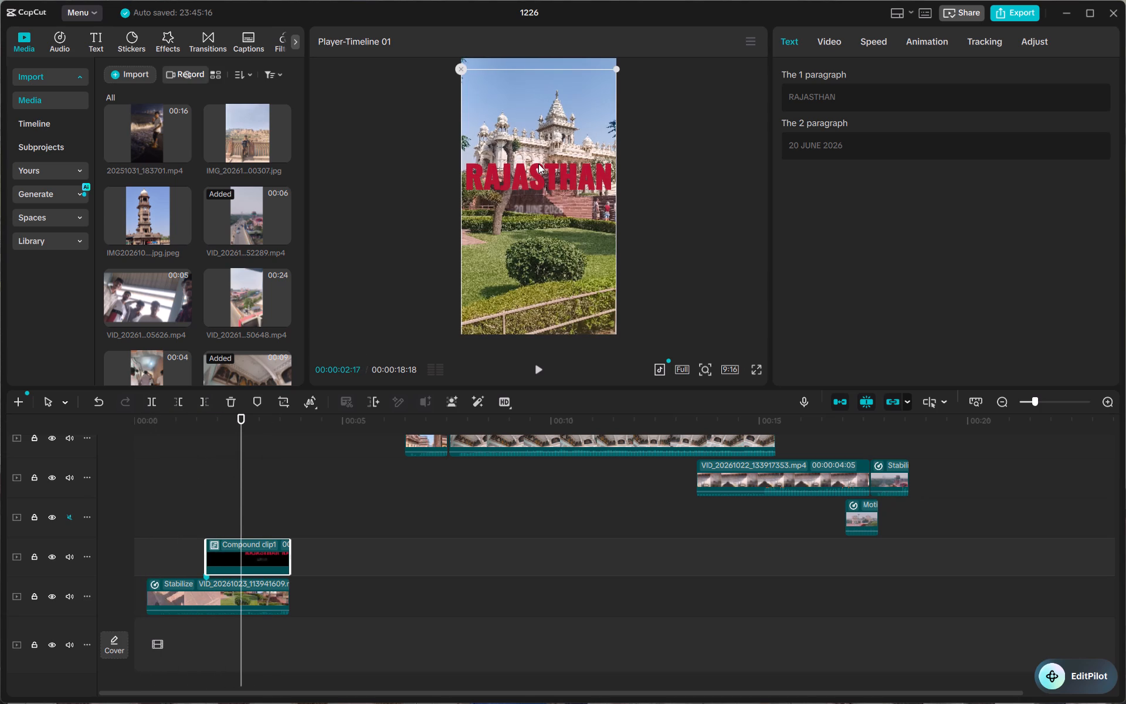
left_click(538, 164)
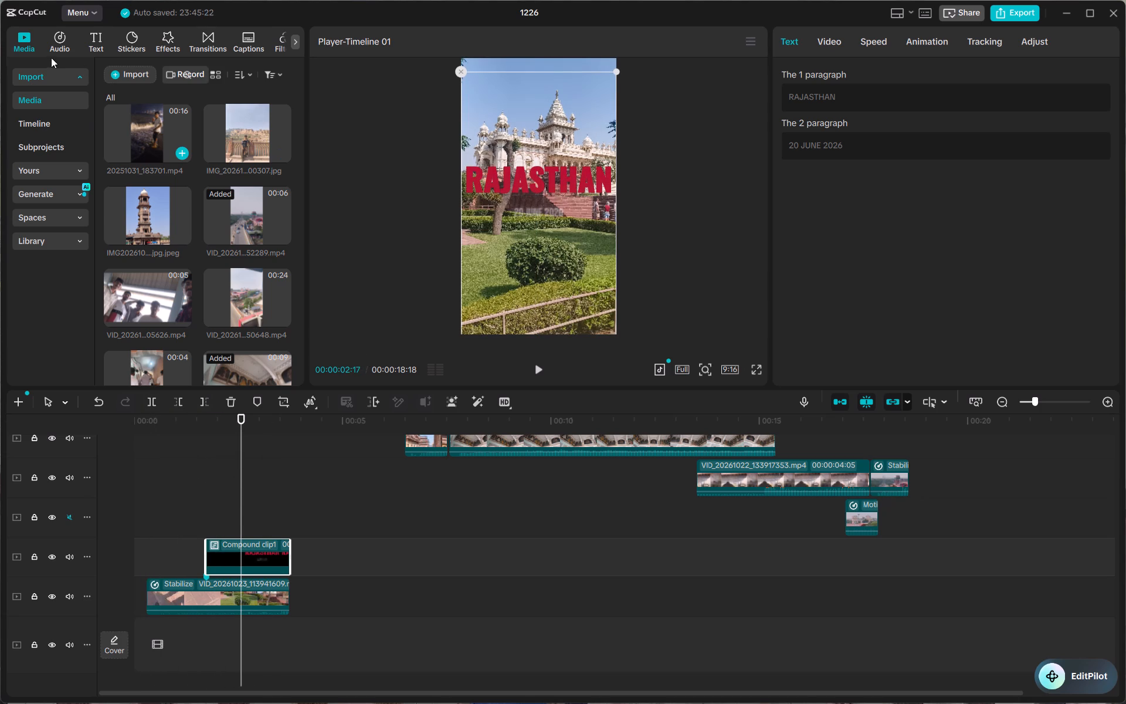
Search the video effects library for flash.
left_click(162, 42)
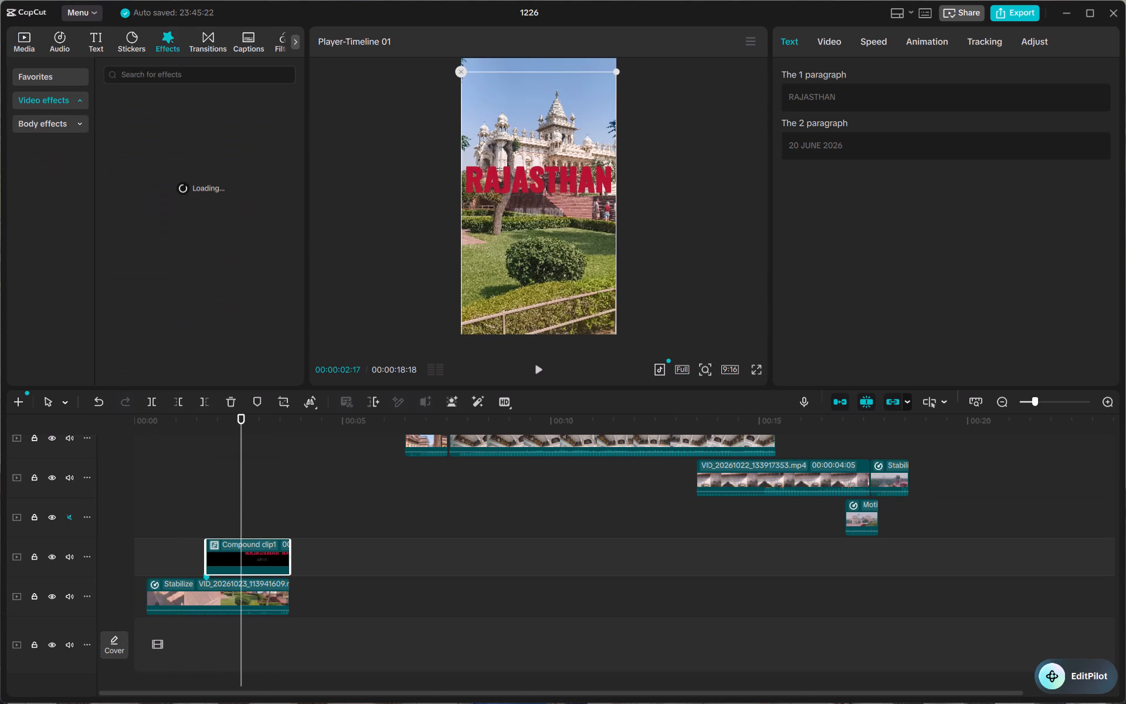
left_click(161, 76)
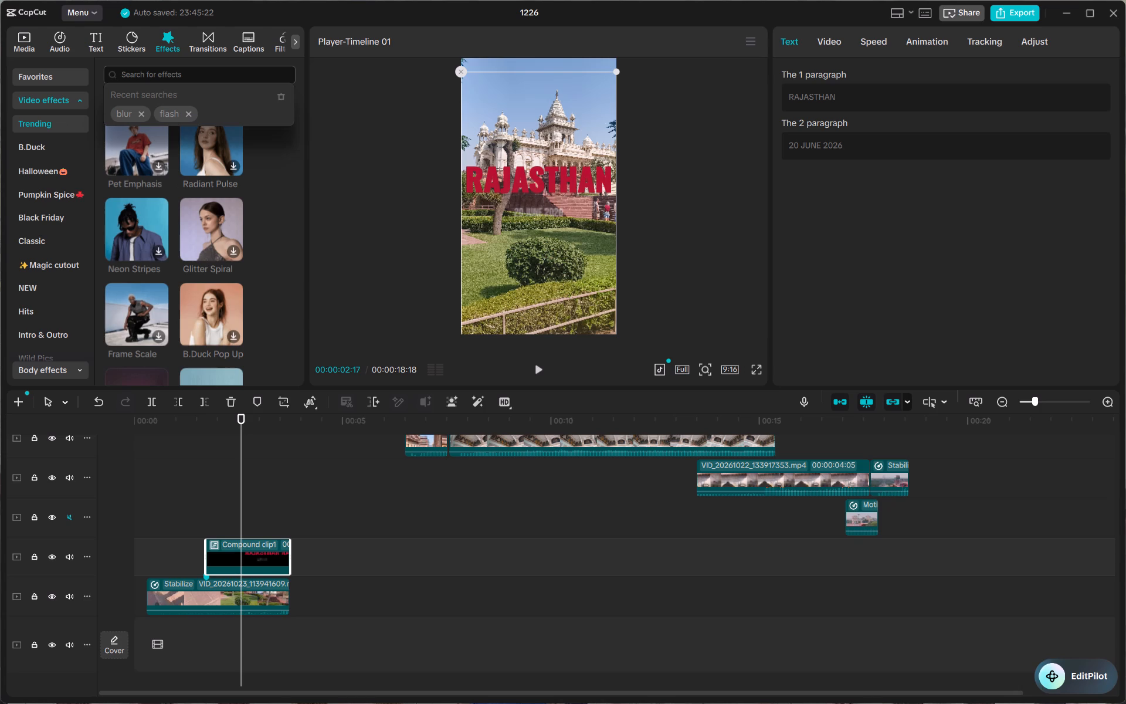
double_click(165, 108)
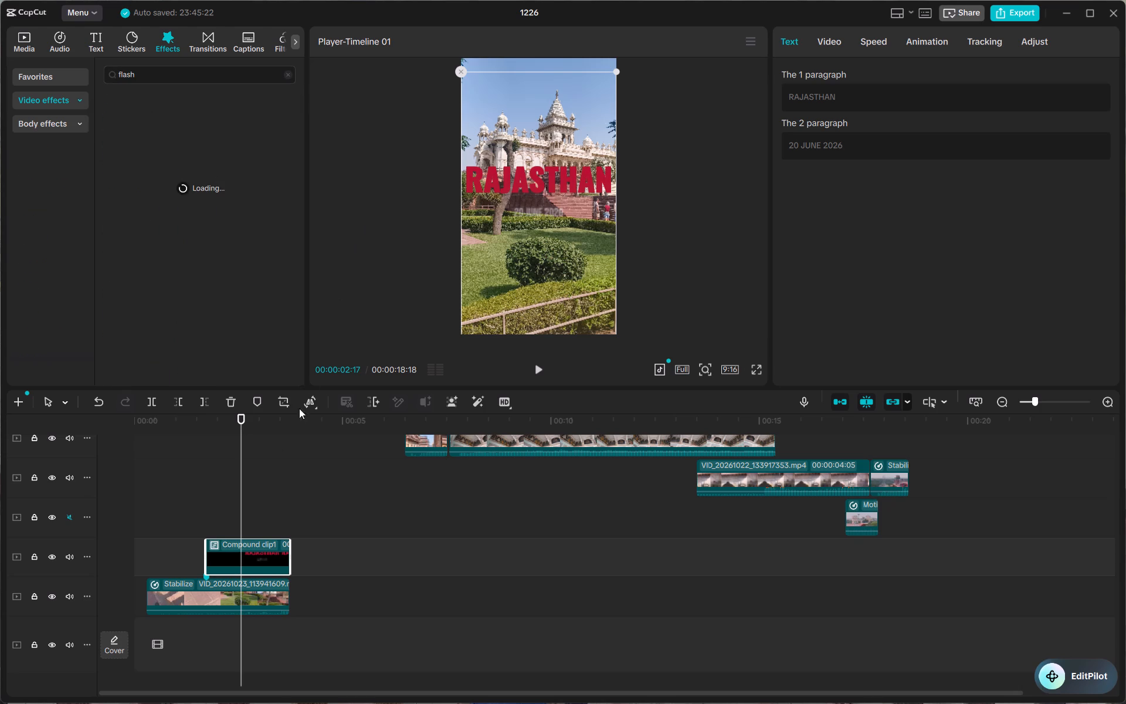
Replay the opening section to check the repositioned RAJASTHAN title over the clip.
left_click_drag(230, 466, 213, 460)
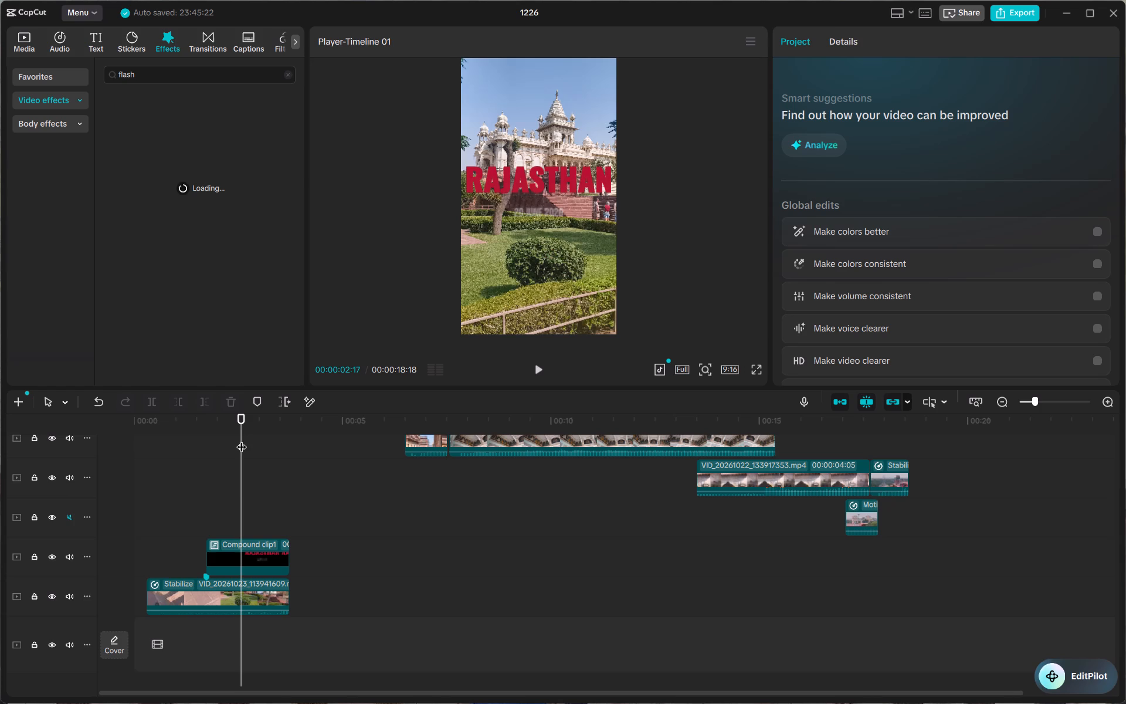
left_click_drag(242, 439, 144, 456)
key("space")
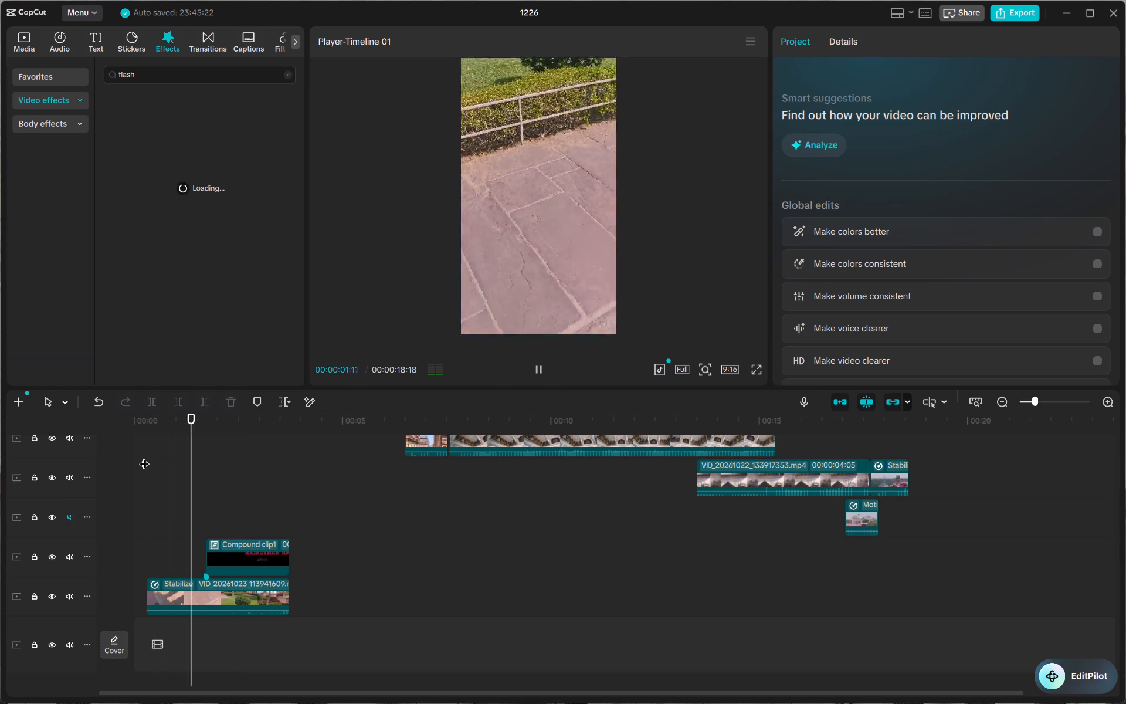
key("space")
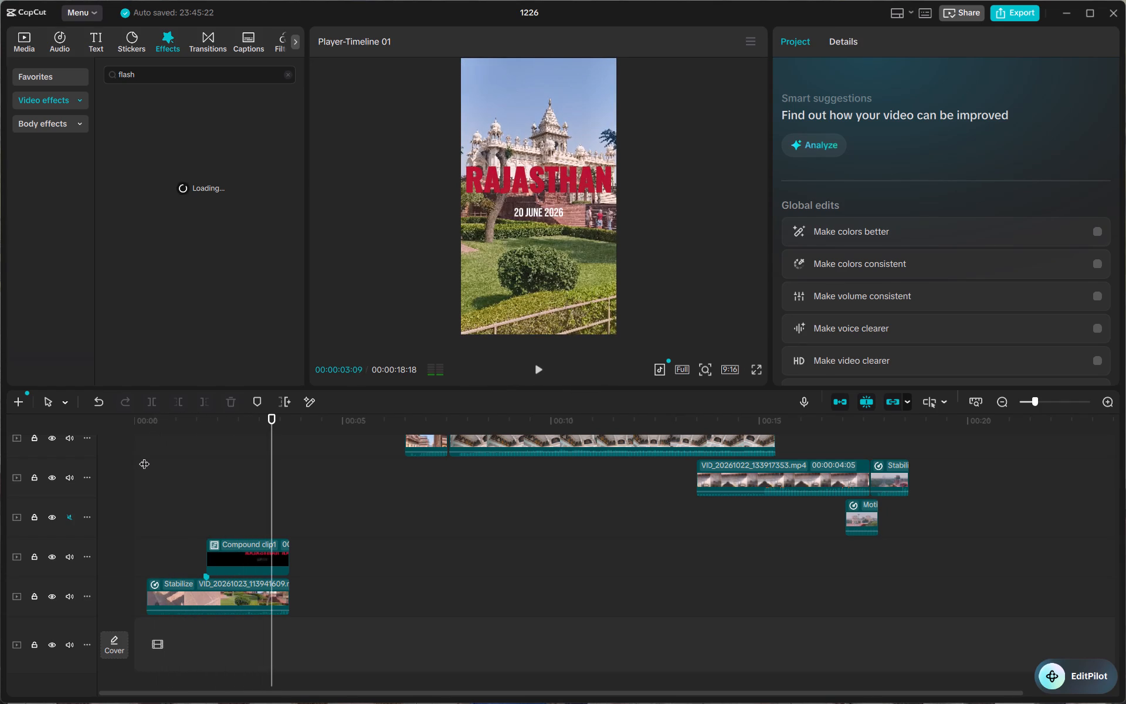
key("space")
key("space")
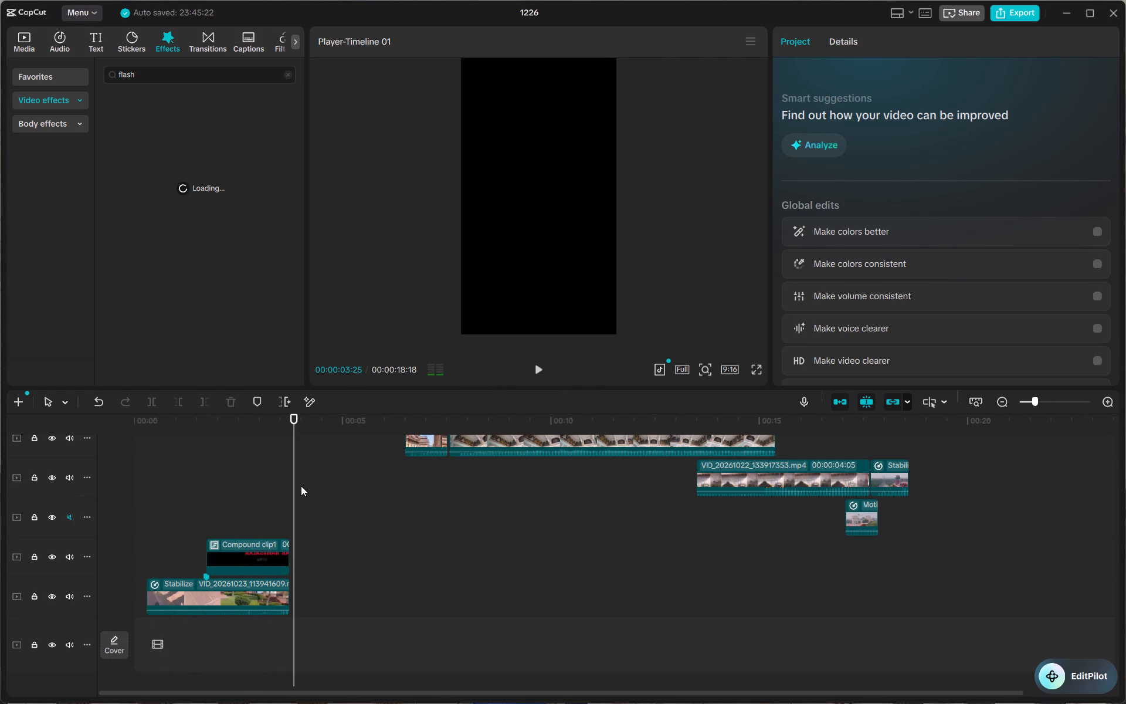
left_click_drag(297, 487, 262, 489)
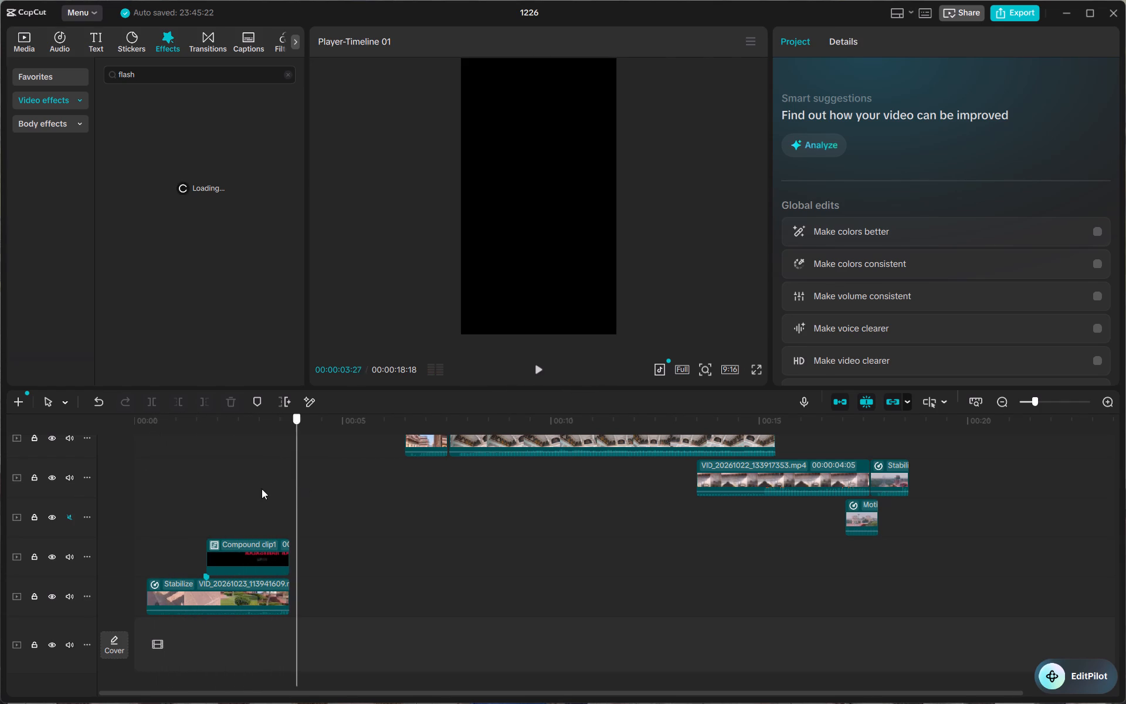
left_click_drag(262, 489, 219, 488)
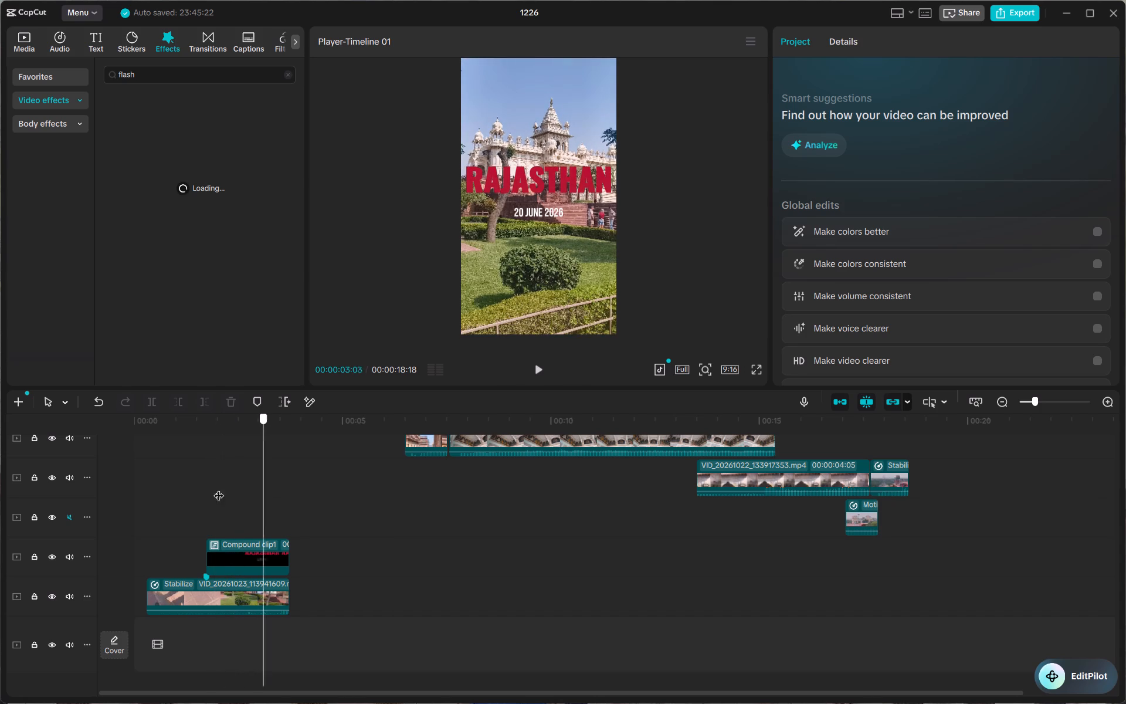
left_click_drag(219, 488, 162, 499)
key("space")
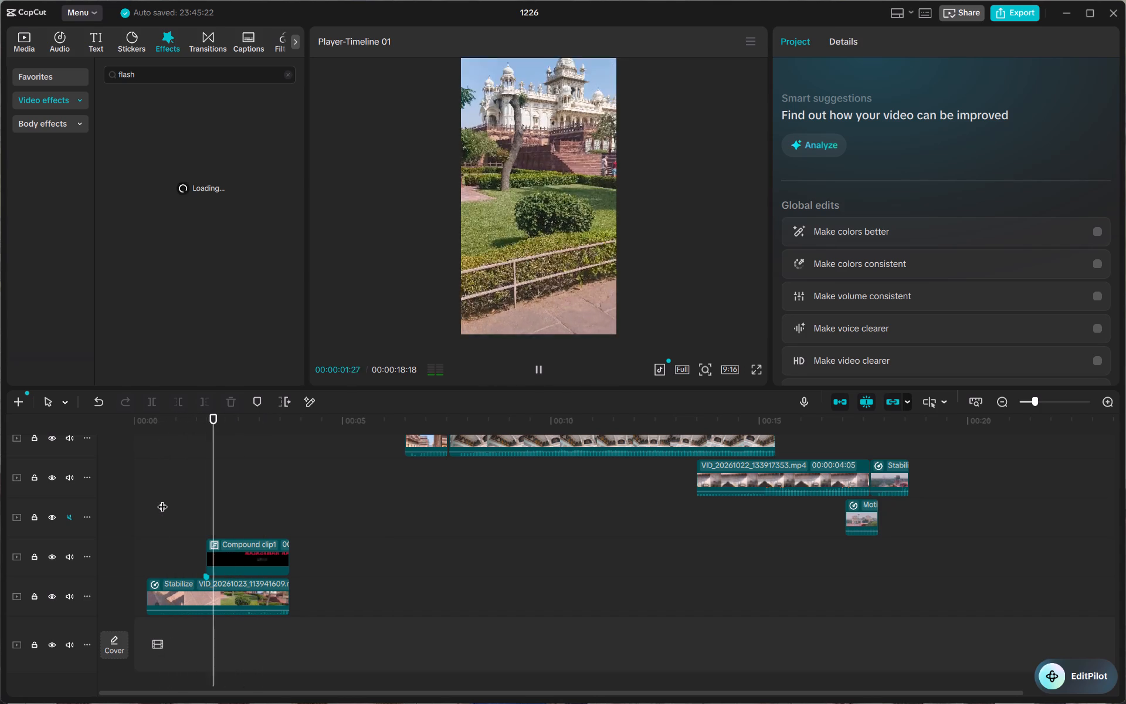
key("space")
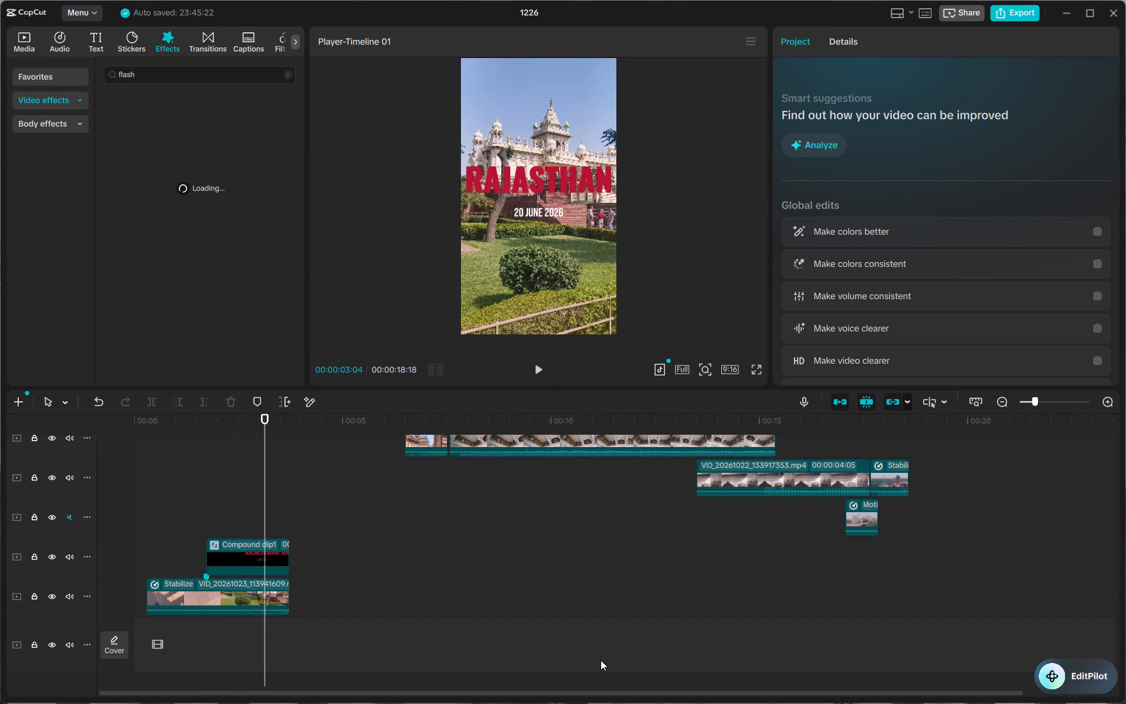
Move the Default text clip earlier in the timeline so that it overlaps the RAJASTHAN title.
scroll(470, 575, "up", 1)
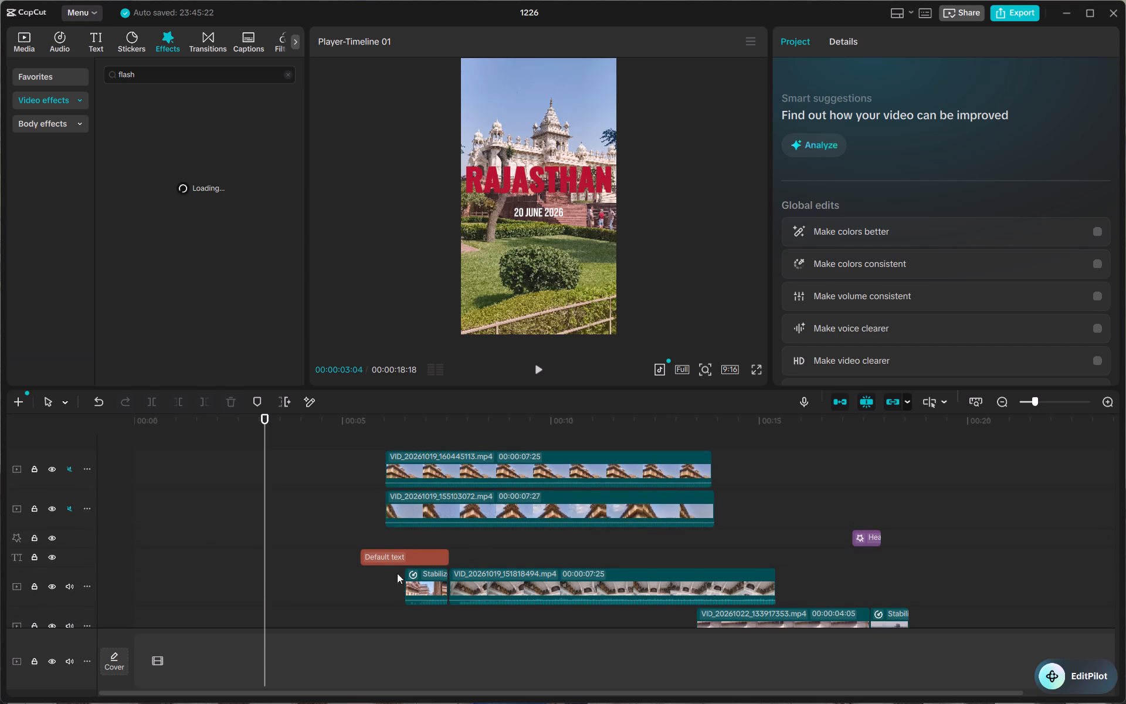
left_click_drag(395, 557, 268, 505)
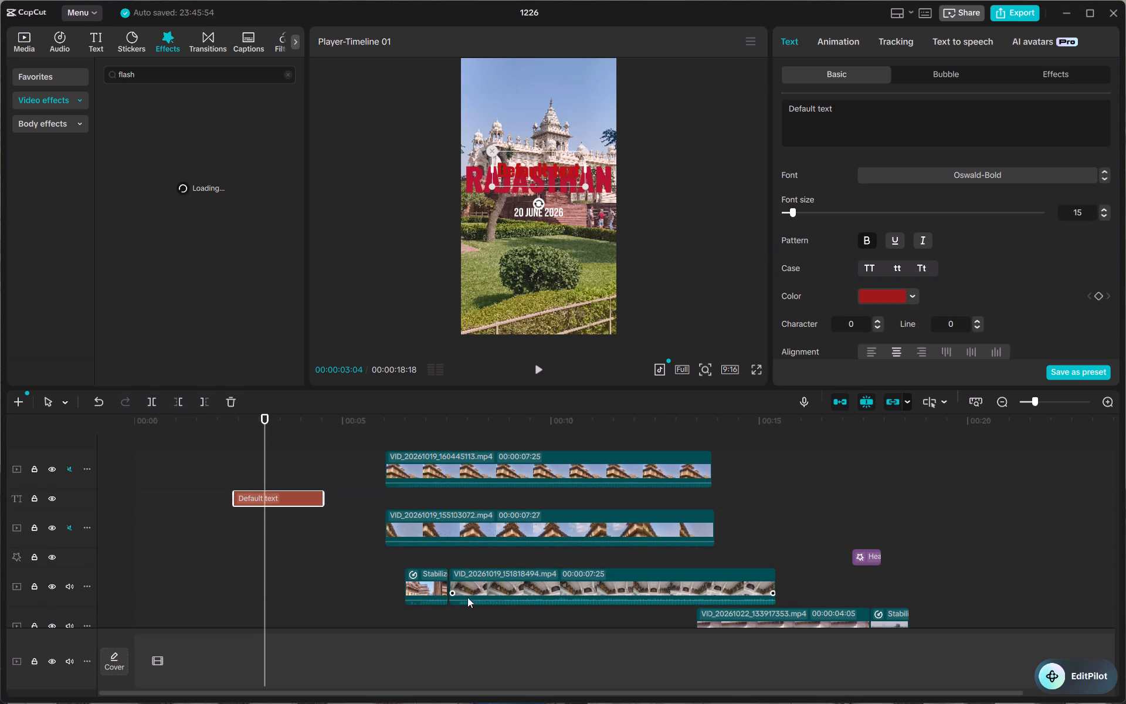
Move clip VID_20261019_155103072.mp4 up to the track directly below VID_20261019_160445113.mp4, keeping its start time.
left_click_drag(443, 519, 495, 535)
left_click_drag(495, 535, 445, 502)
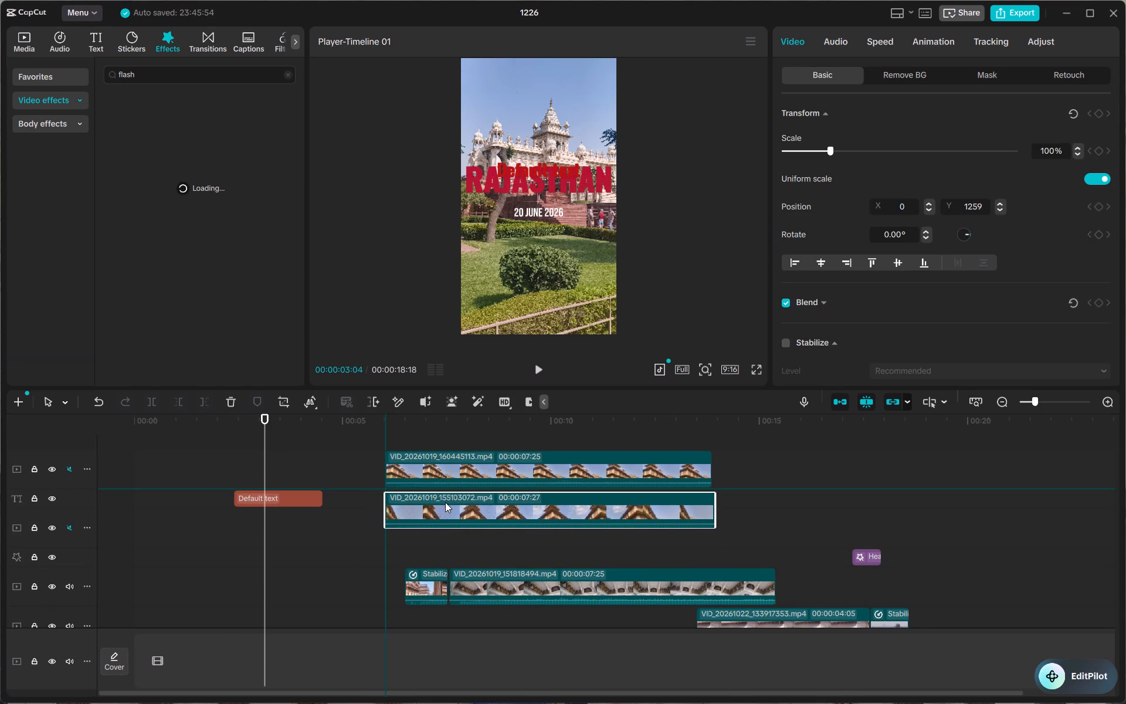
left_click_drag(445, 502, 445, 502)
Play and scrub through the section with three stacked videos to review it.
key("space")
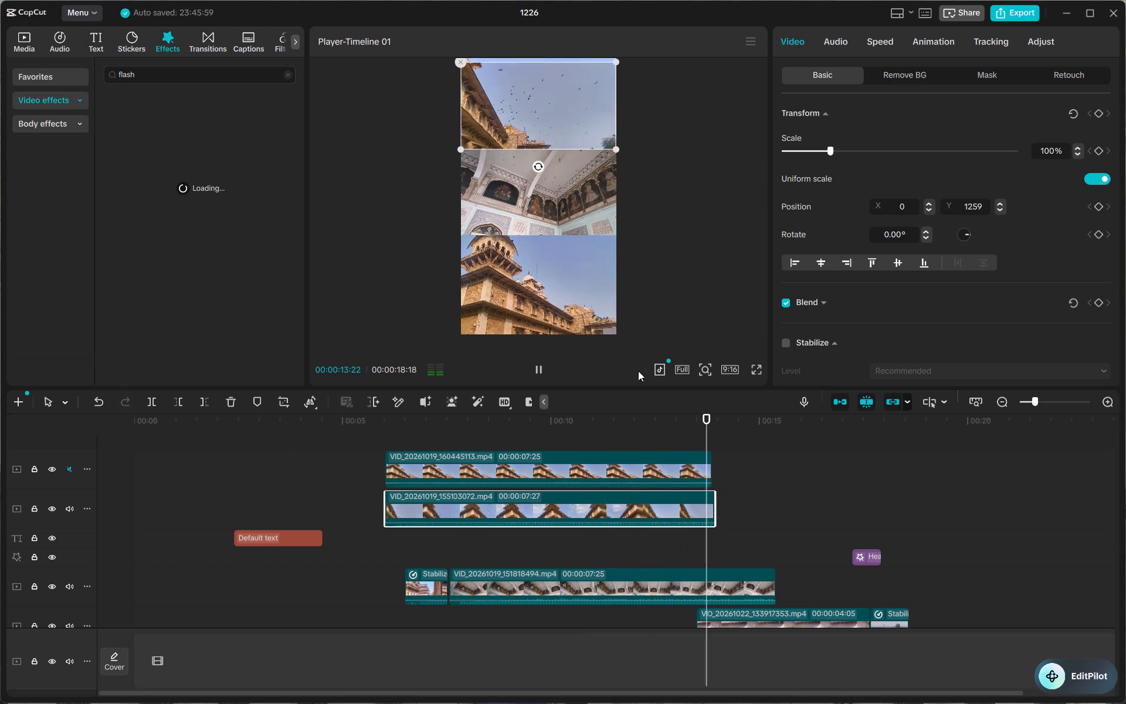
left_click_drag(737, 418, 426, 433)
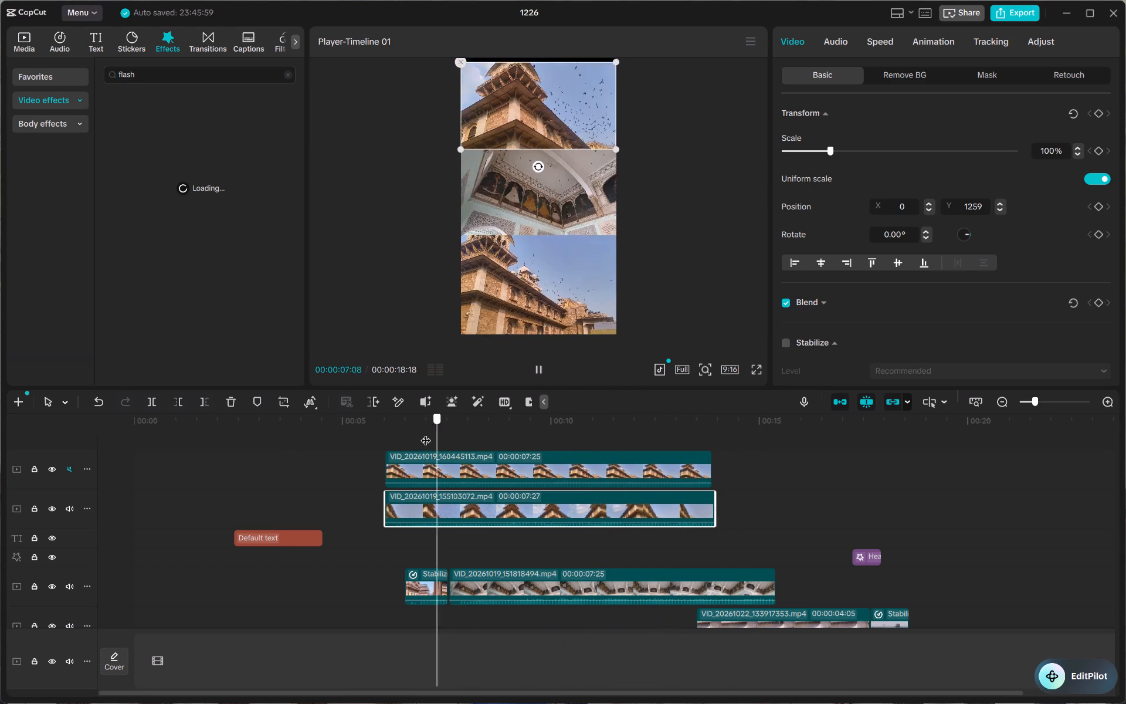
left_click_drag(426, 433, 371, 441)
key("space")
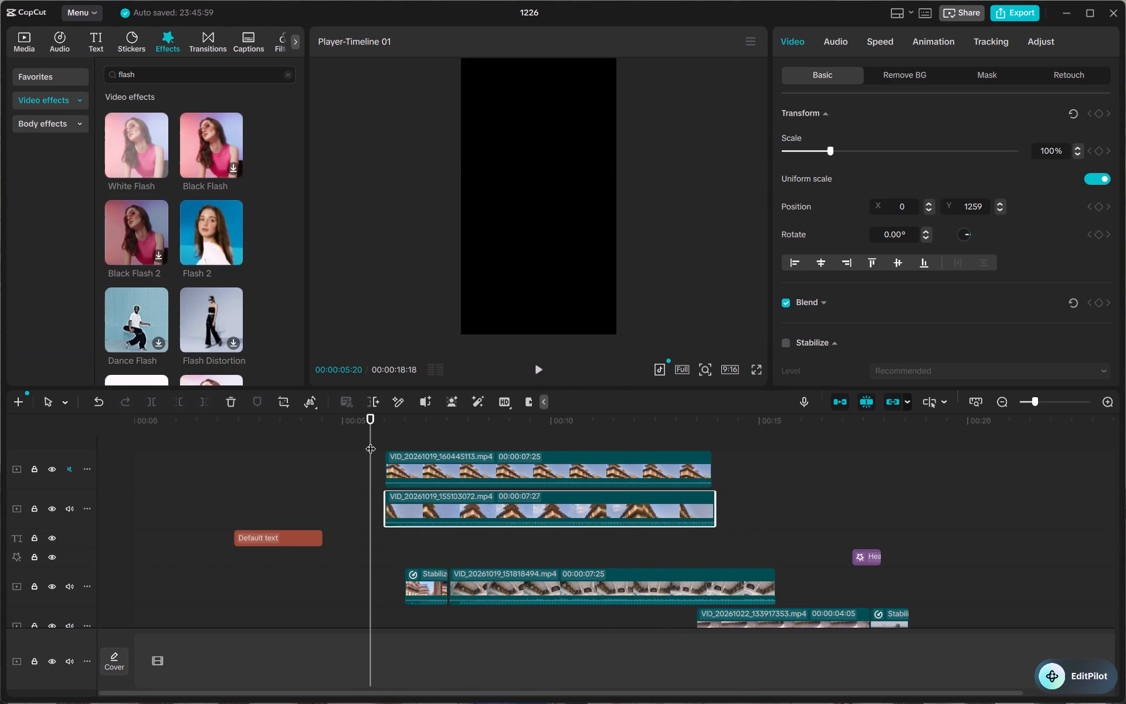
key("space")
key("space")
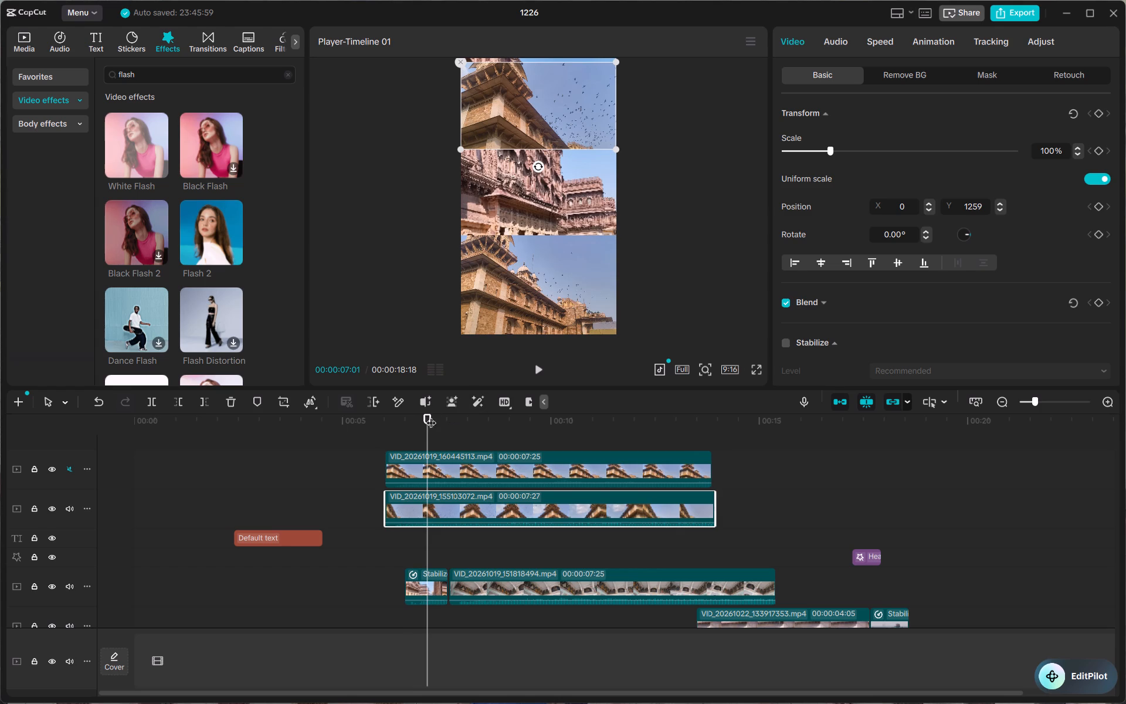
left_click_drag(426, 419, 464, 394)
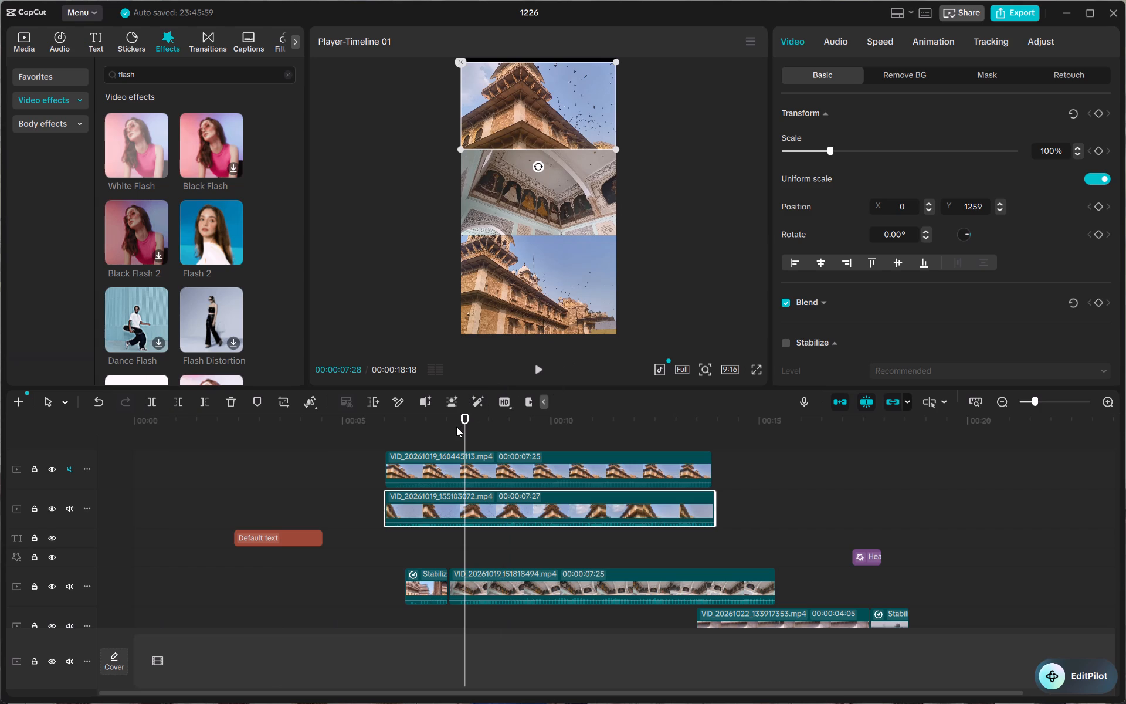
Play the opening from the start to check the Default text against the RAJASTHAN title.
left_click_drag(462, 417, 367, 412)
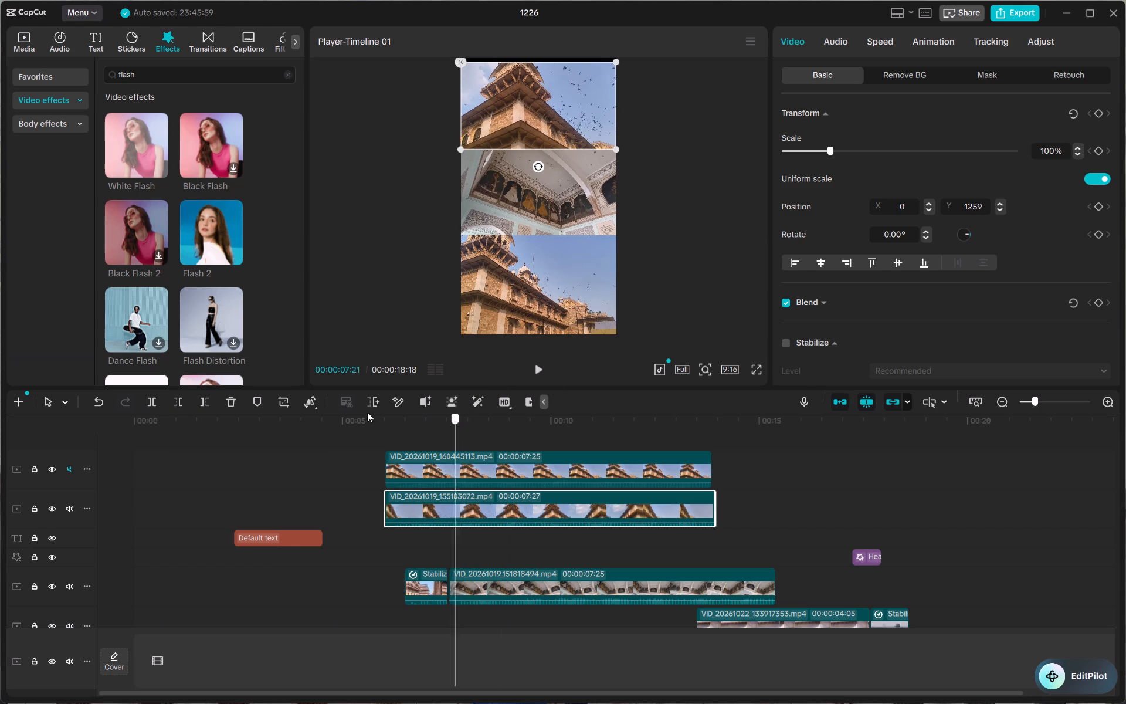
left_click_drag(367, 412, 29, 453)
key("space")
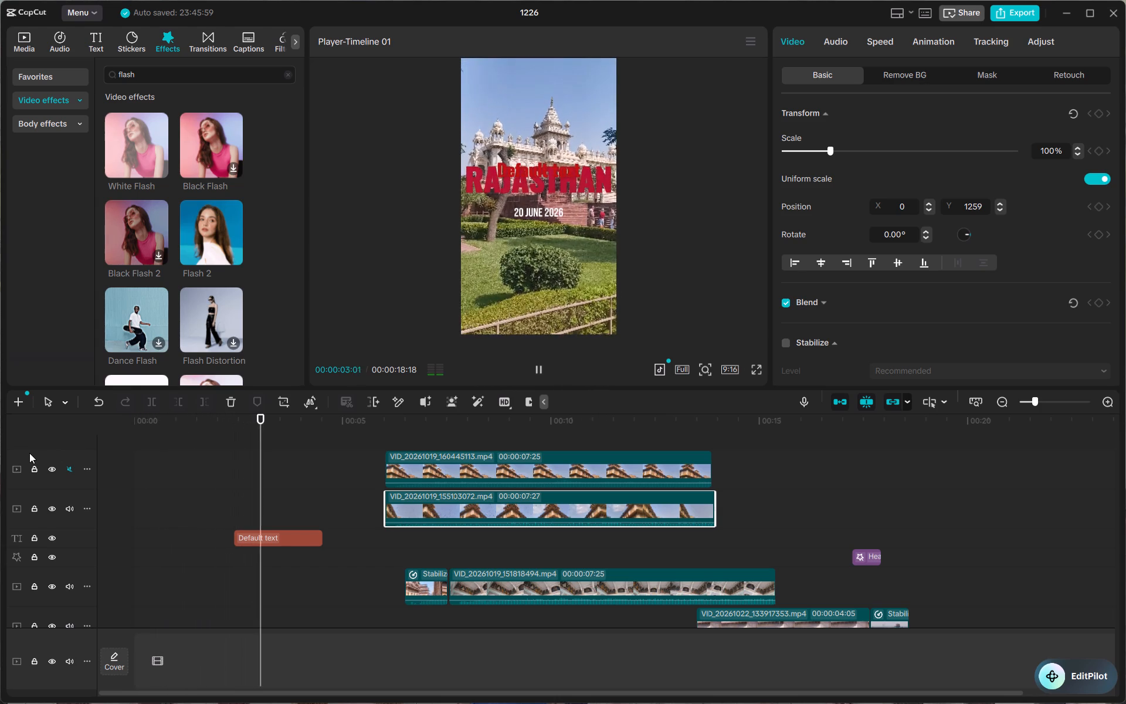
key("space")
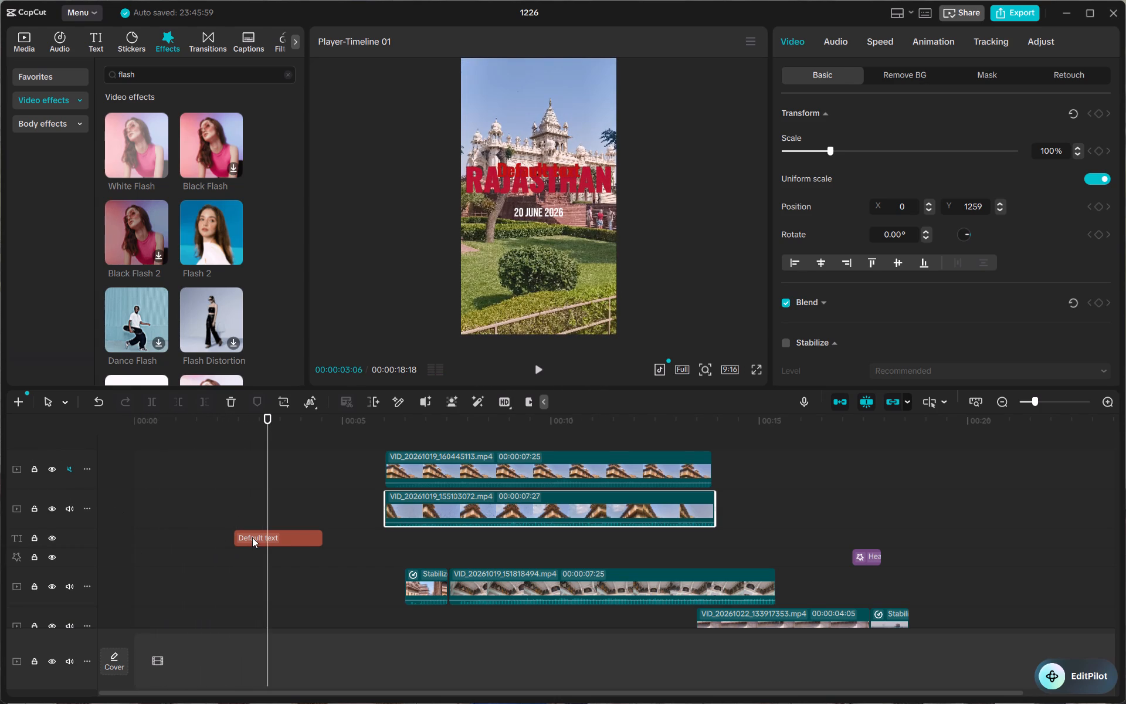
Delete the Default text clip overlapping the RAJASTHAN title.
left_click(252, 537)
key("BackSpace")
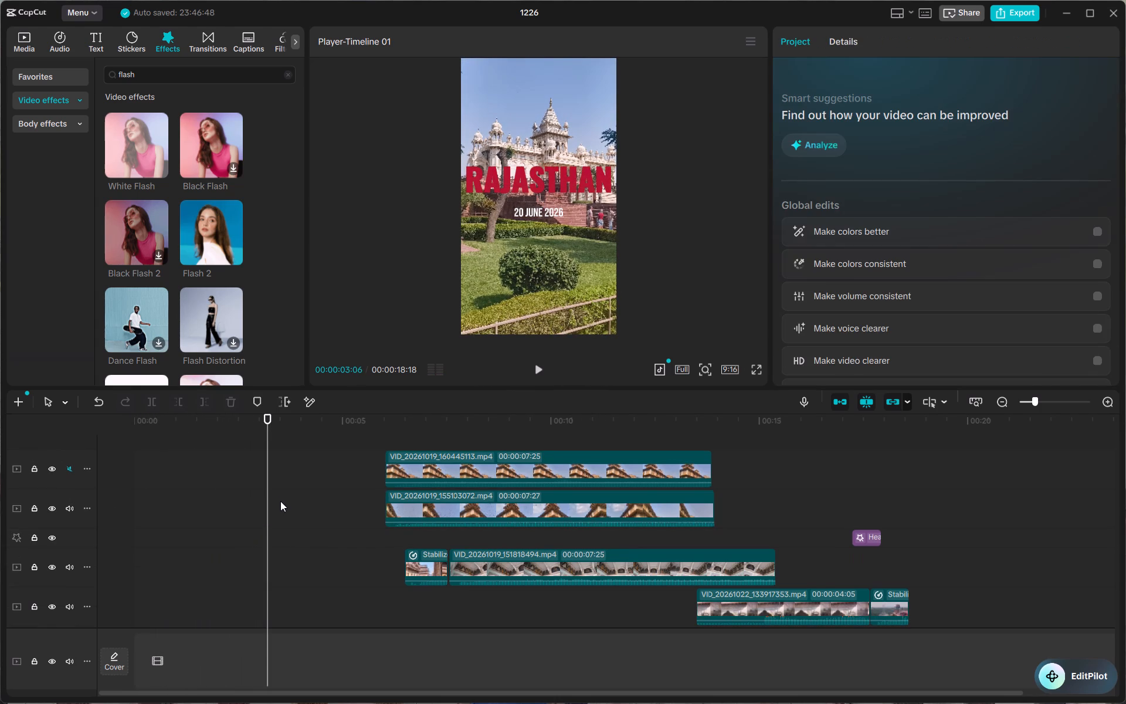
Preview the White Flash video effect.
double_click(137, 147)
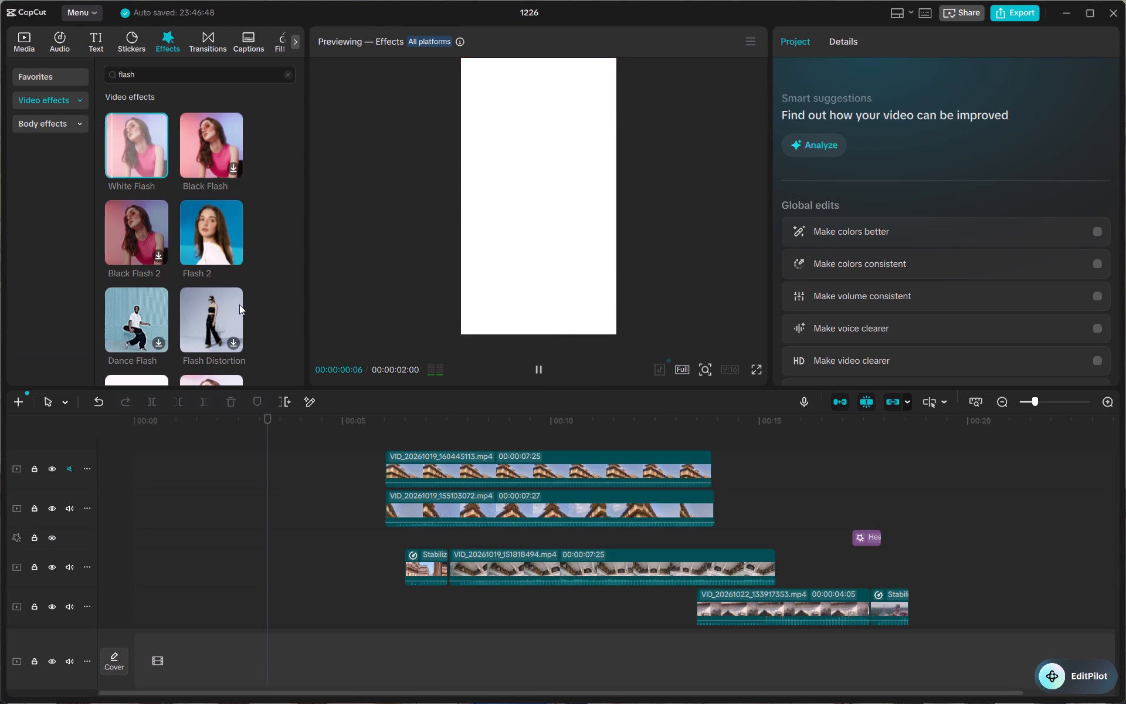
Move the four clips of the stacked-video section together to the lower tracks, starting at about 7 seconds, with VID_20261019_151818494.mp4 on the opening clip's track.
scroll(269, 493, "down", 1)
scroll(269, 493, "down", 1, "ctrl")
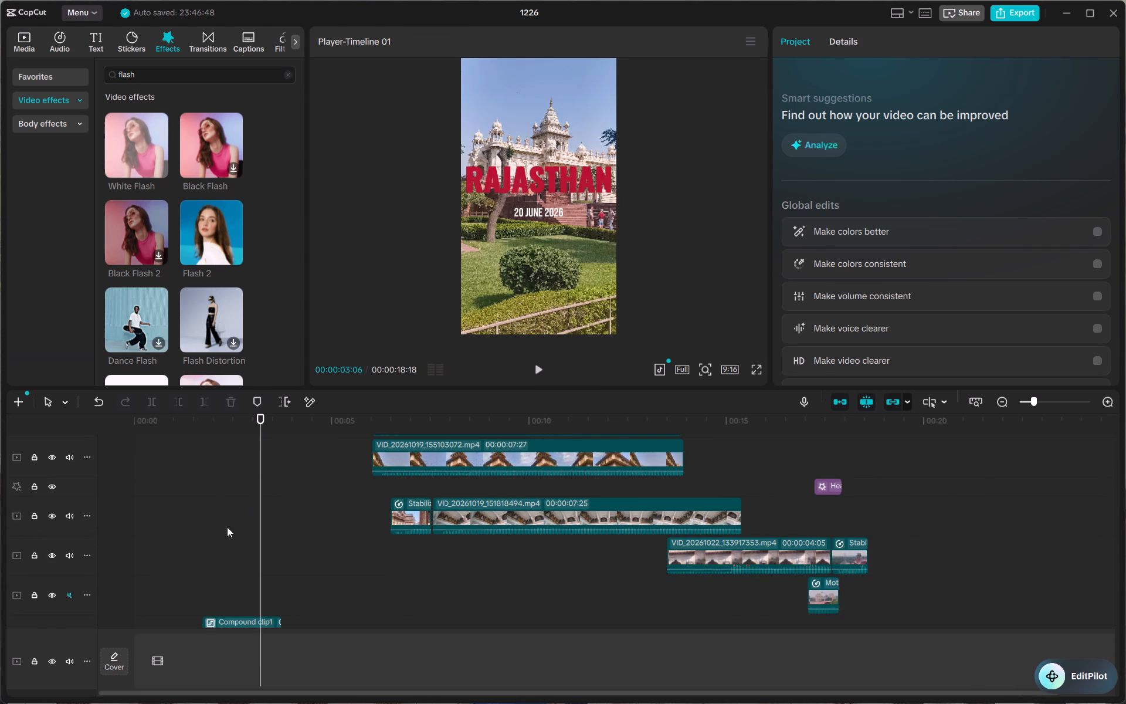
scroll(202, 523, "right", 1)
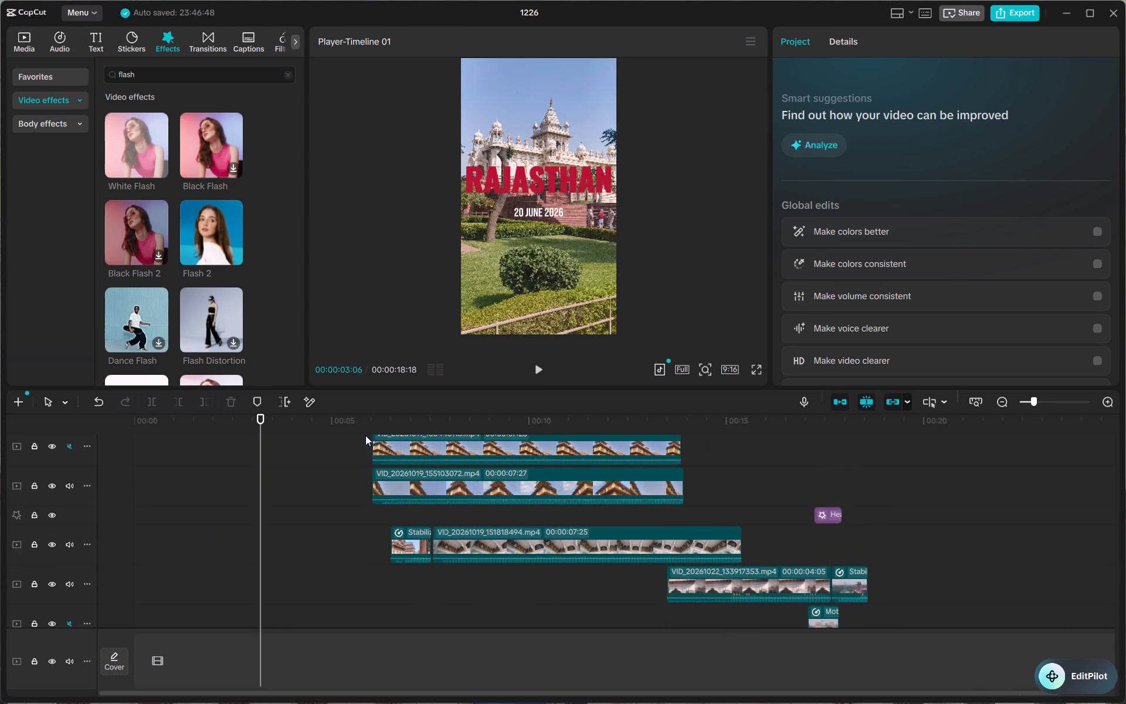
left_click_drag(365, 435, 576, 605)
left_click_drag(523, 483, 579, 566)
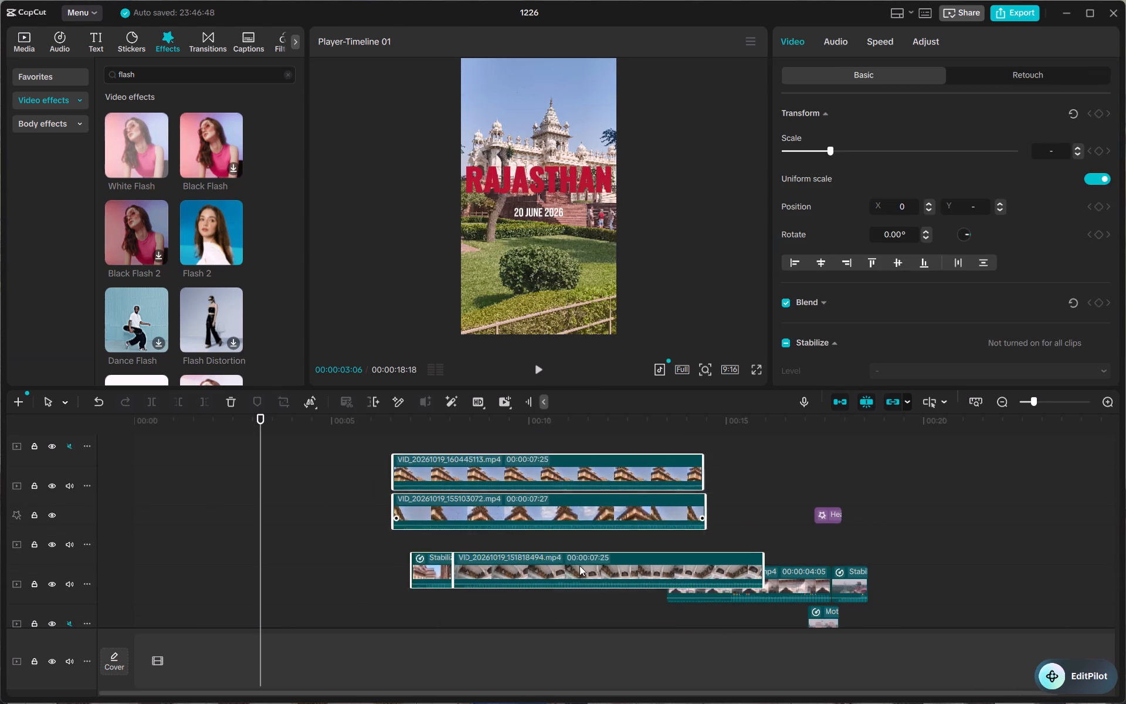
left_click_drag(579, 566, 573, 622)
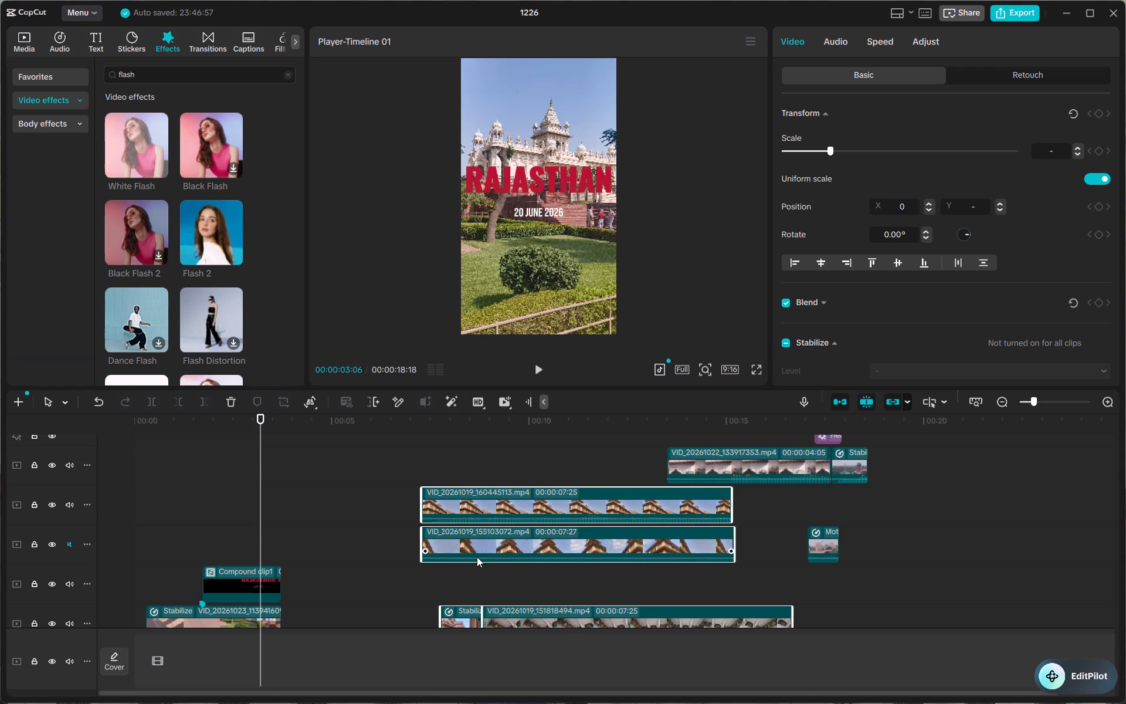
scroll(477, 557, "down", 1)
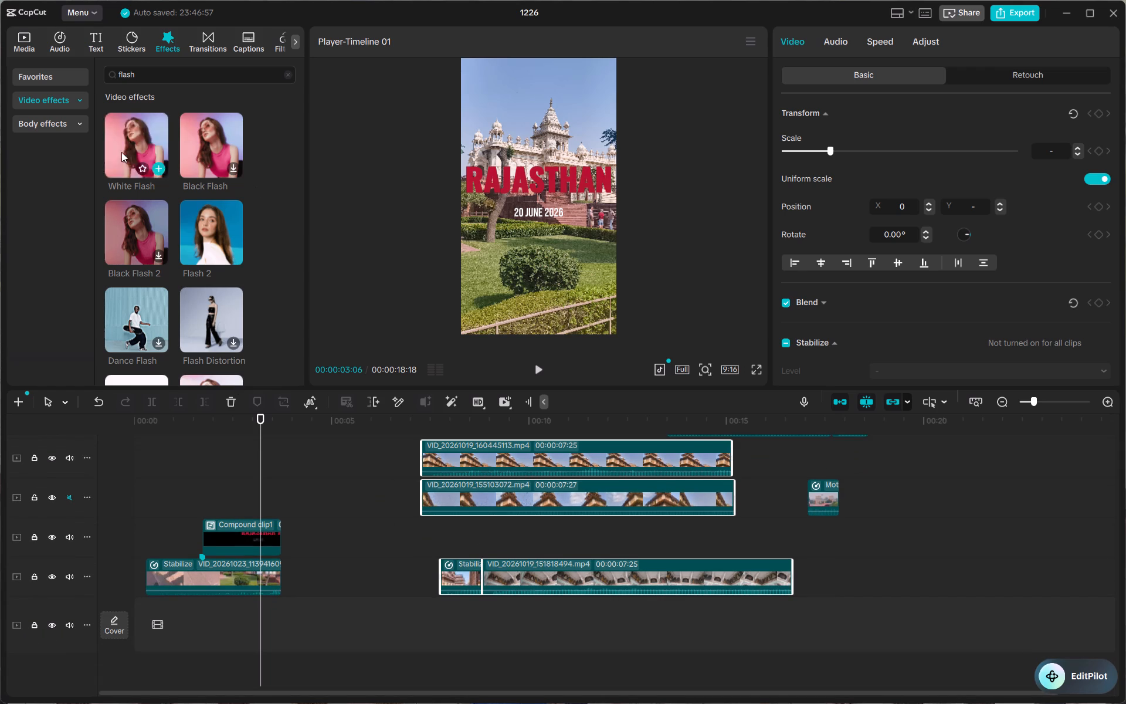
Apply the White Flash video effect to the RAJASTHAN compound clip and trim the effect's start to about 3 seconds.
left_click_drag(121, 152, 221, 530)
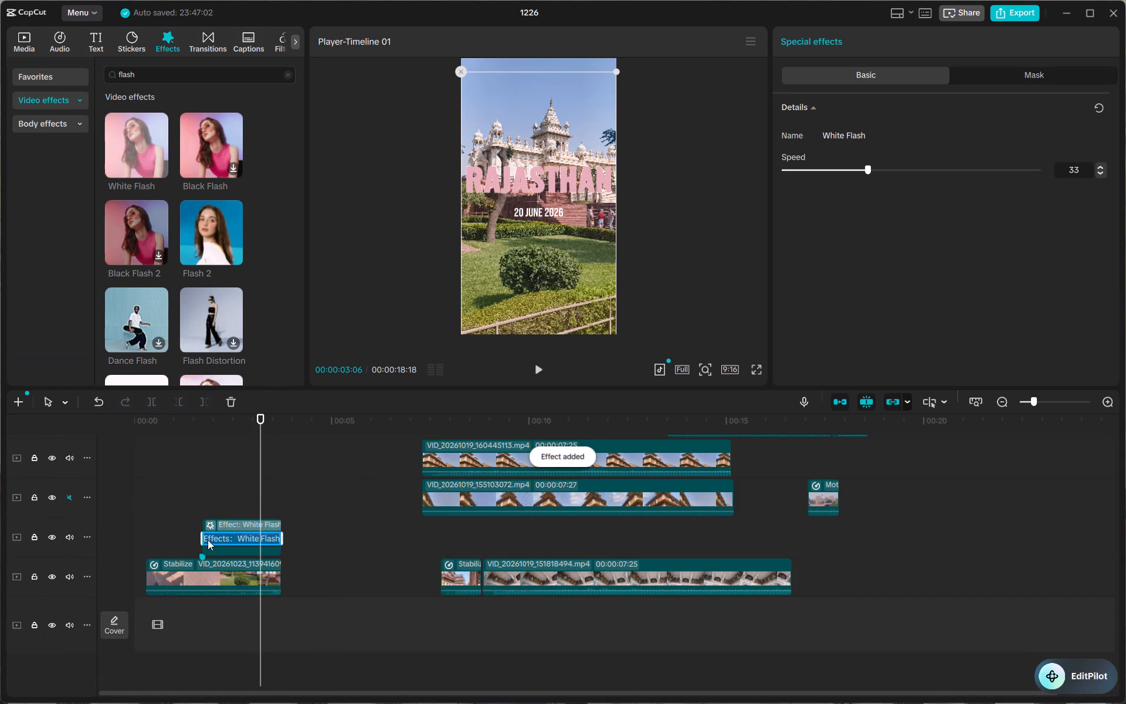
left_click_drag(200, 537, 233, 534)
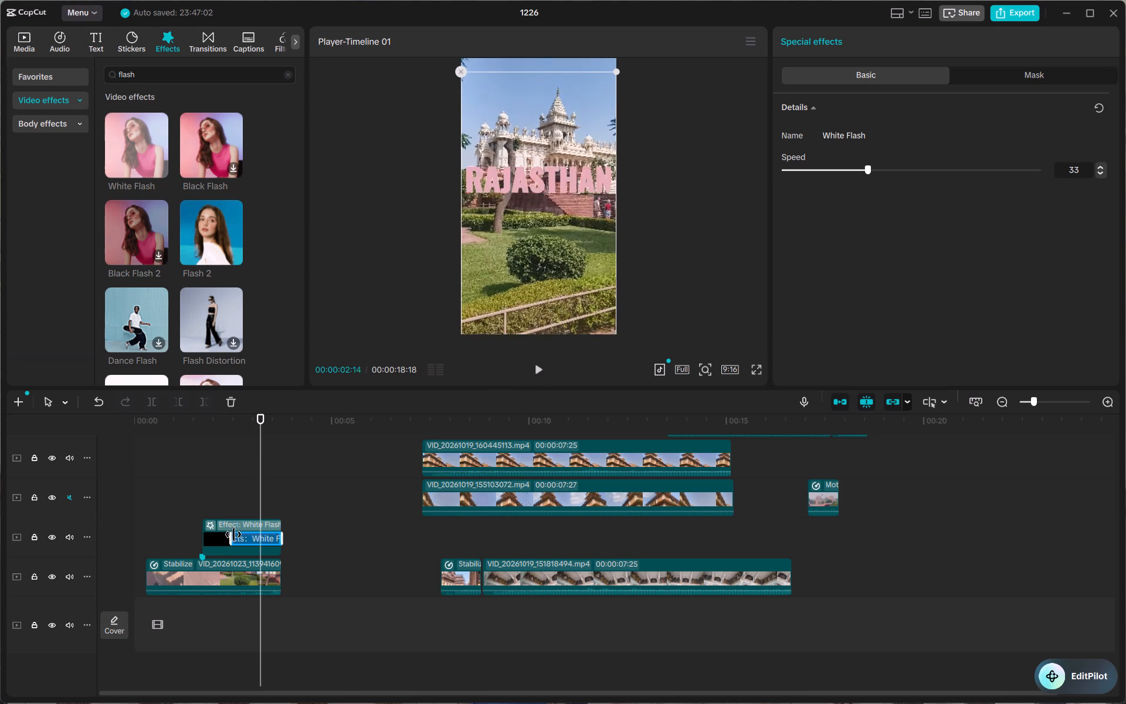
left_click_drag(233, 534, 249, 534)
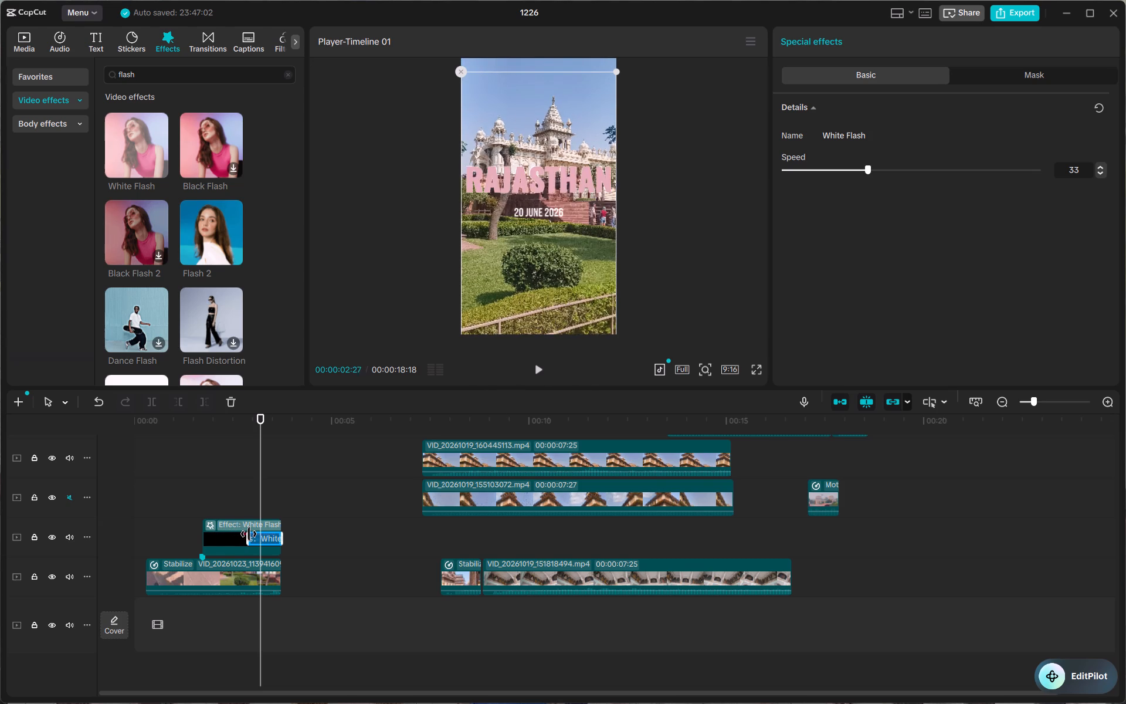
left_click_drag(249, 534, 256, 534)
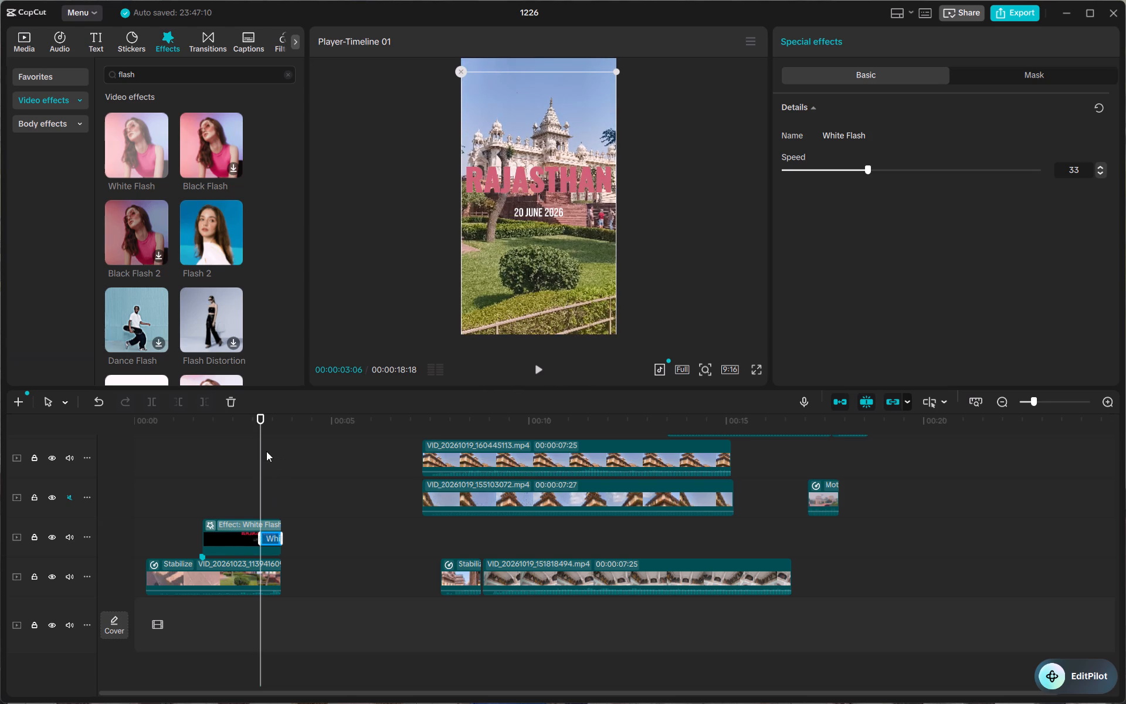
Play the opening from the start to check the White Flash effect on the RAJASTHAN title.
left_click_drag(257, 453, 16, 469)
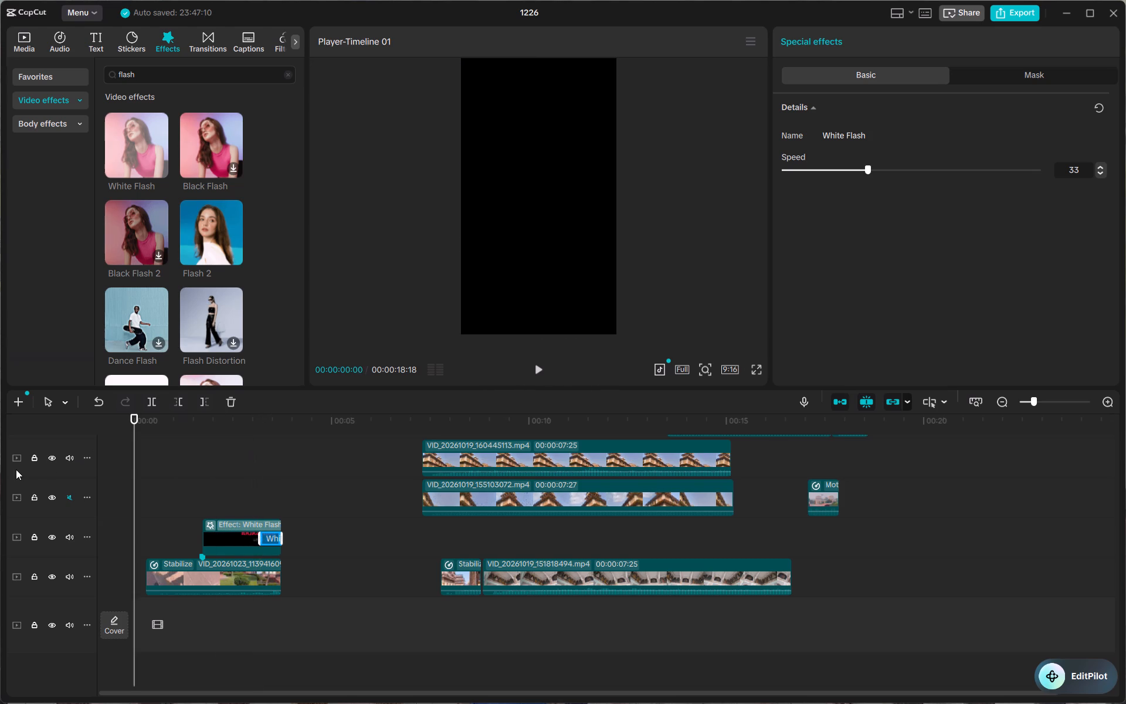
key("space")
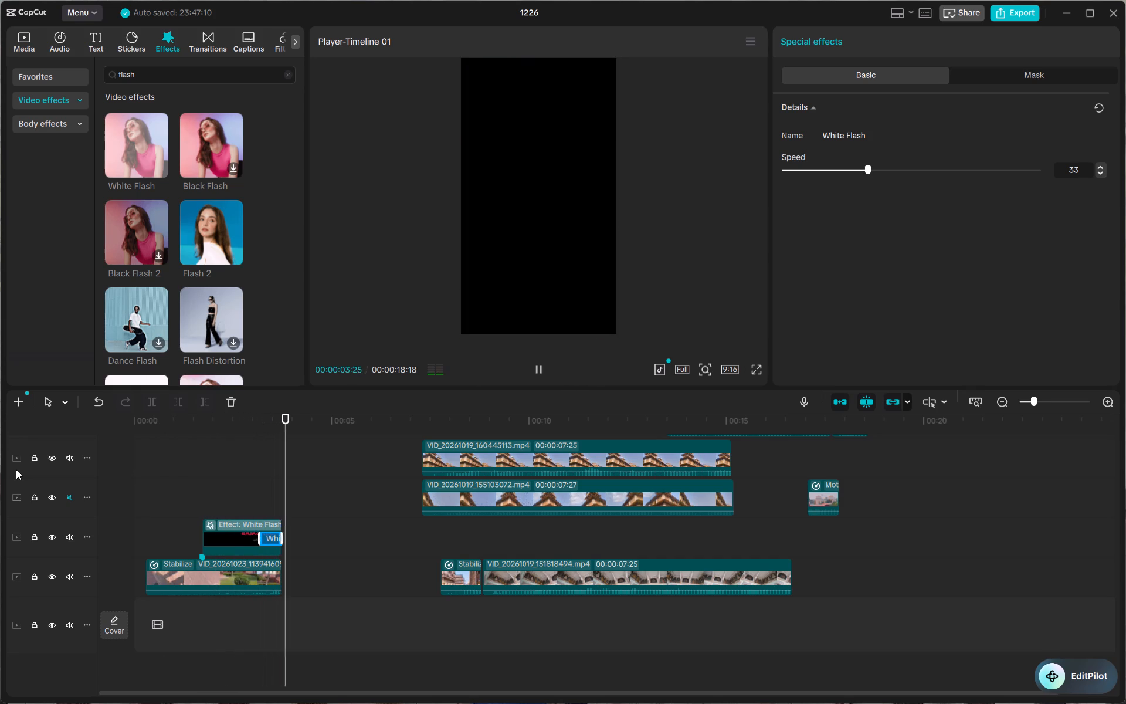
key("space")
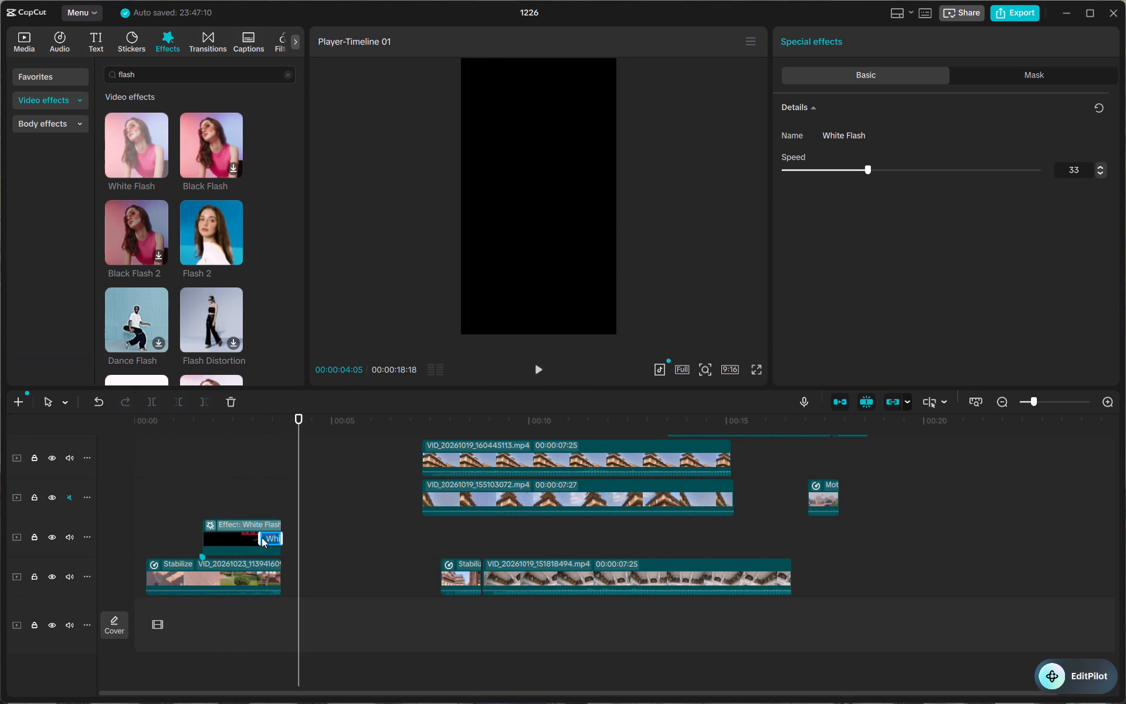
Set the speed of the White Flash effect on the title clip to 5.
left_click(262, 537)
left_click_drag(865, 175, 802, 181)
left_click_drag(802, 181, 800, 184)
left_click_drag(800, 184, 796, 185)
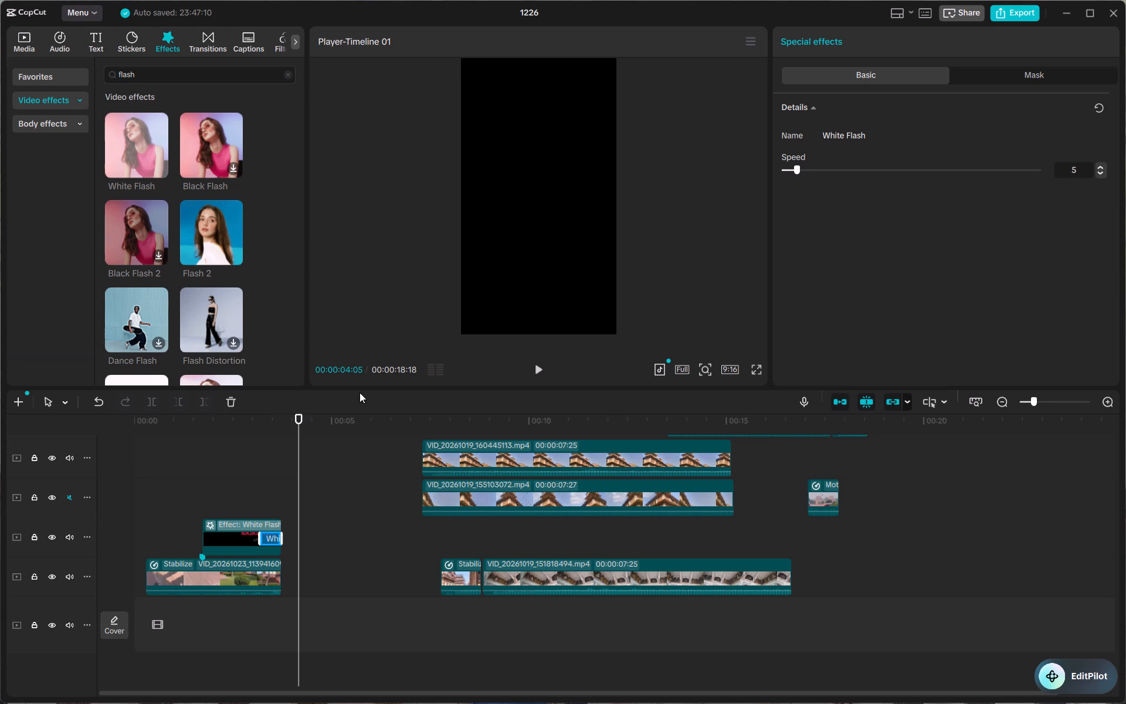
Play the opening from the start to check the slower White Flash on the title.
left_click_drag(307, 456, 200, 462)
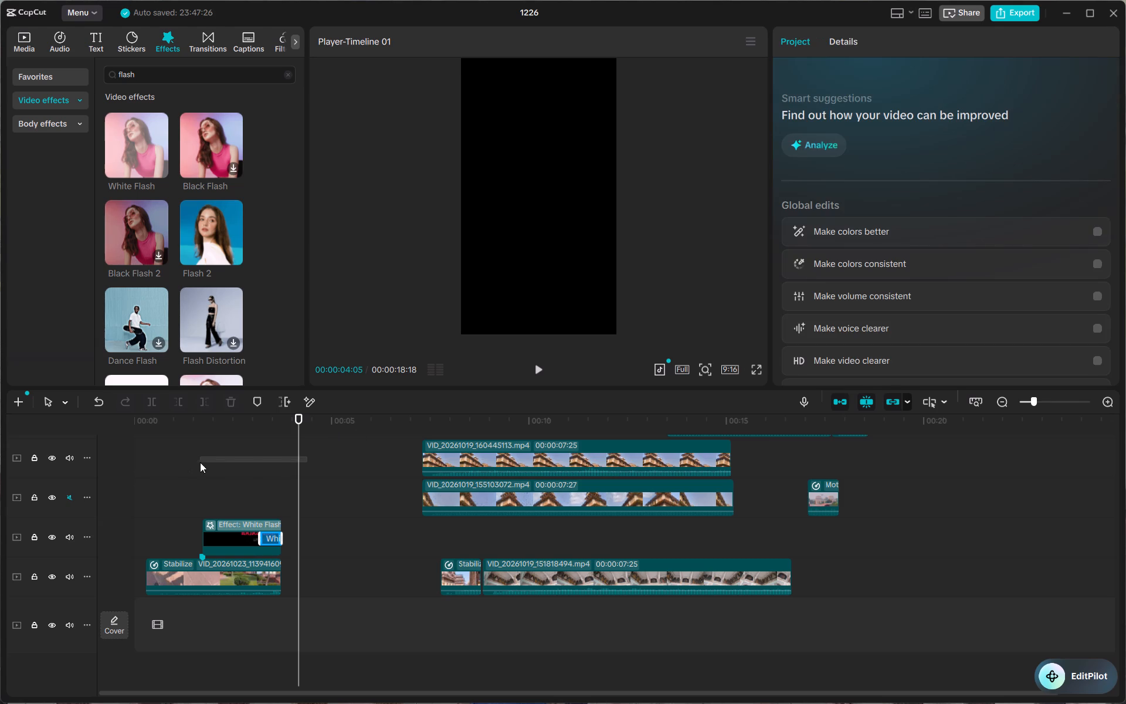
left_click_drag(297, 427, 54, 471)
key("space")
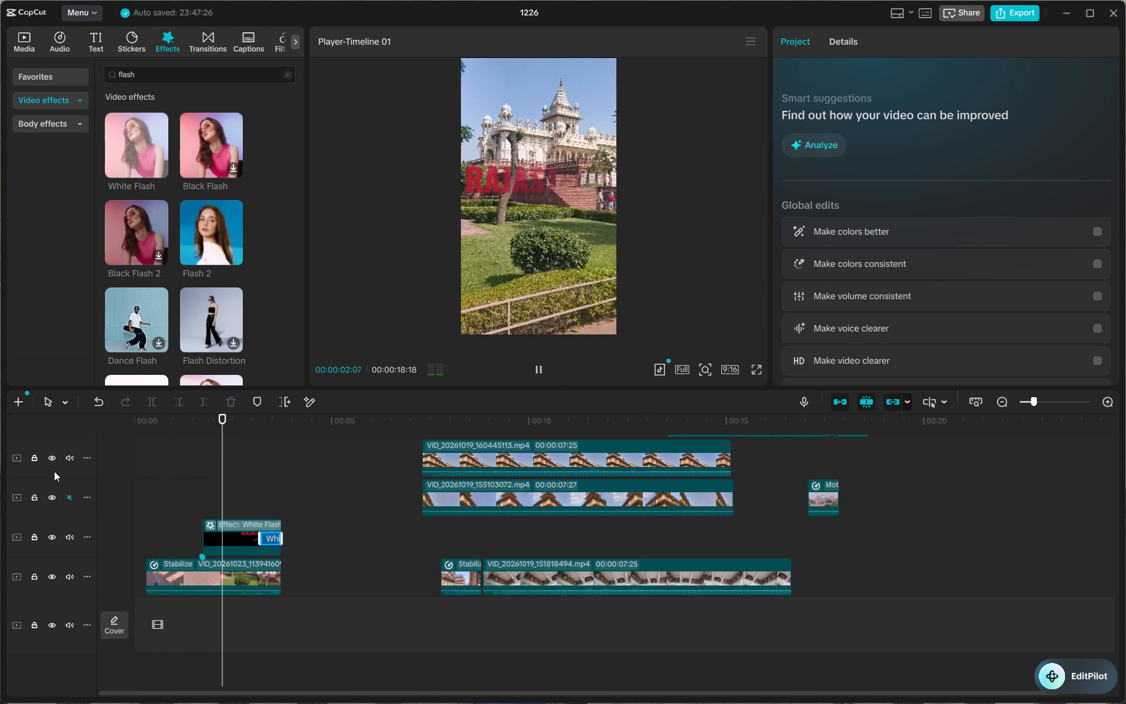
left_click(54, 471)
key("space")
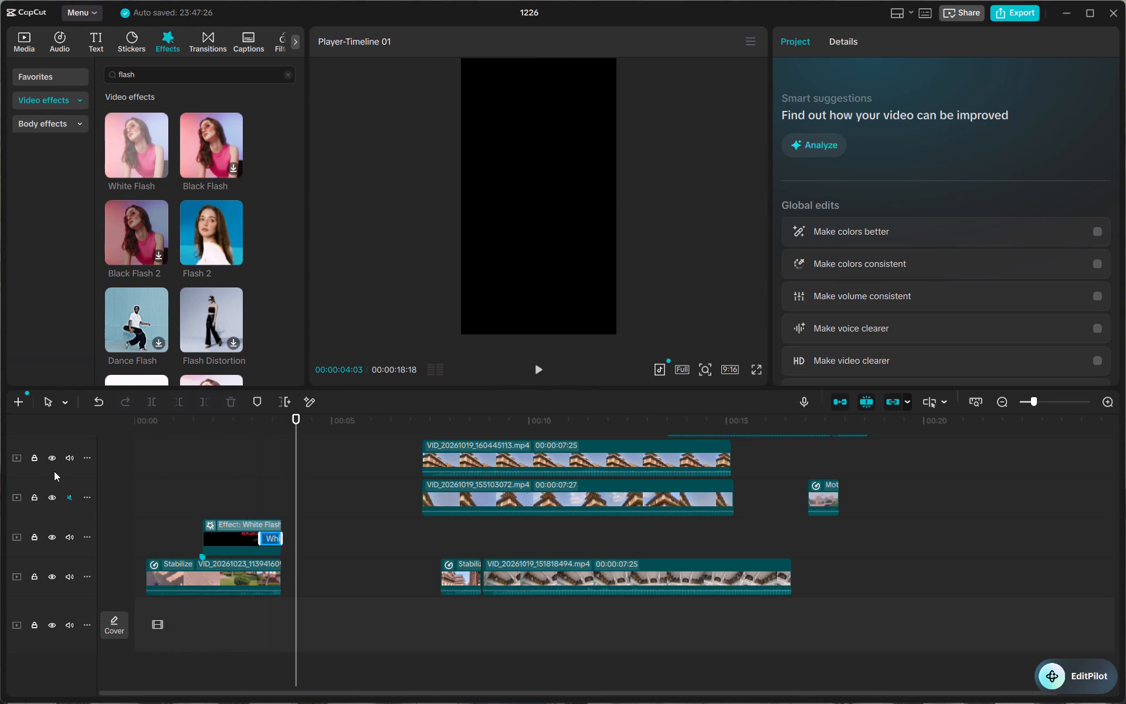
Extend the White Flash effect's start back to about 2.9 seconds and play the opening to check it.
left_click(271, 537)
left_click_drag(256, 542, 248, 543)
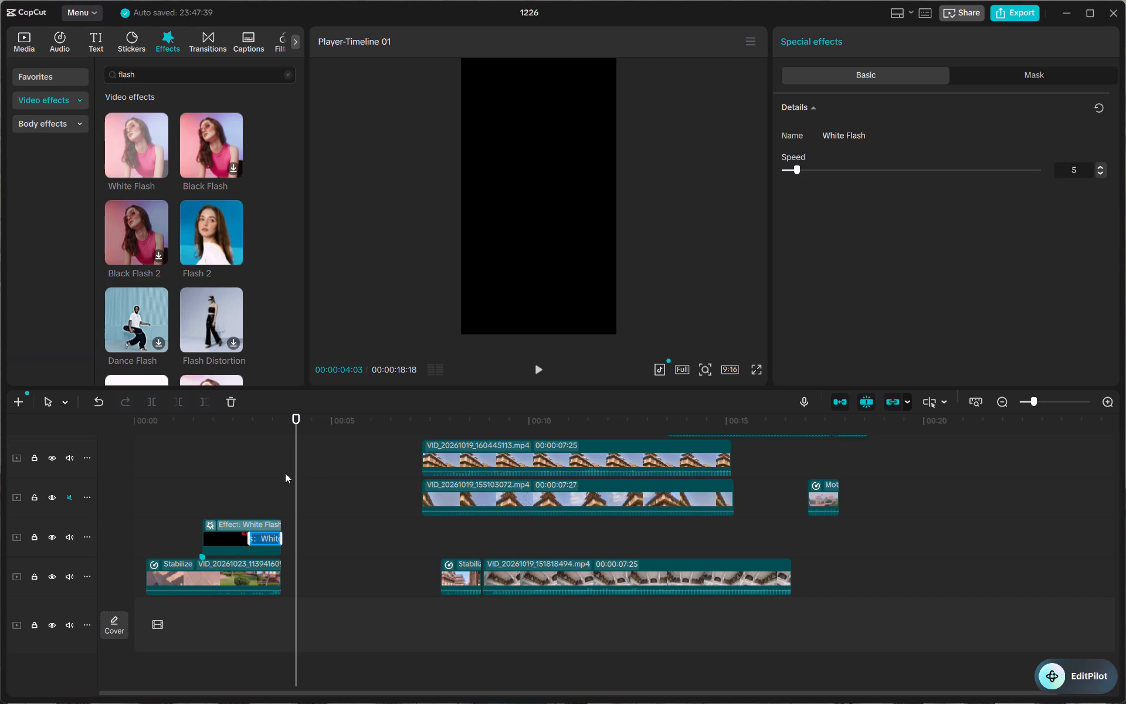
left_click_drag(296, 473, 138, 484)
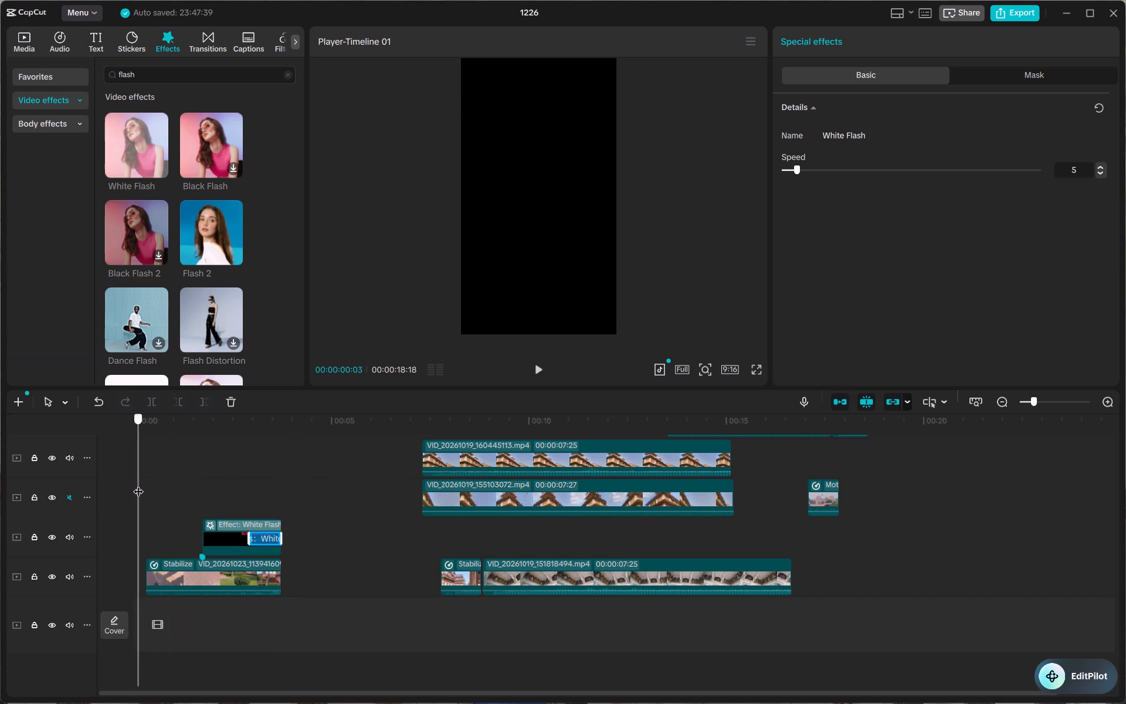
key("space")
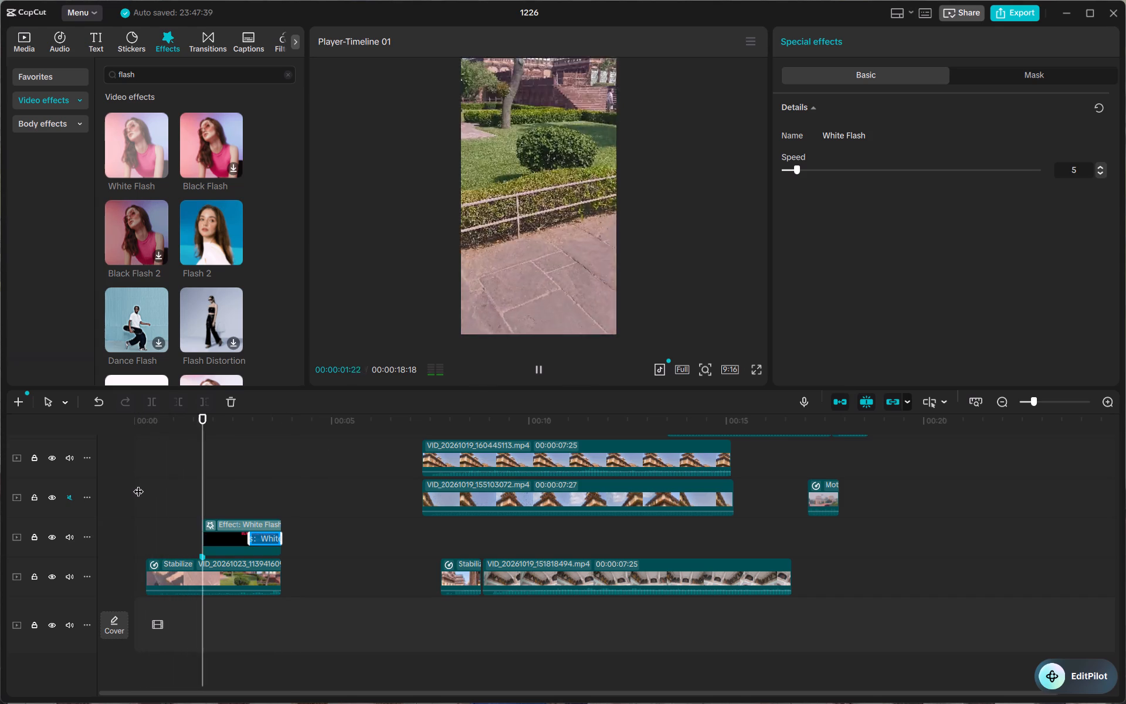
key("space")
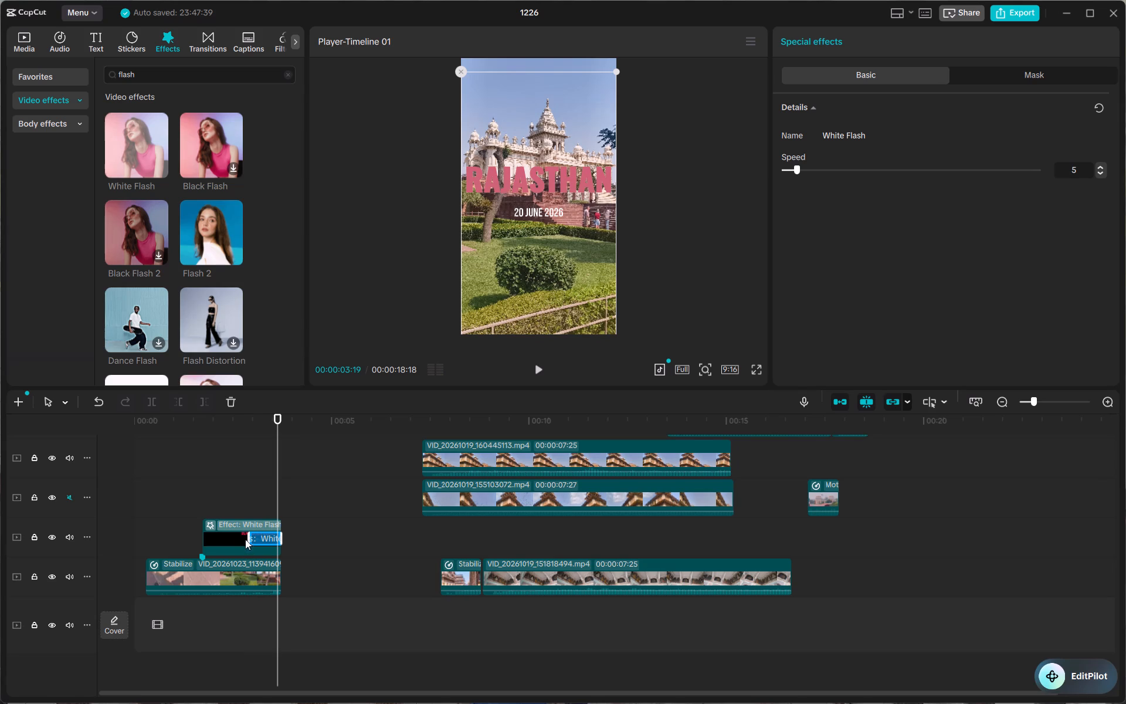
Shorten the White Flash effect to start at about 3.1 seconds and play the title section to check it.
left_click_drag(247, 539, 256, 539)
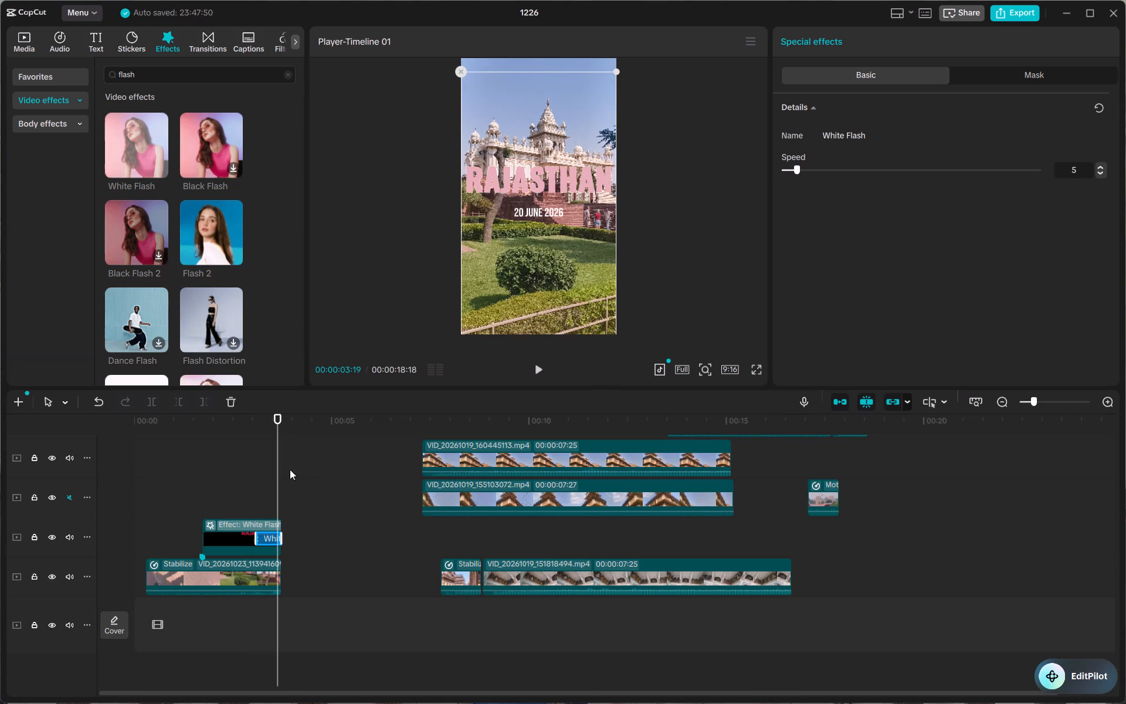
left_click_drag(276, 475, 183, 482)
key("space")
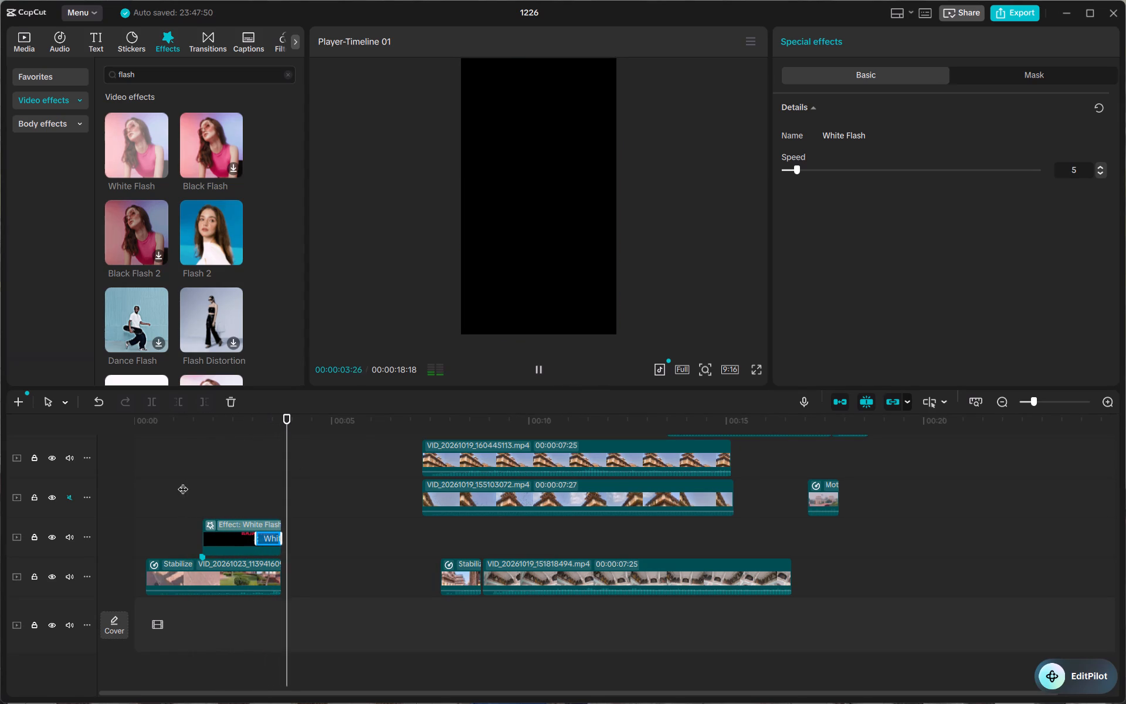
key("space")
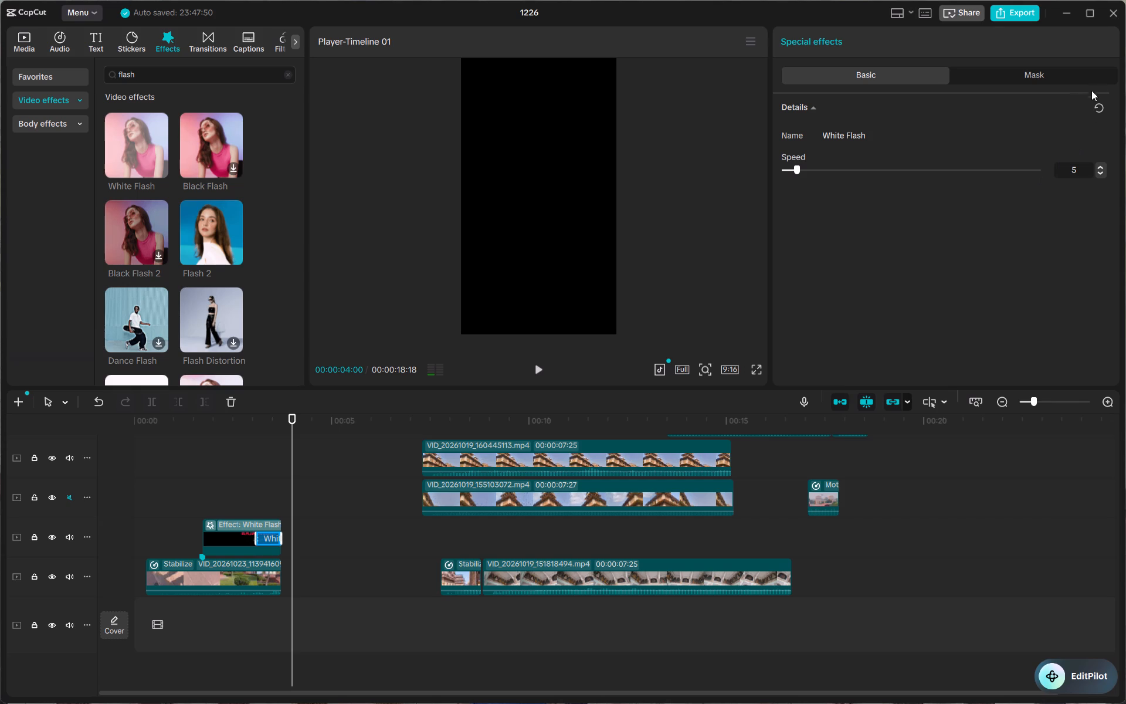
Examine the White Flash effect's mask and basic settings and scrub through the opening title section.
left_click(1036, 82)
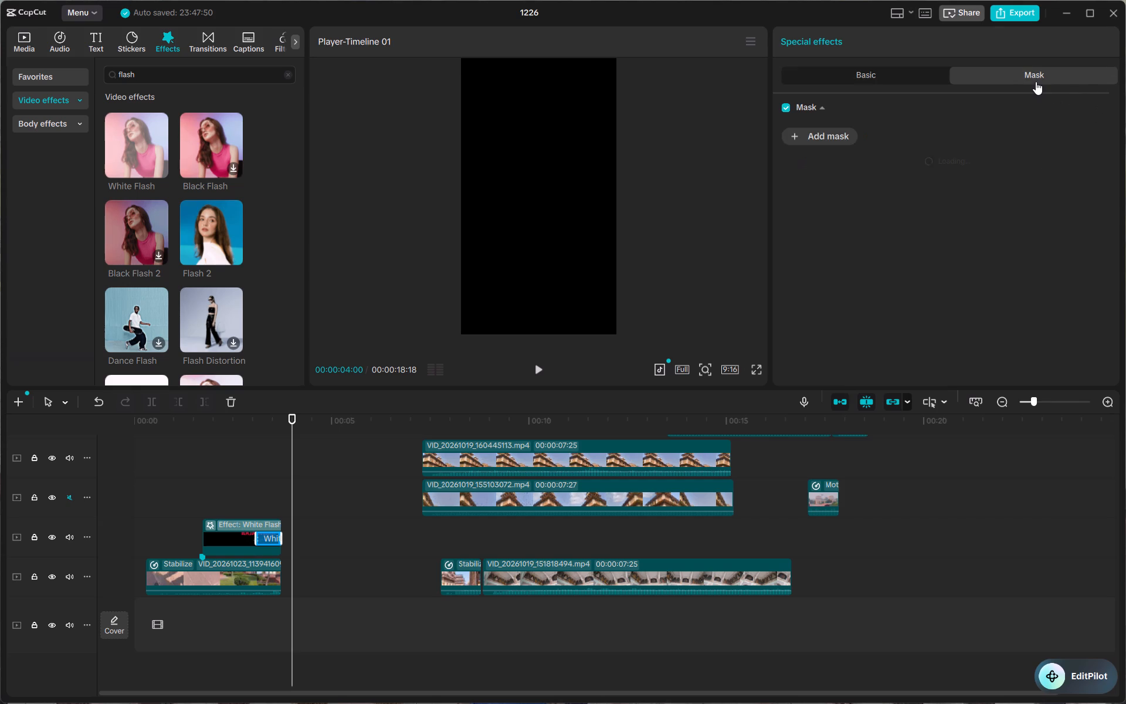
left_click(867, 70)
left_click(845, 138)
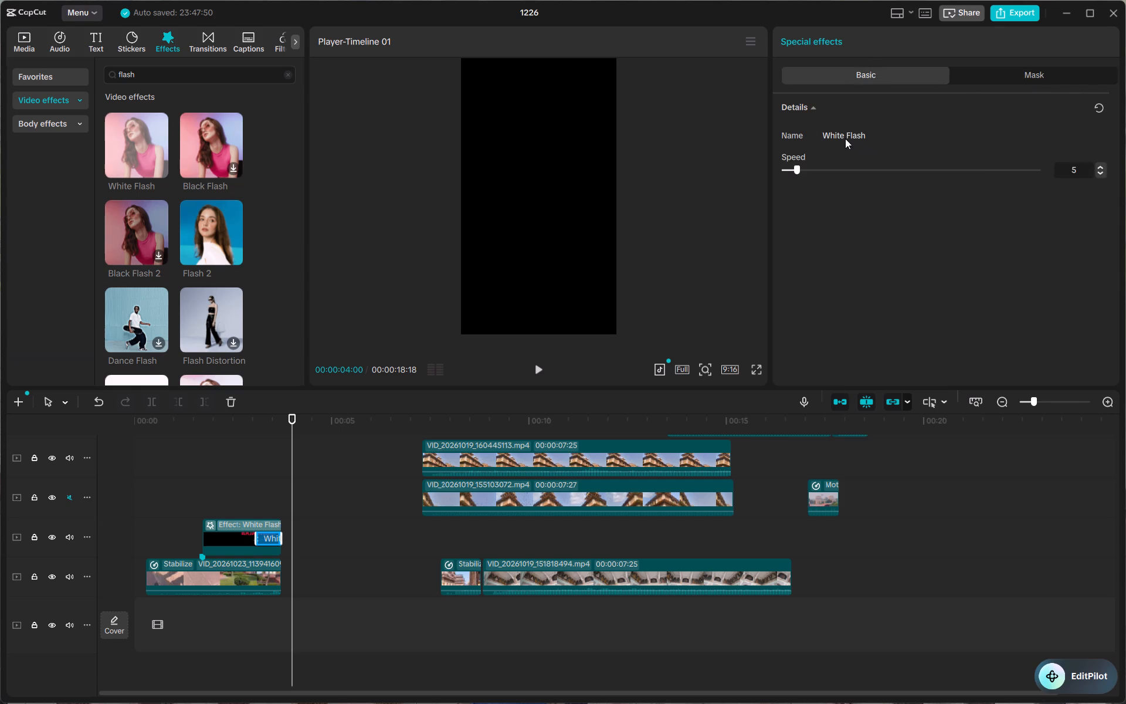
left_click(851, 135)
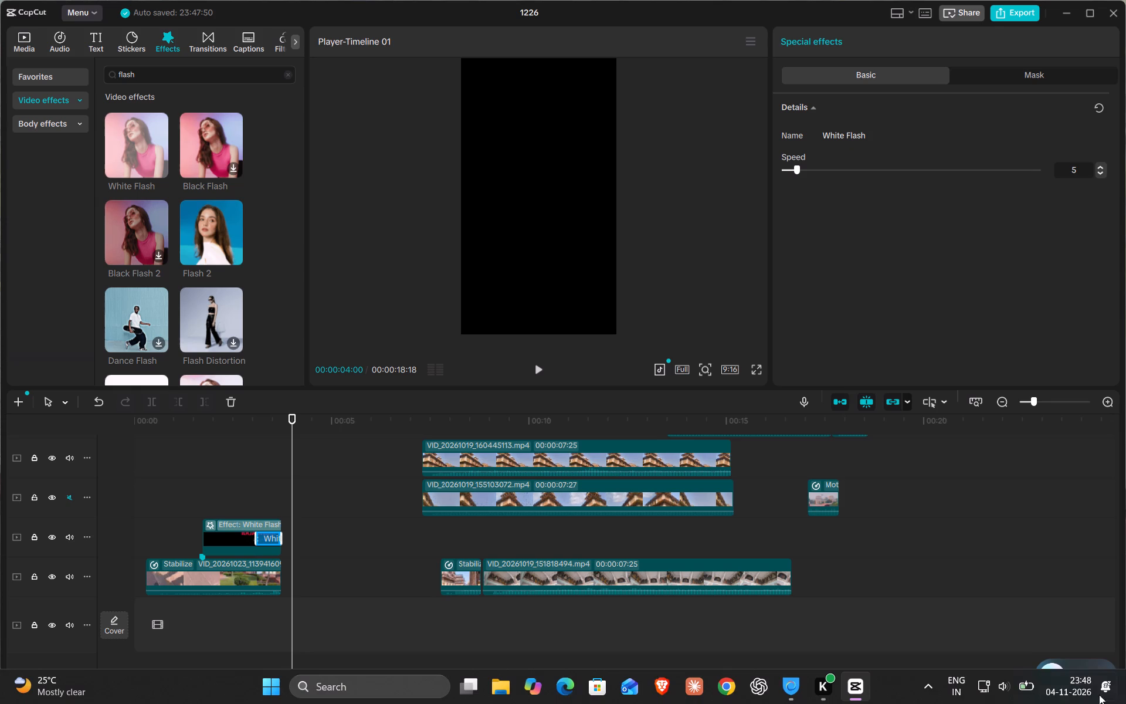
left_click(836, 134)
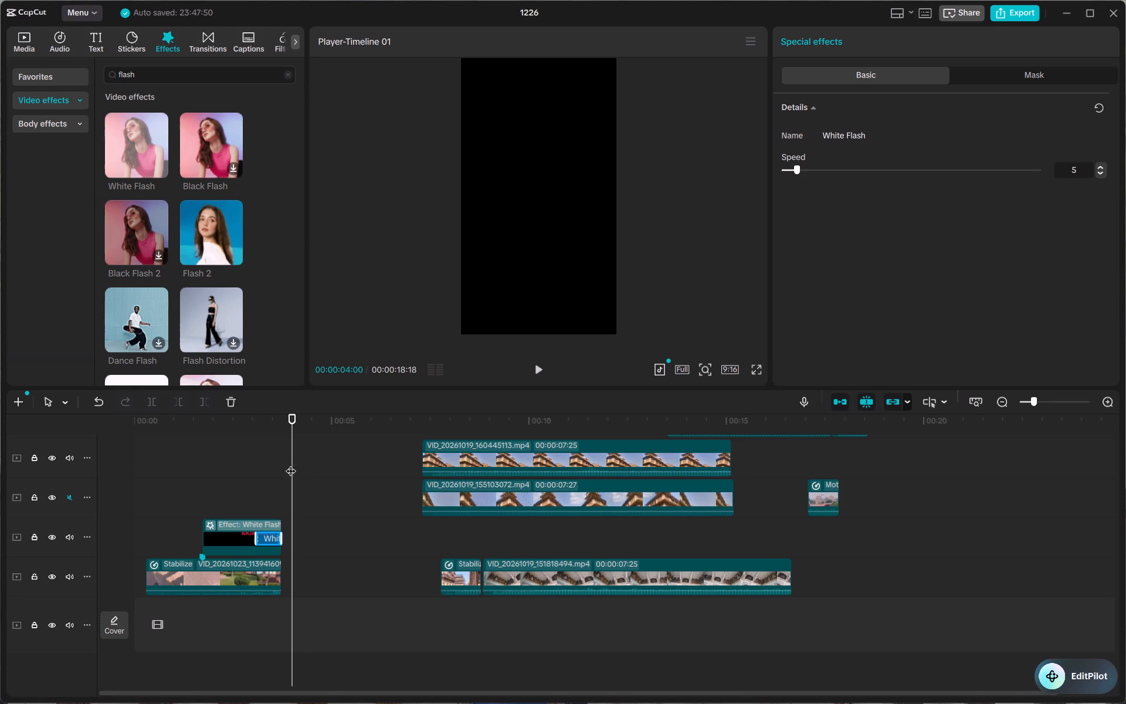
left_click_drag(294, 459, 196, 461)
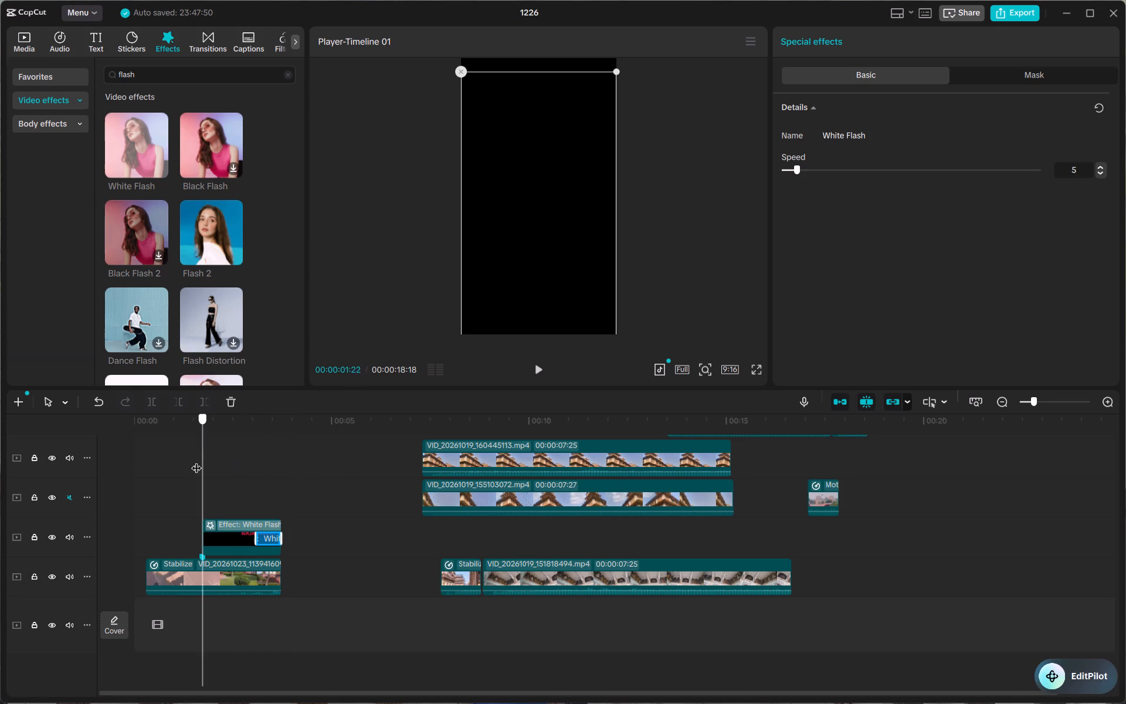
left_click_drag(196, 461, 292, 455)
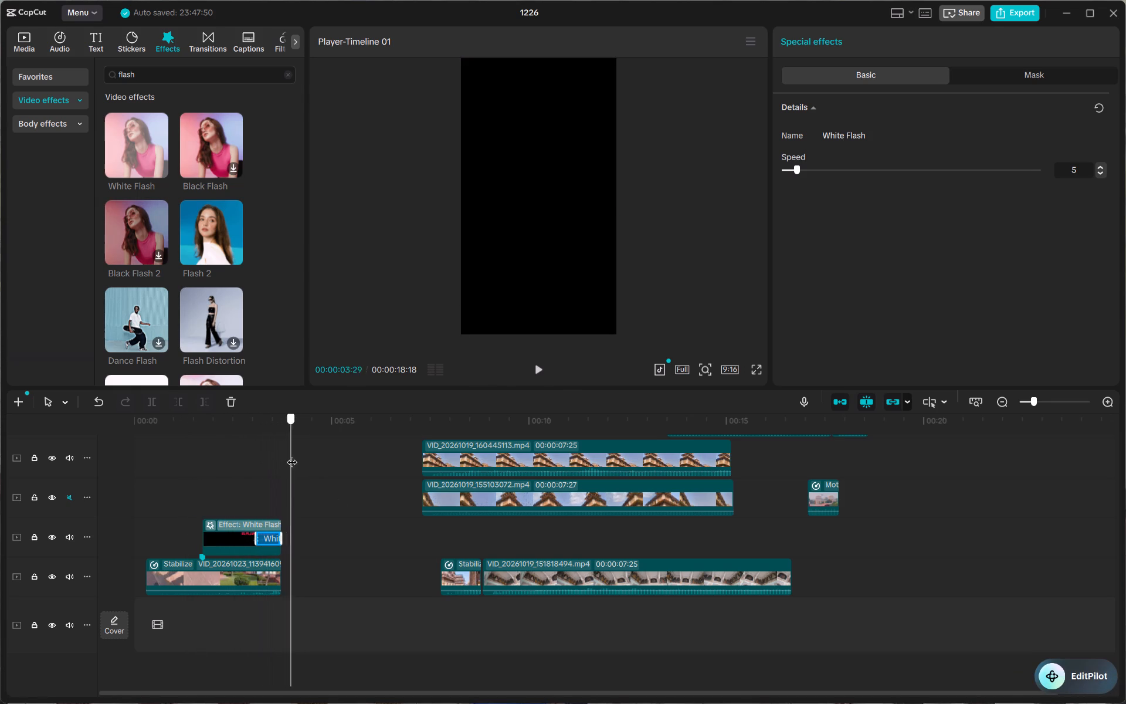
left_click_drag(292, 455, 165, 474)
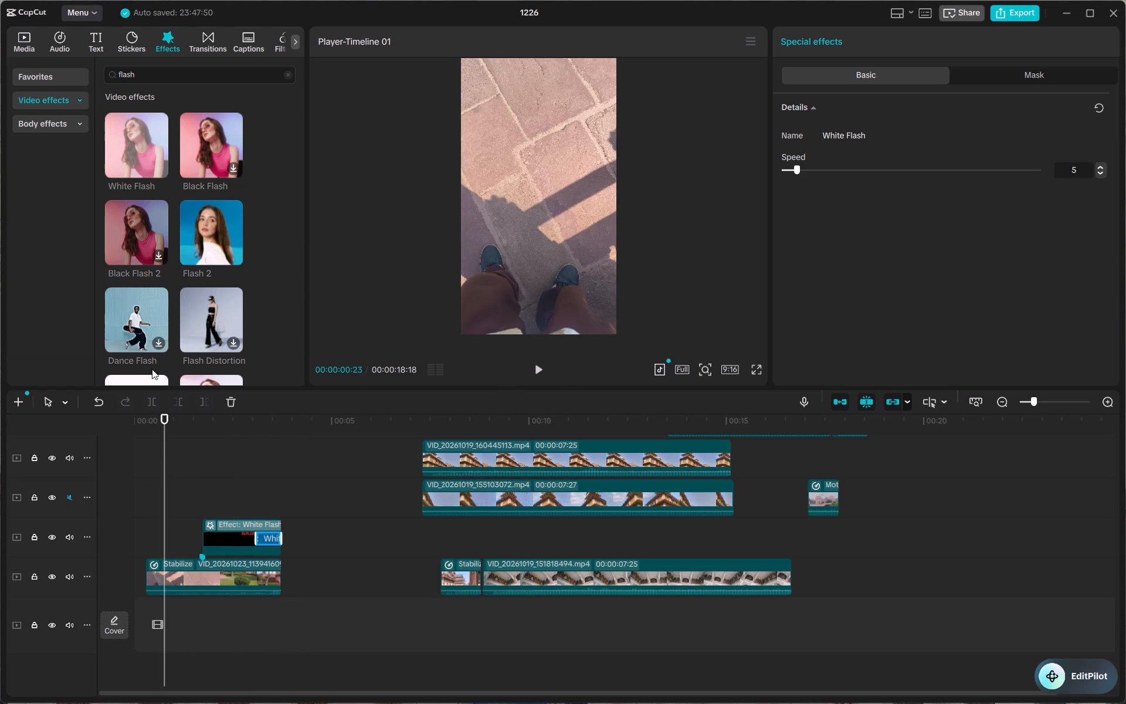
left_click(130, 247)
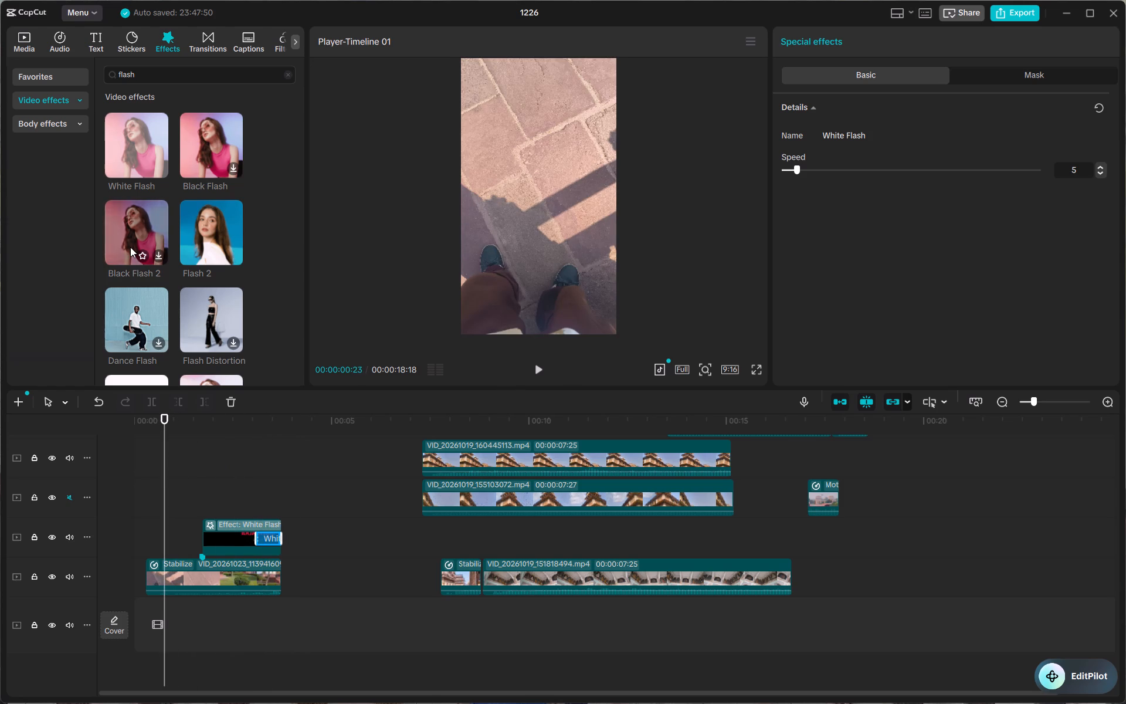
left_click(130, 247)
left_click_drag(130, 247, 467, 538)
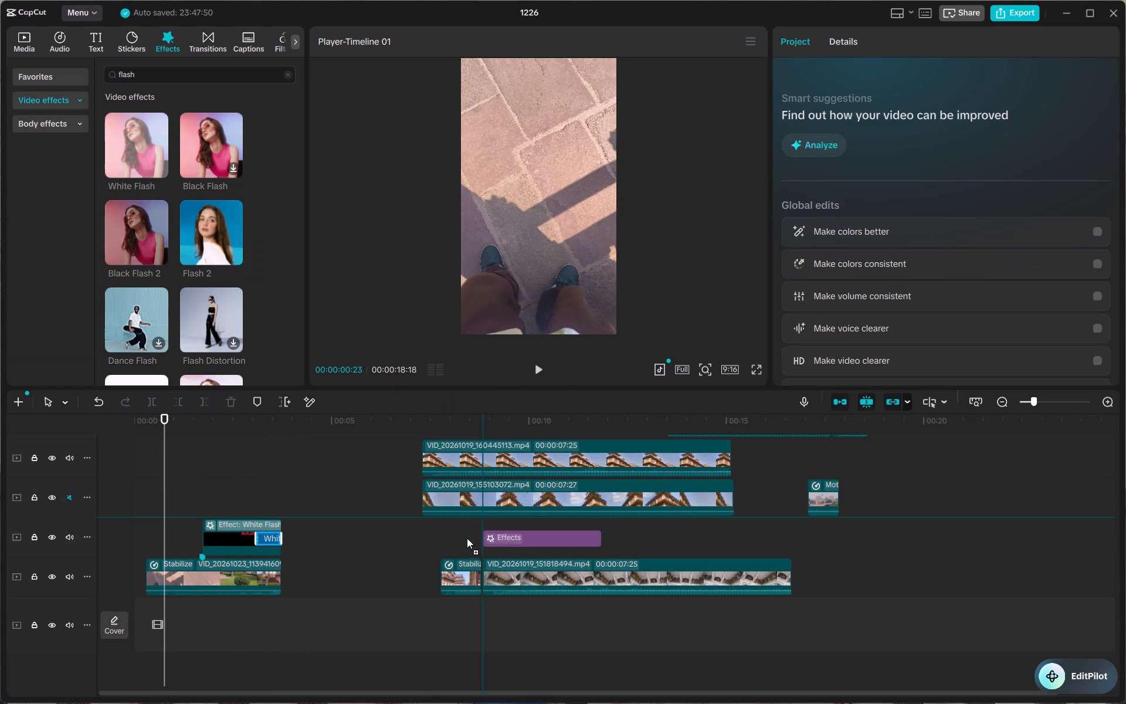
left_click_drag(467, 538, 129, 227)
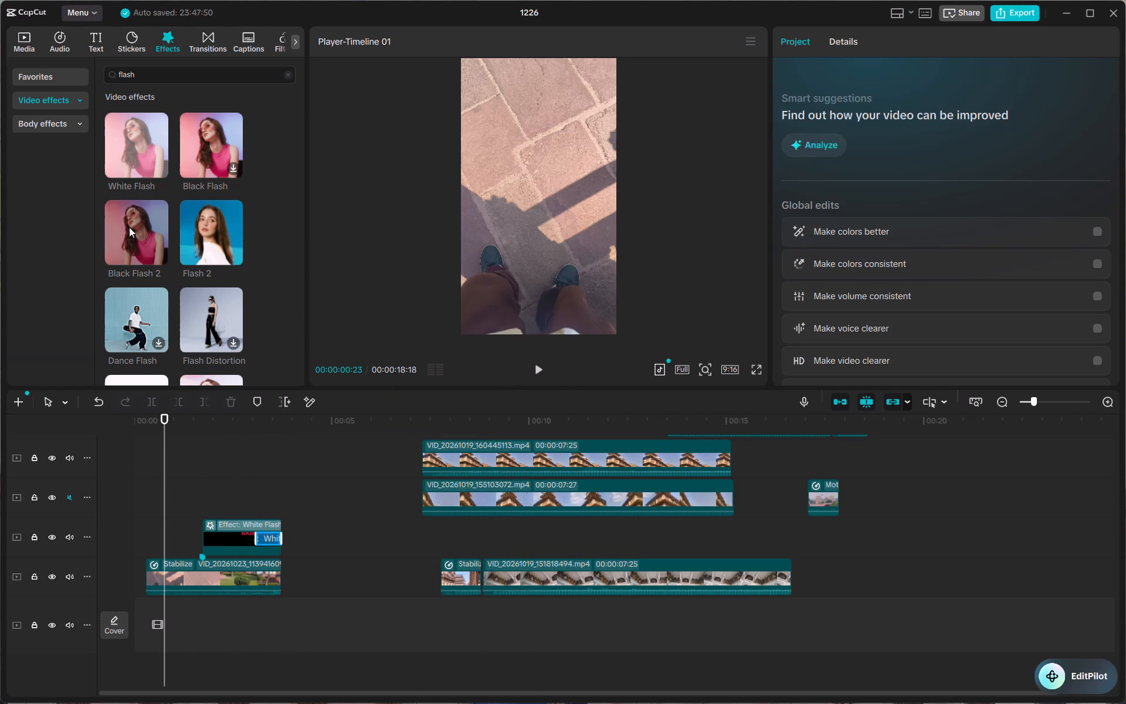
Browse the flash video effects for an alternative to White Flash.
scroll(188, 365, "down", 1)
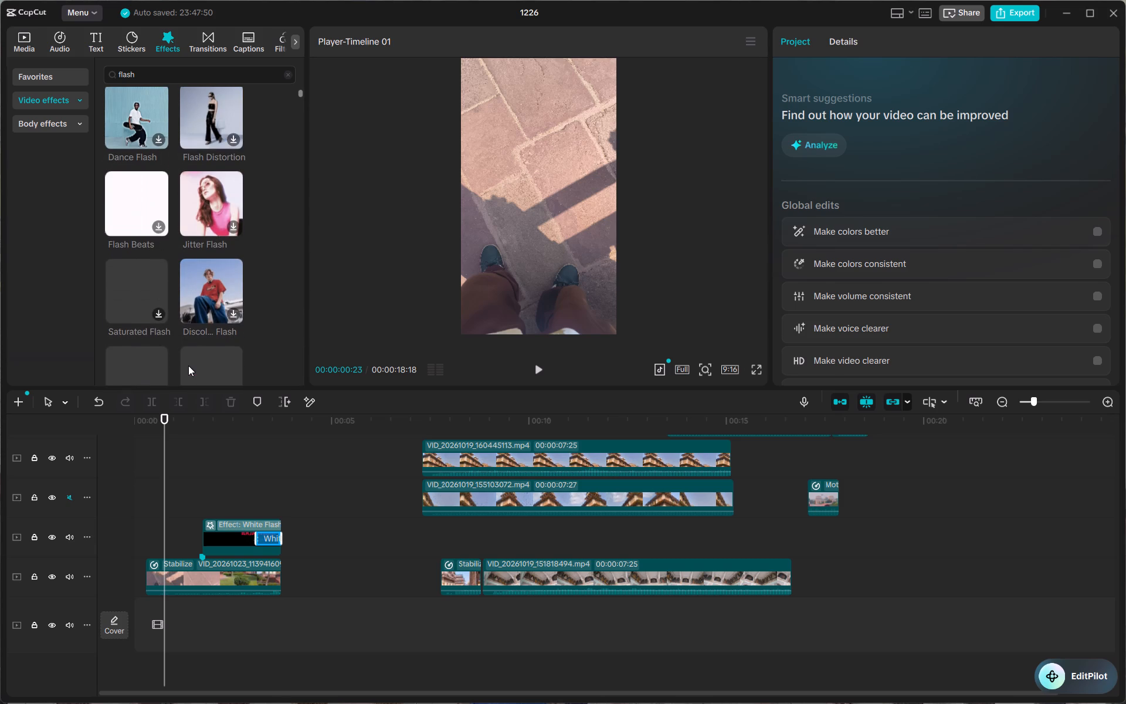
scroll(188, 365, "down", 1)
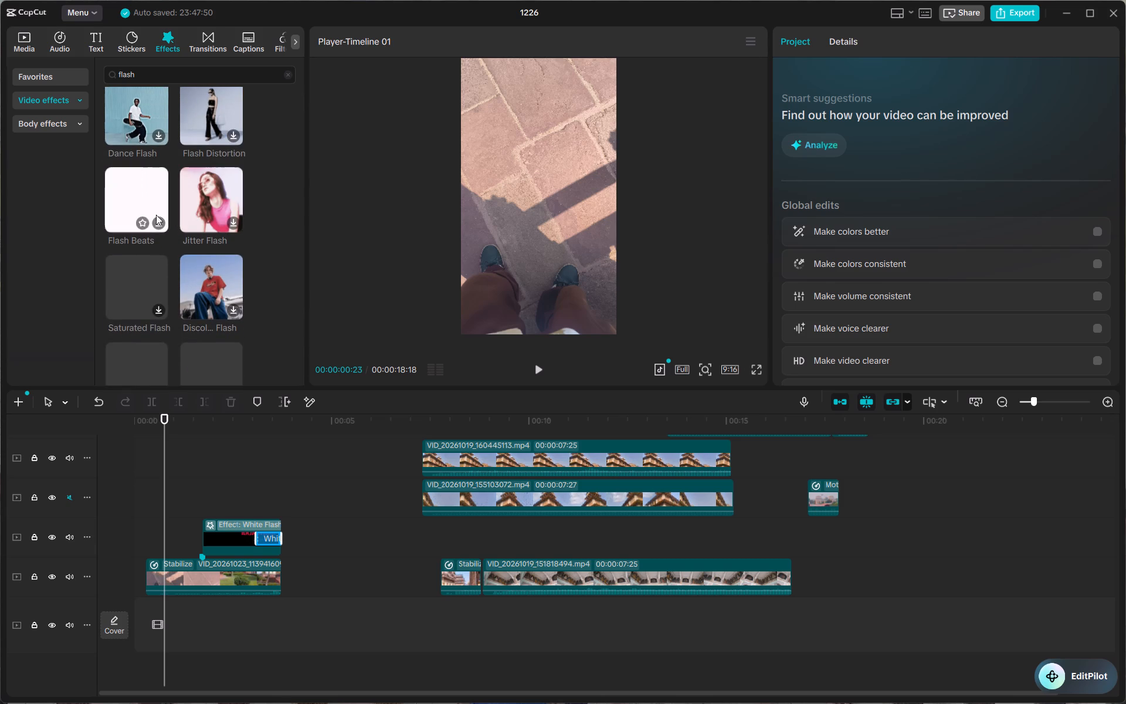
scroll(211, 327, "up", 2)
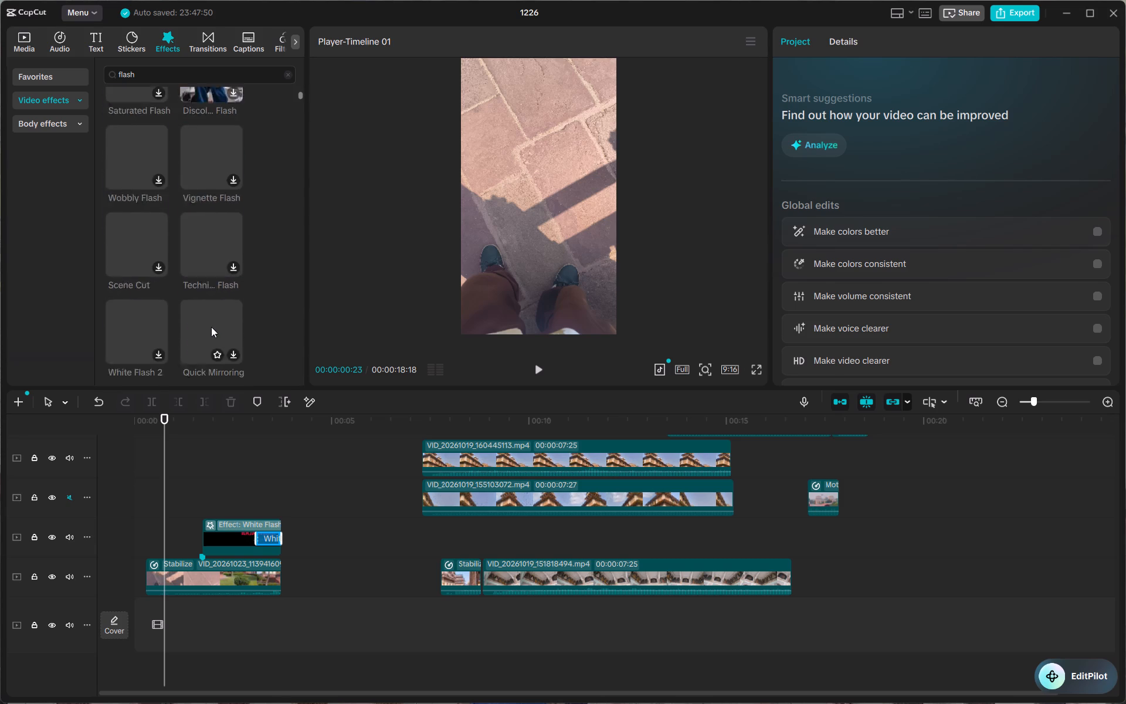
scroll(211, 327, "up", 9)
scroll(181, 287, "down", 1)
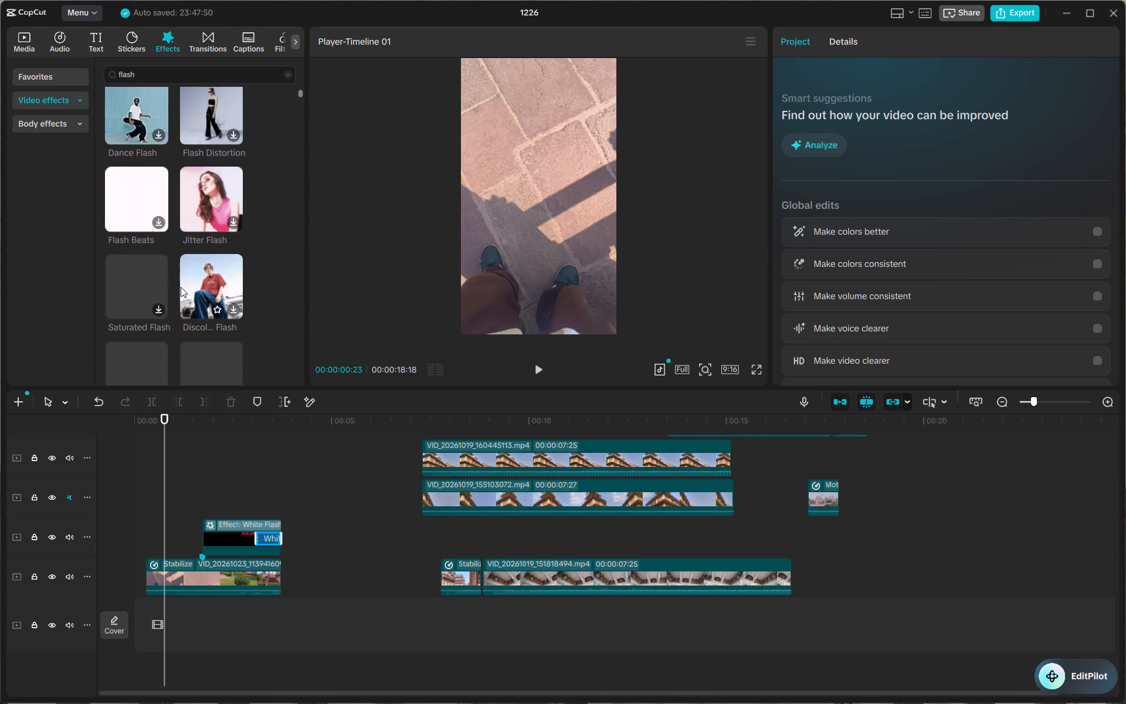
scroll(181, 287, "down", 1)
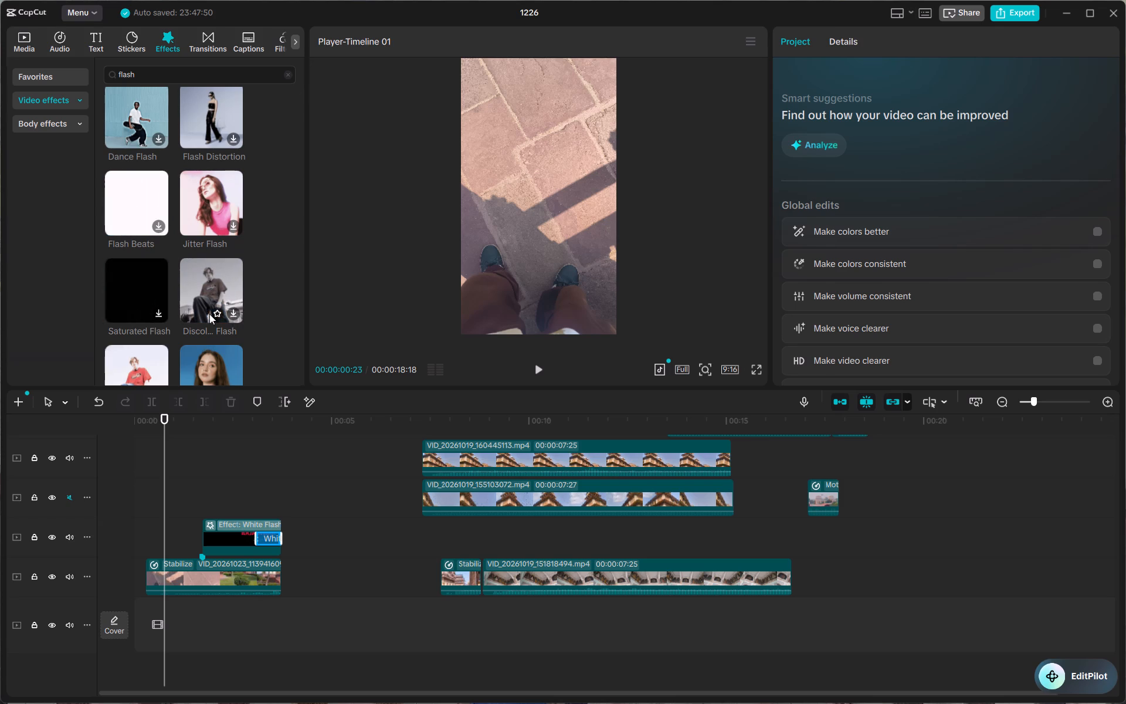
scroll(174, 305, "up", 6)
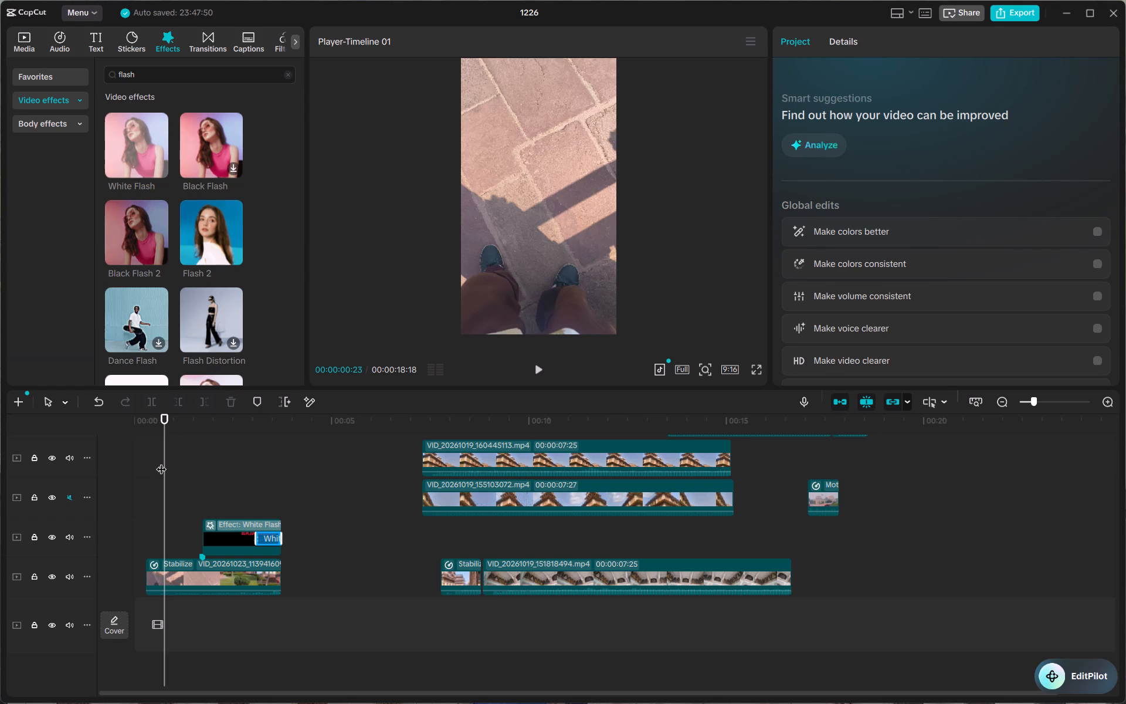
Play the opening title section from the start to check the flash effect.
left_click_drag(161, 453, 95, 461)
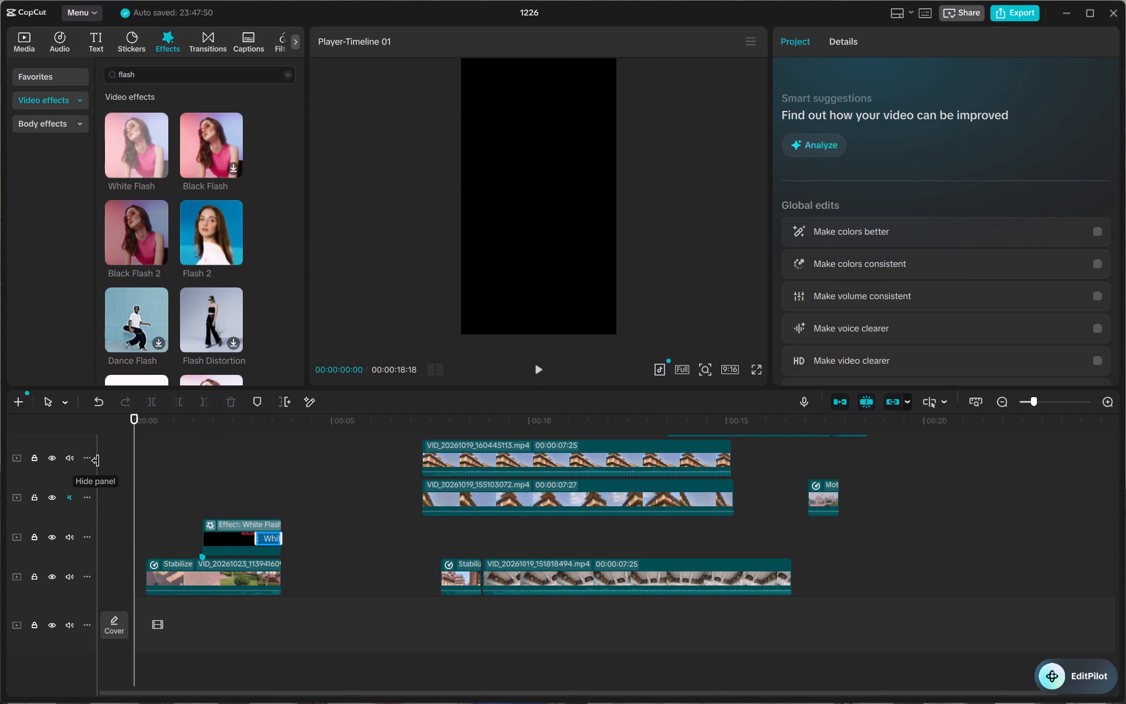
key("space")
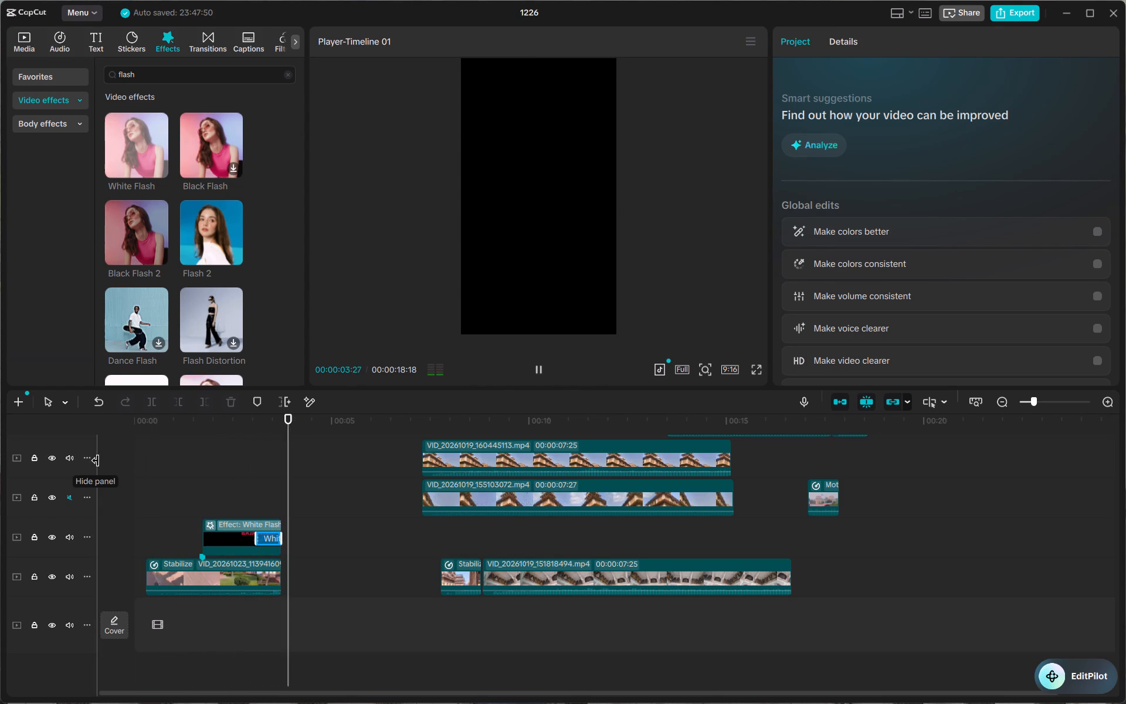
key("space")
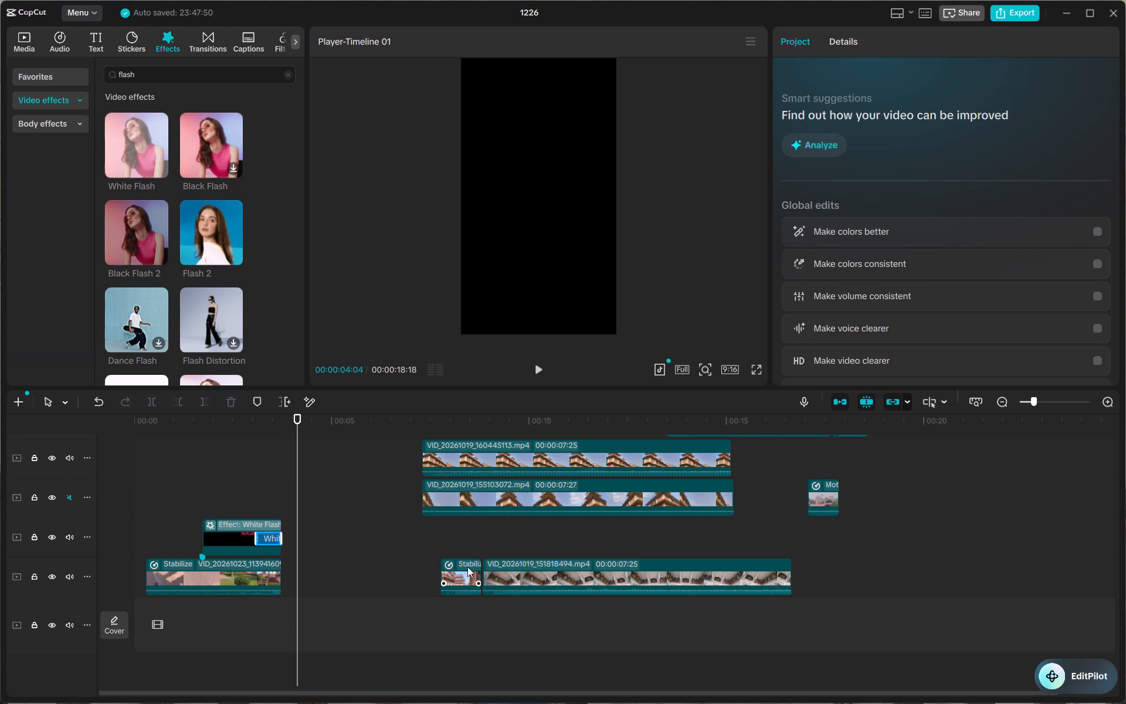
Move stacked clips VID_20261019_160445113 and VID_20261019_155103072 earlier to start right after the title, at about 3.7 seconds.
left_click(460, 574)
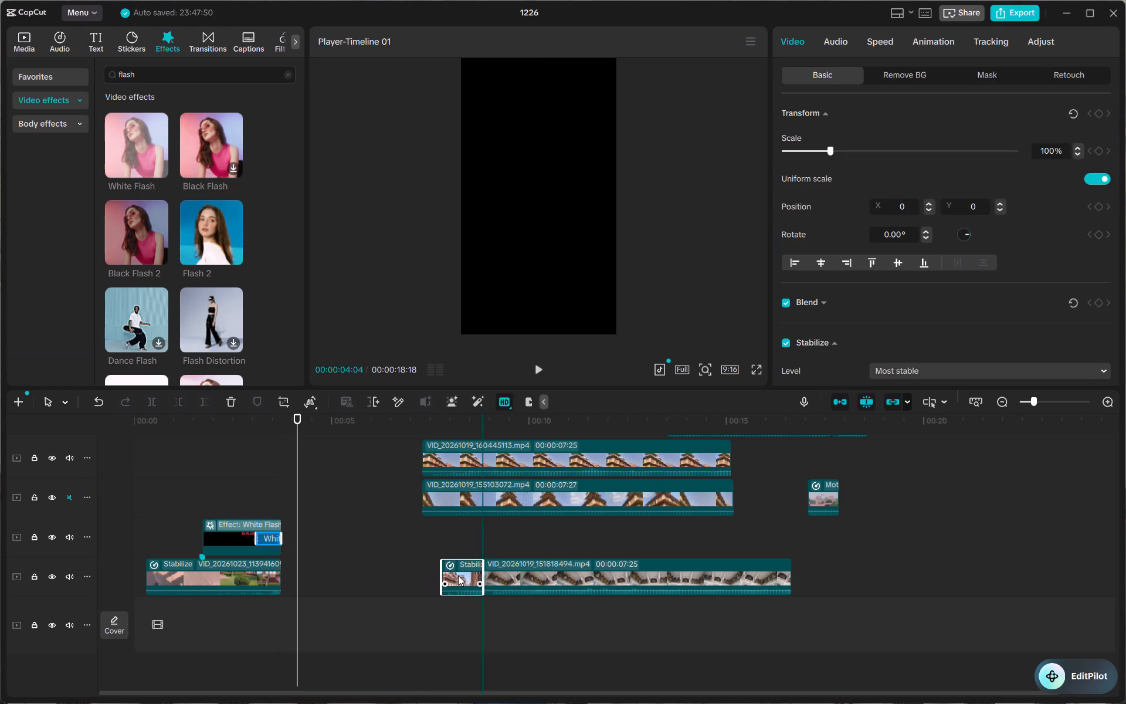
scroll(399, 477, "up", 1)
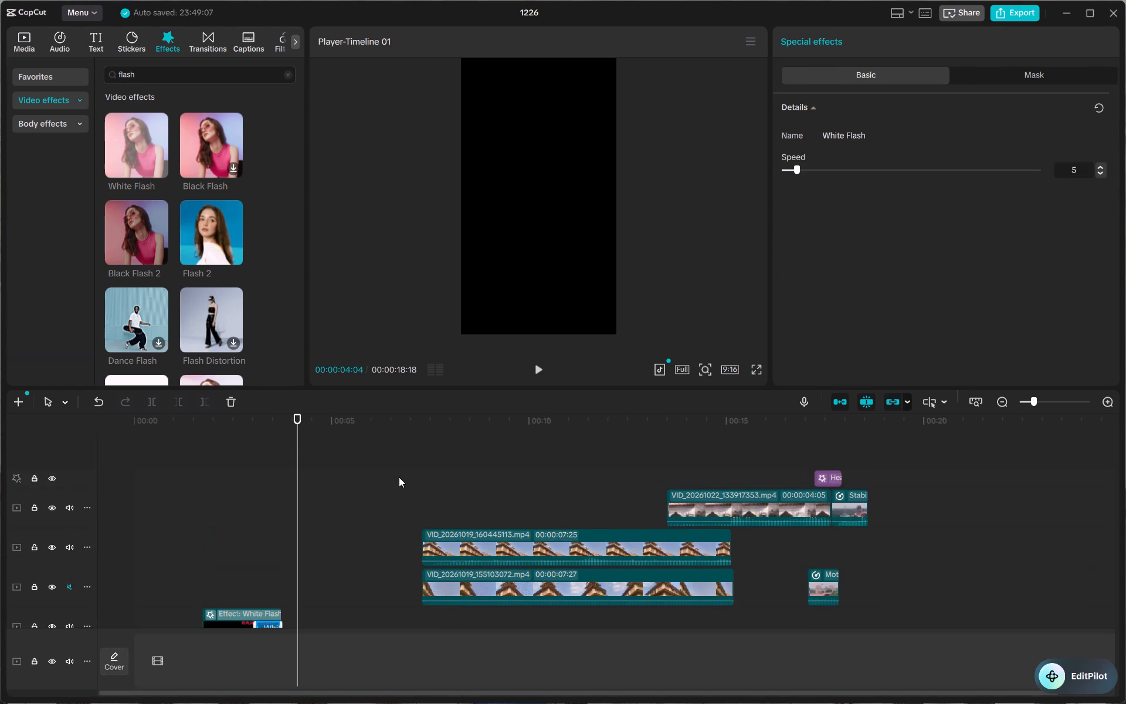
scroll(399, 477, "up", 1)
left_click_drag(411, 506, 558, 598)
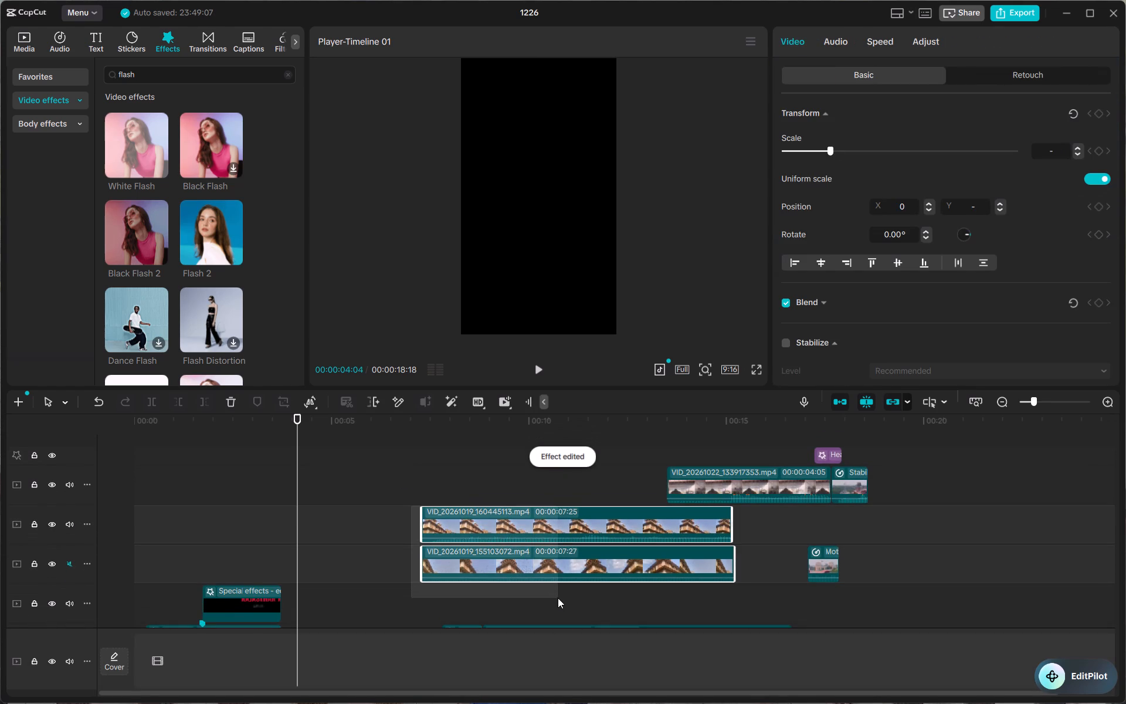
left_click_drag(558, 598, 562, 602)
left_click_drag(503, 549, 371, 563)
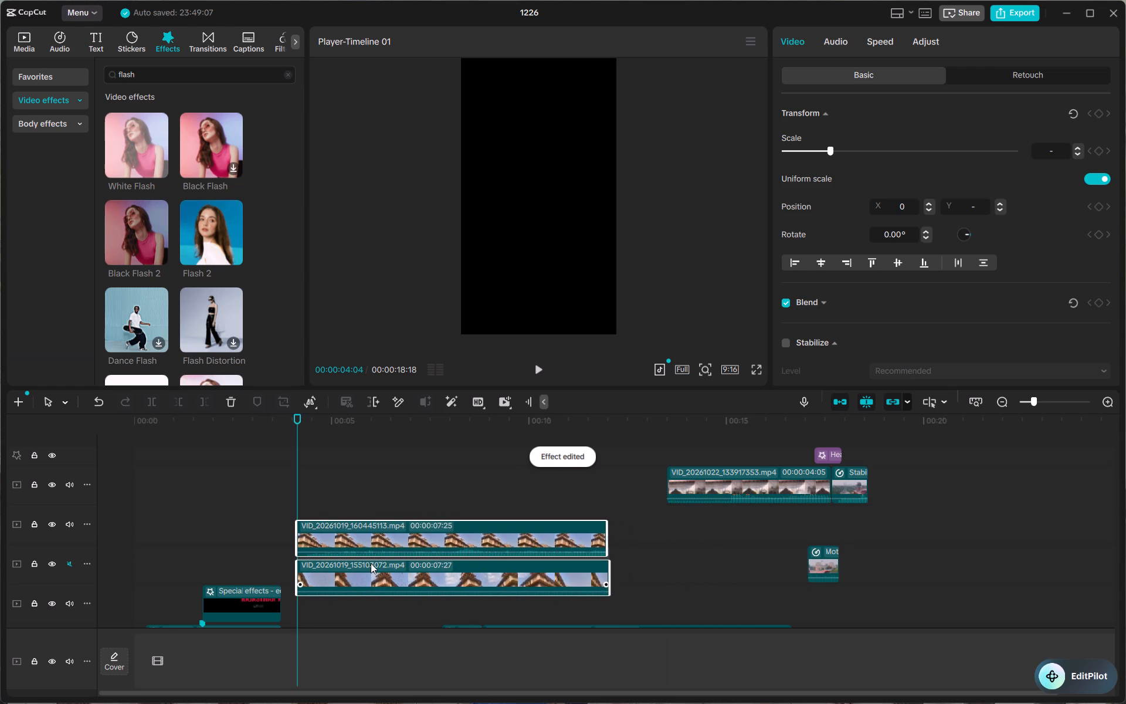
left_click_drag(371, 563, 369, 588)
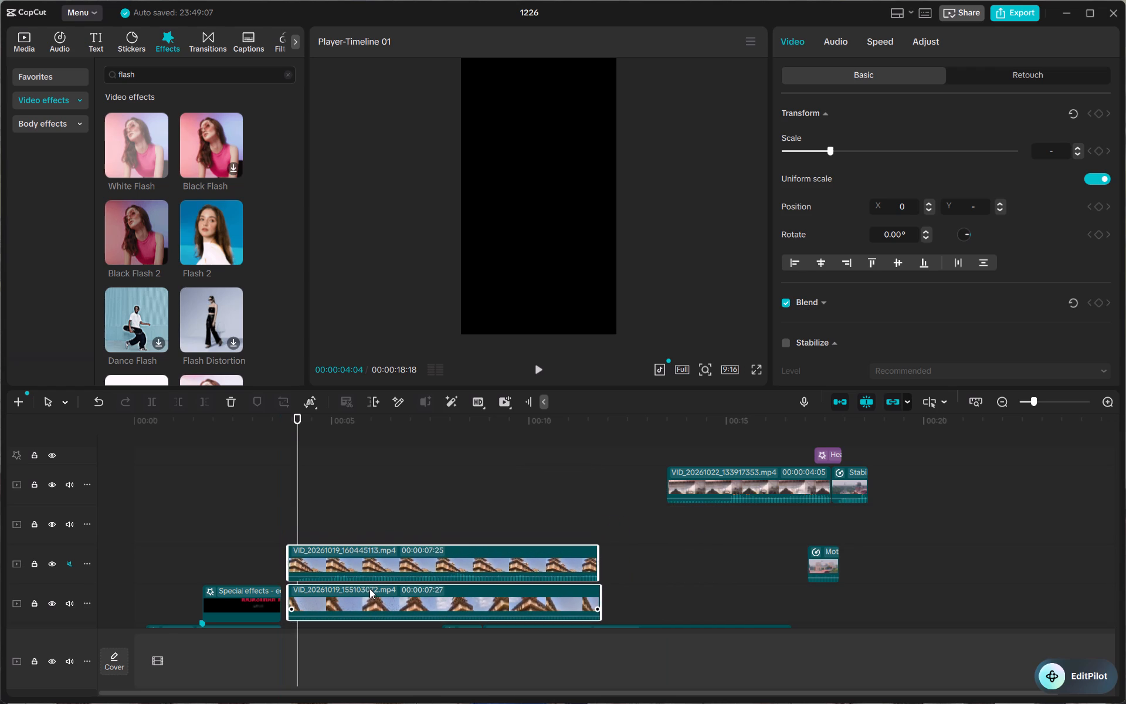
left_click_drag(369, 588, 367, 591)
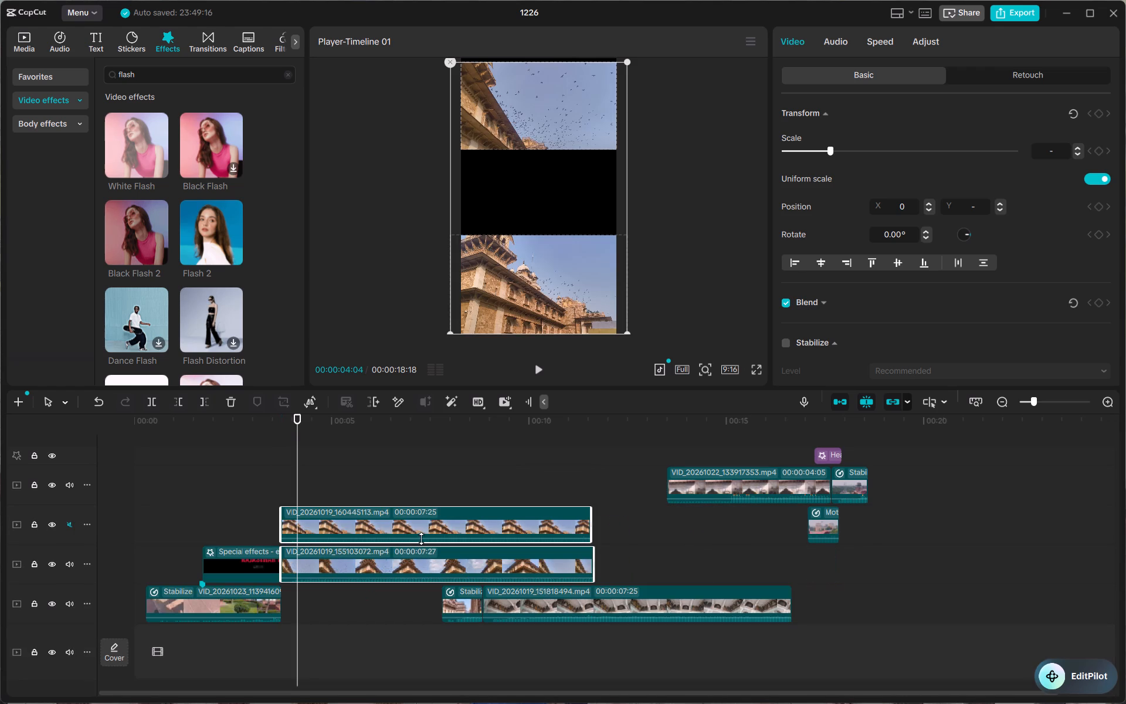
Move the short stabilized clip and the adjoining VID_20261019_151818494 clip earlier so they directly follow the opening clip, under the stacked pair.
left_click_drag(414, 614, 583, 641)
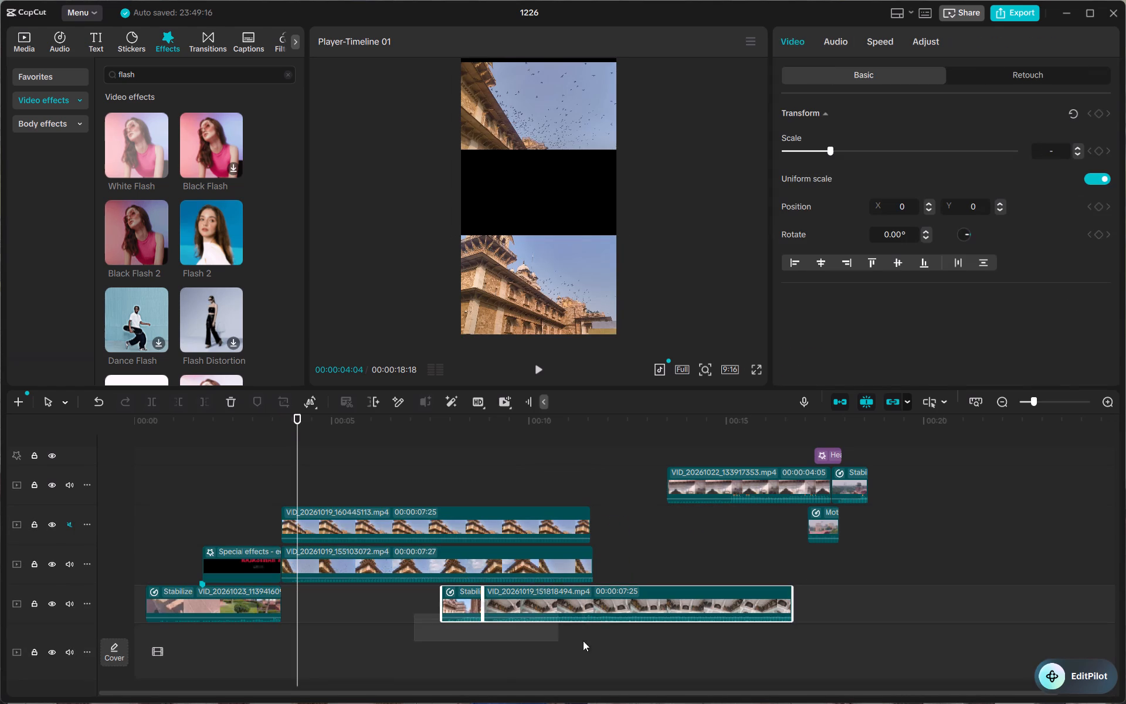
left_click_drag(583, 641, 626, 635)
left_click_drag(524, 608, 413, 621)
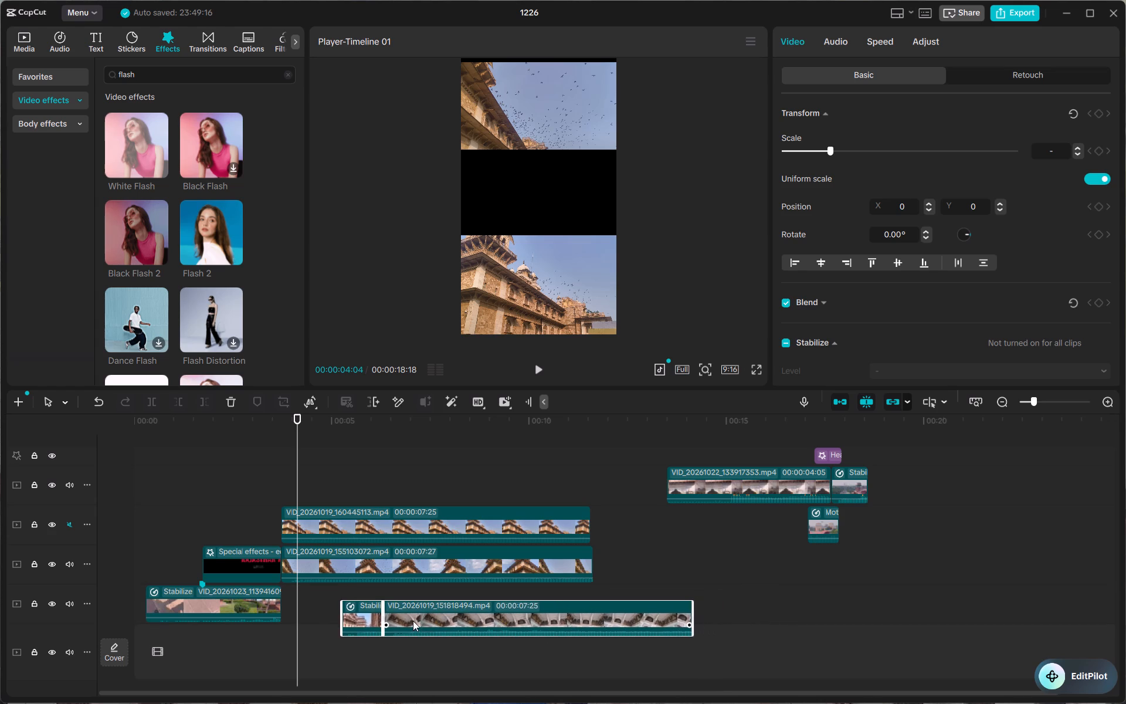
left_click_drag(413, 621, 371, 611)
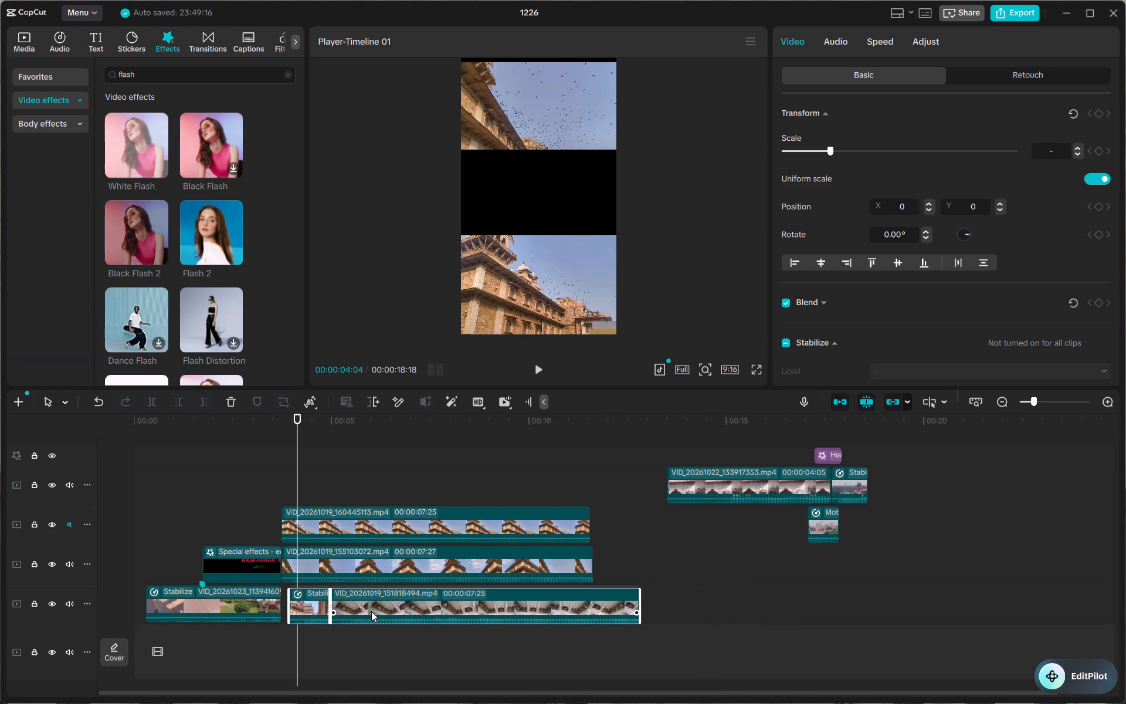
left_click_drag(371, 611, 368, 611)
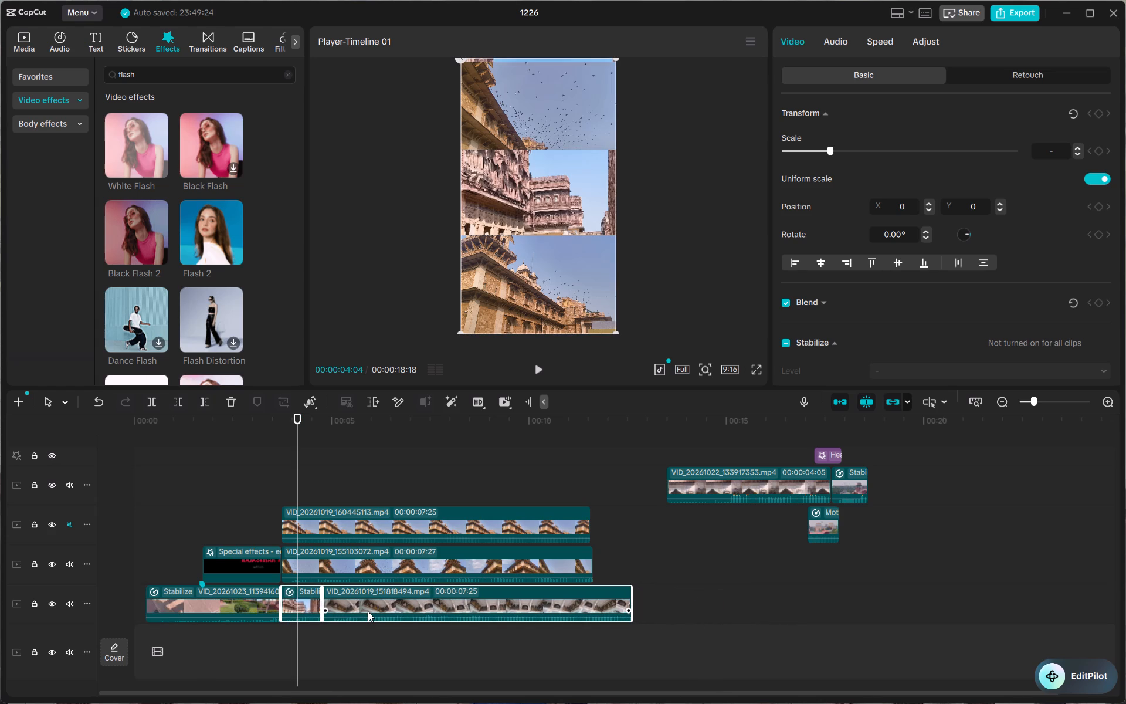
Play and scrub from the title into the split-screen section to check the timing of the moved clips.
left_click_drag(295, 473, 141, 481)
key("space")
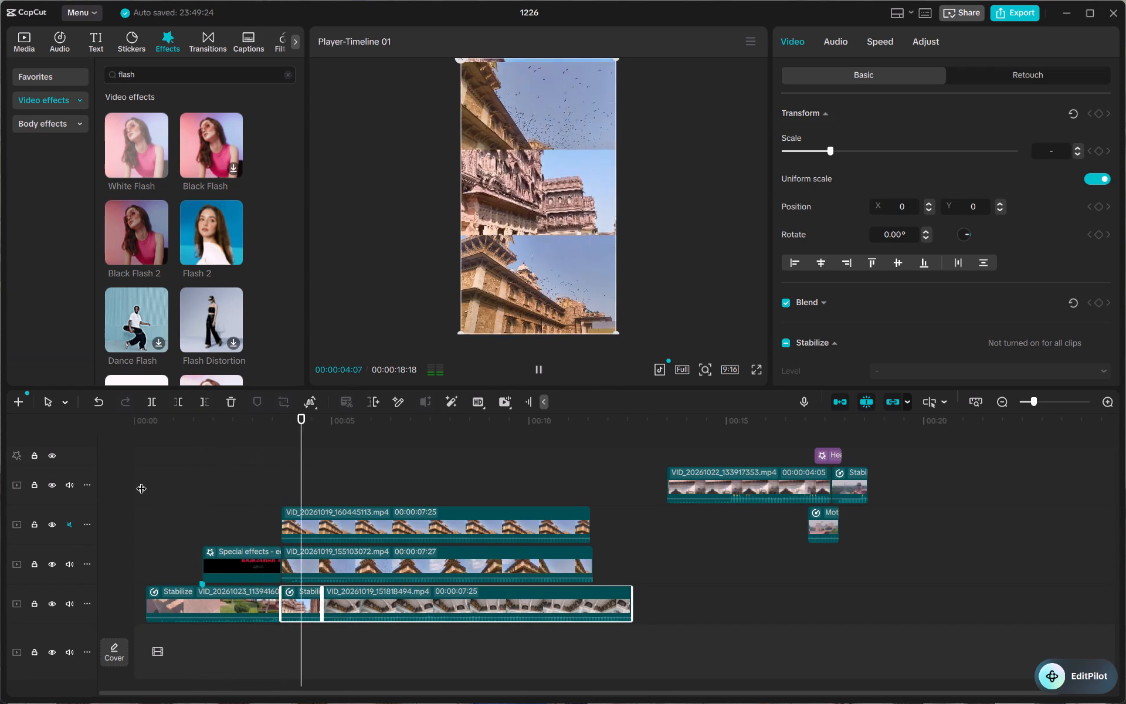
key("space")
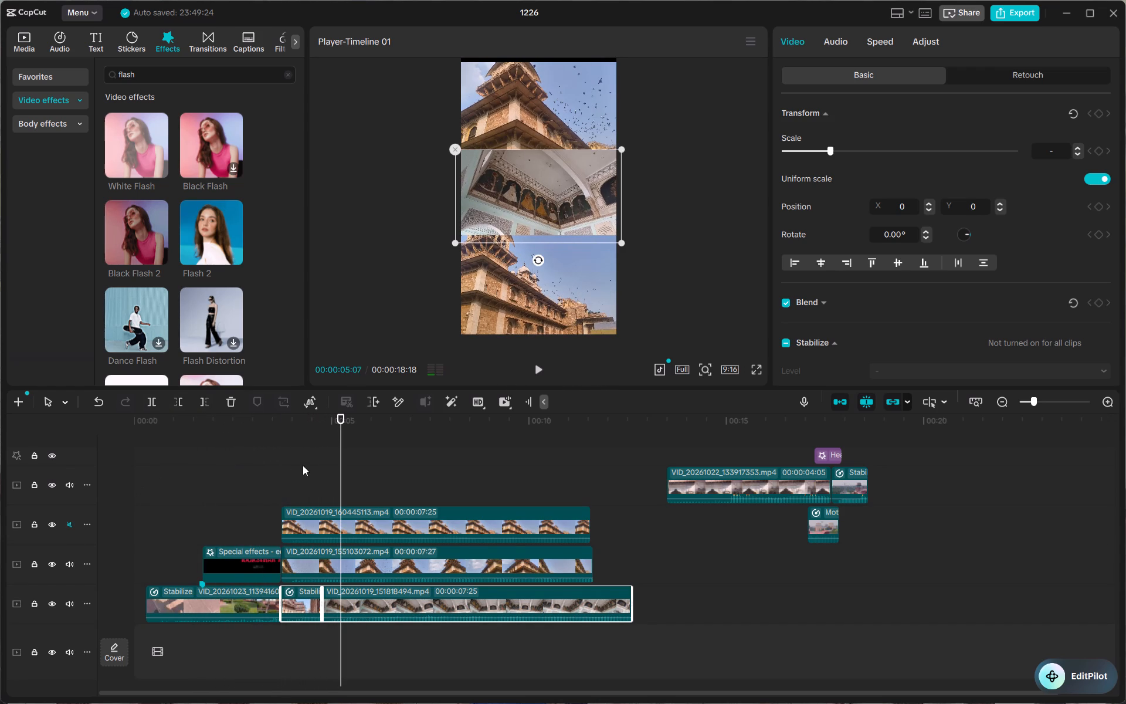
key("space")
key("space")
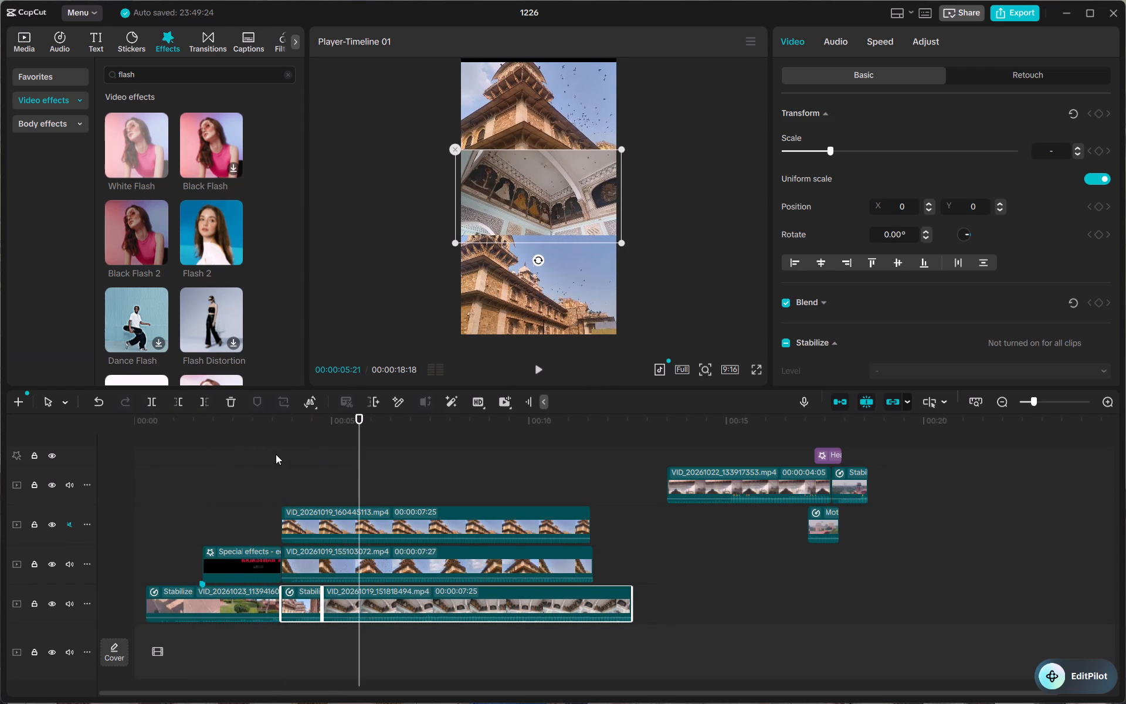
key("space")
key("space")
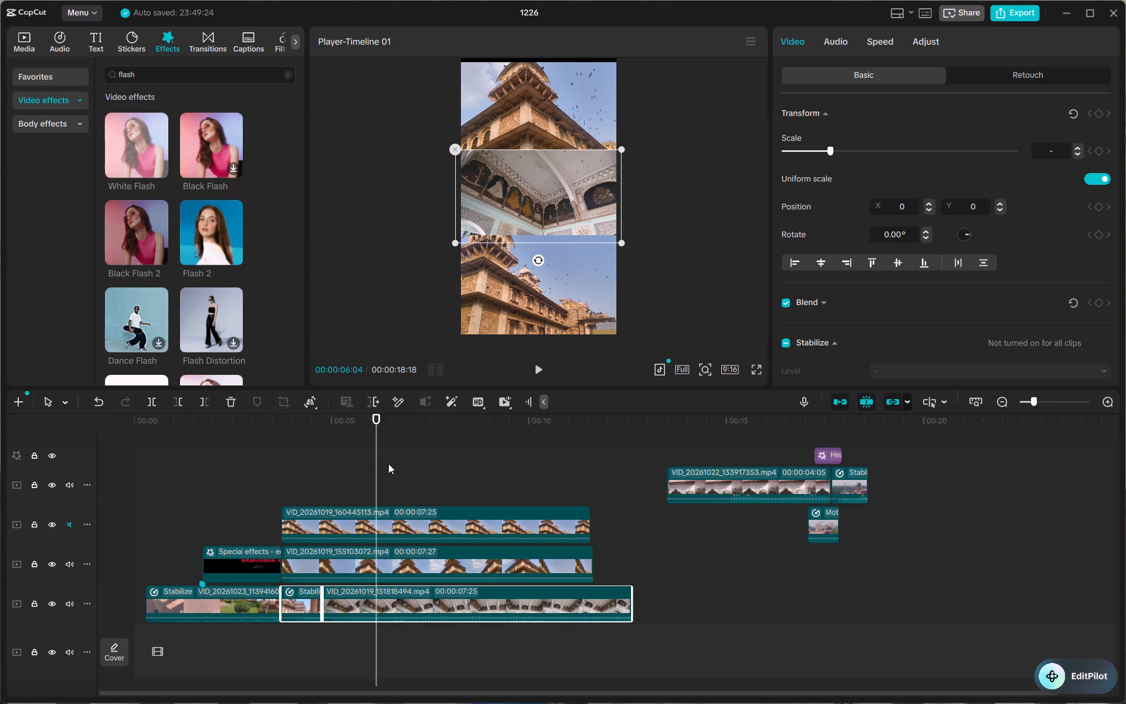
left_click_drag(377, 466, 356, 468)
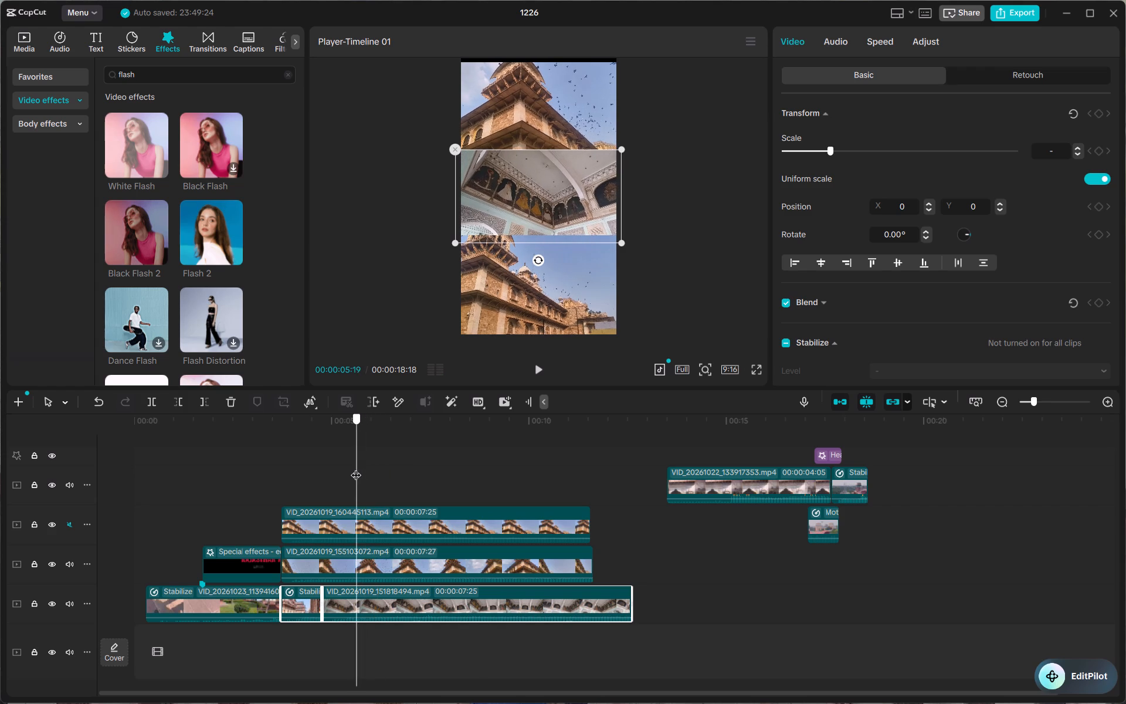
left_click_drag(356, 468, 354, 468)
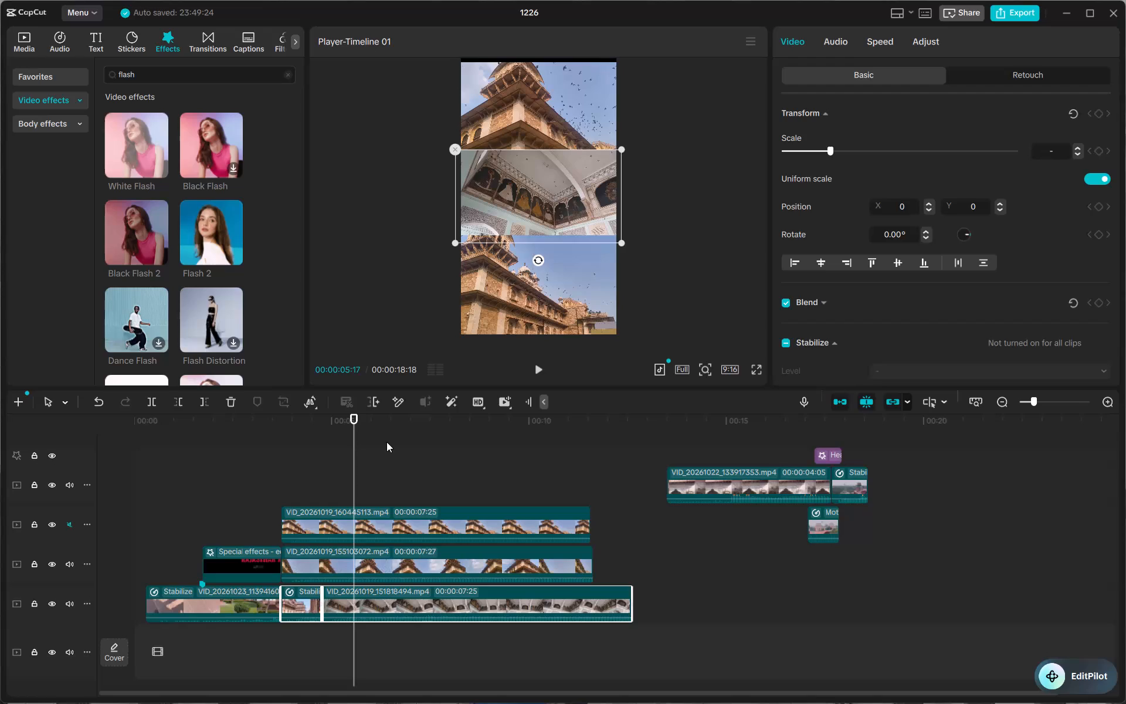
left_click_drag(355, 445, 250, 462)
key("space")
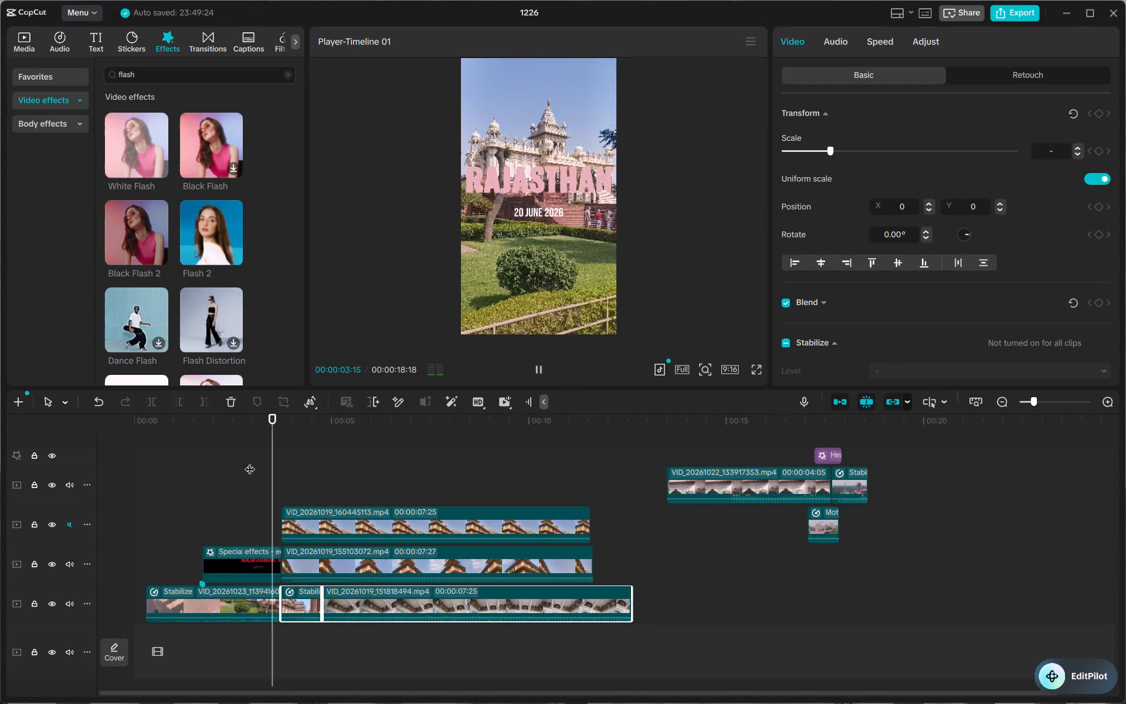
key("space")
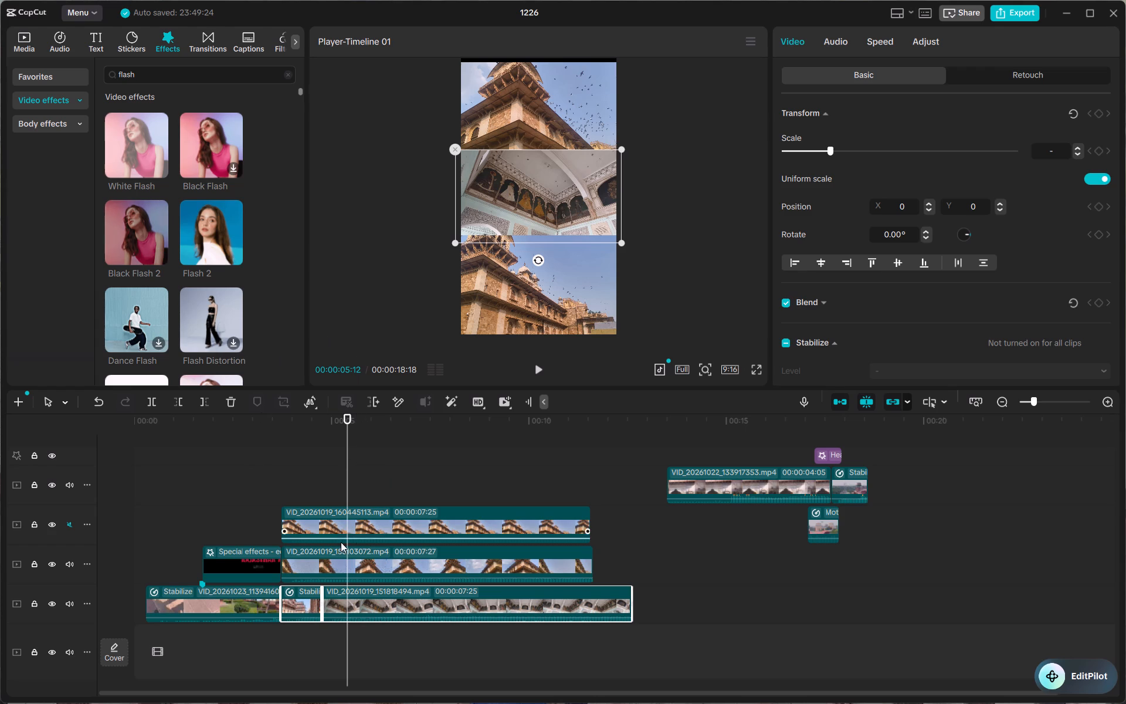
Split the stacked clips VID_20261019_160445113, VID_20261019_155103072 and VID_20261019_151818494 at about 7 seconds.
key("b")
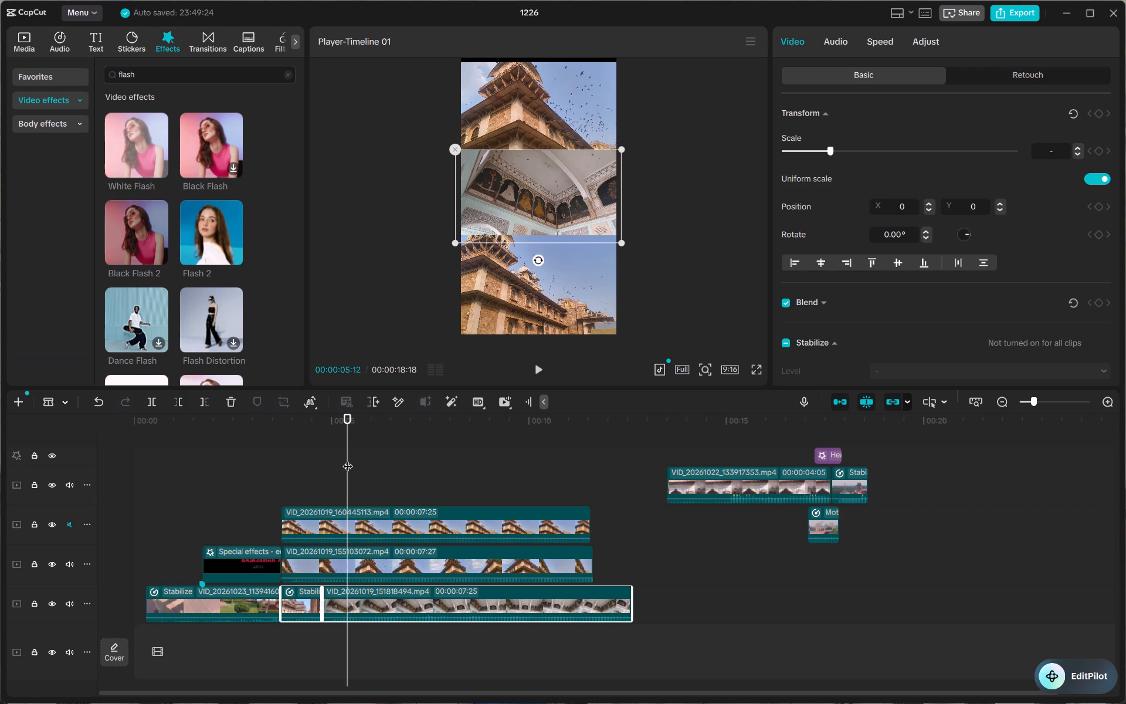
left_click_drag(348, 453, 391, 455)
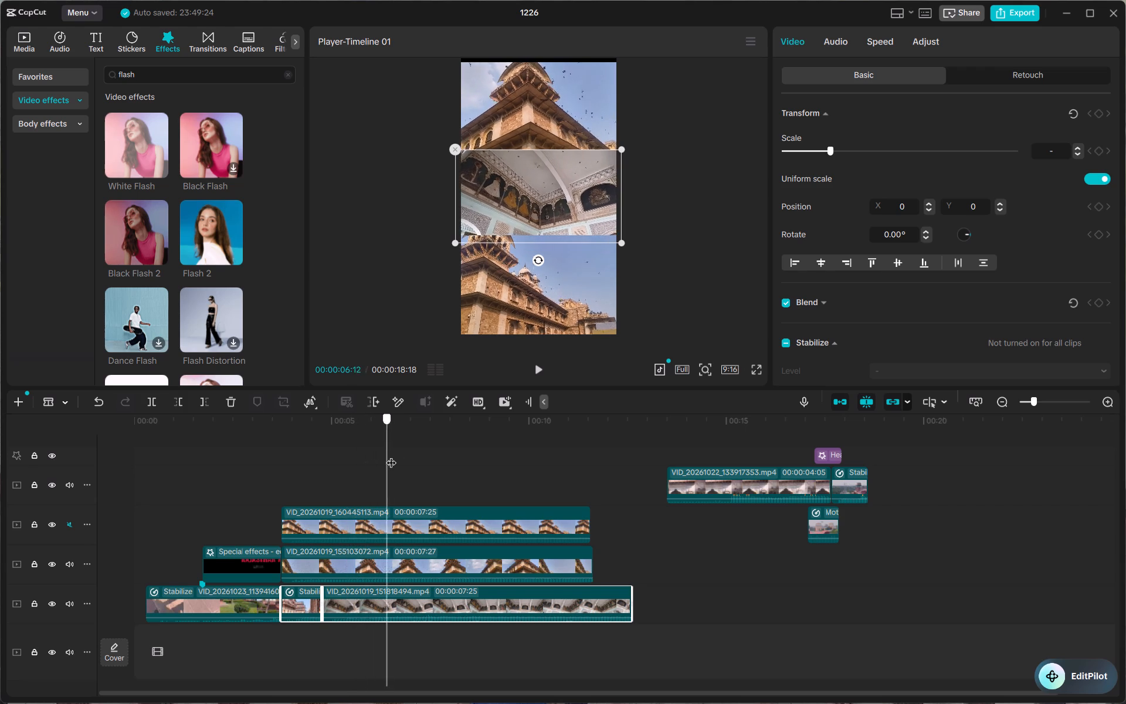
left_click_drag(391, 455, 405, 456)
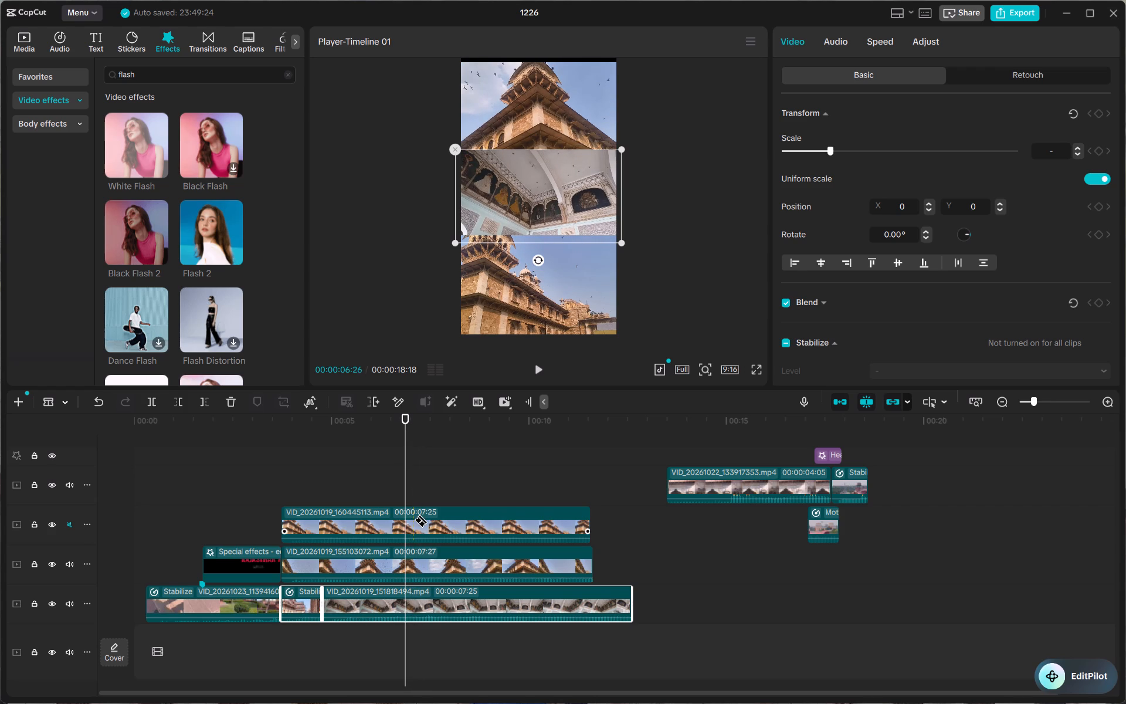
left_click(411, 521)
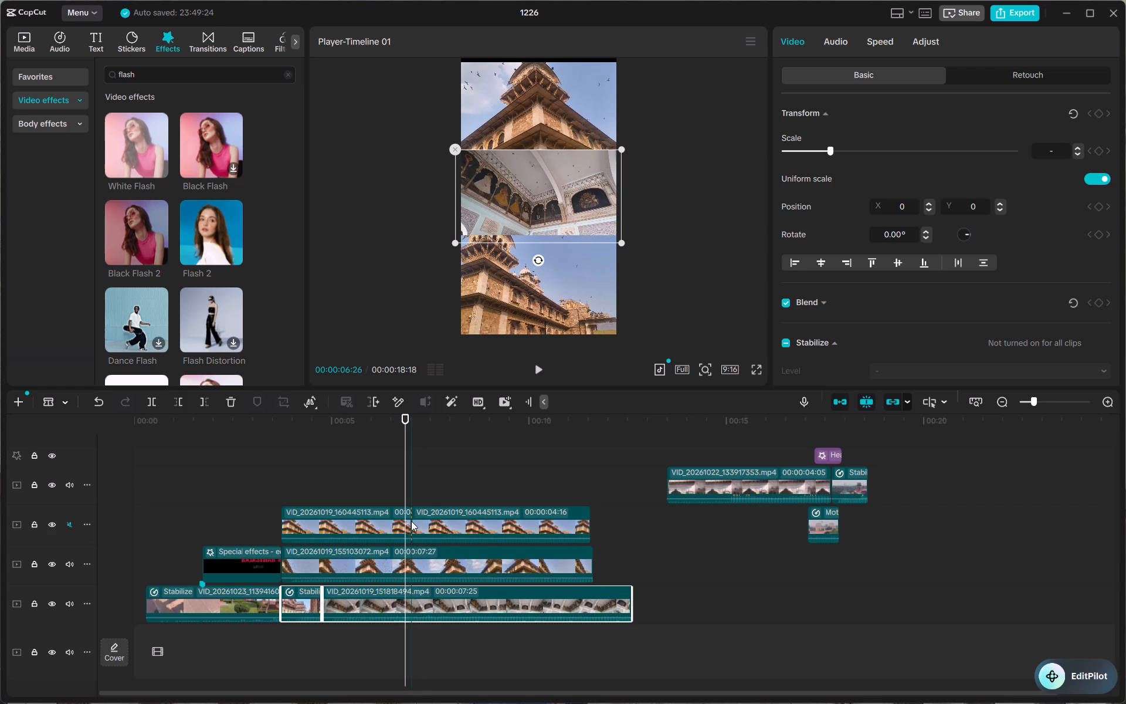
left_click(414, 559)
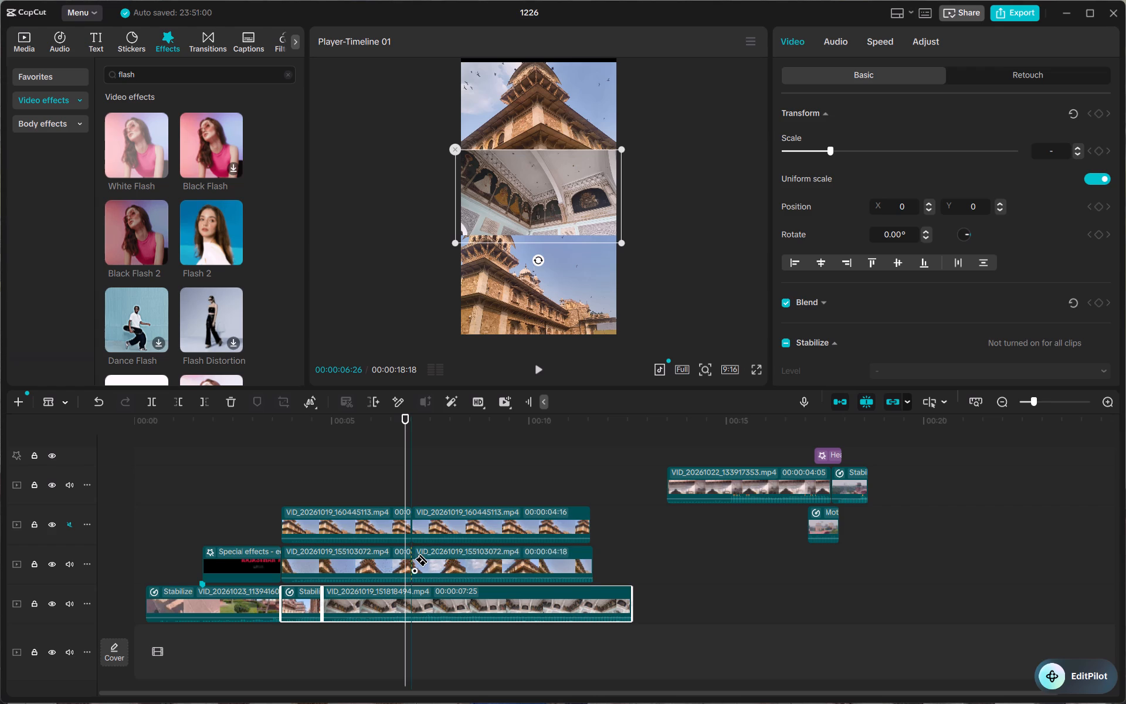
left_click(410, 598)
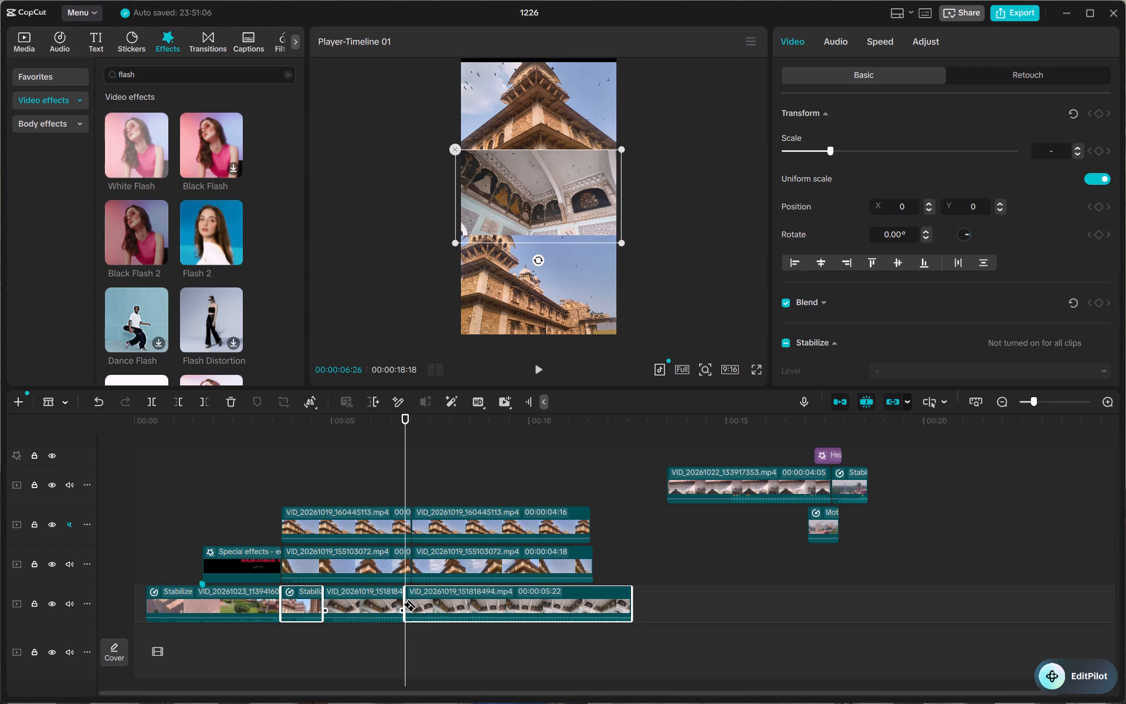
key("ctrl+z")
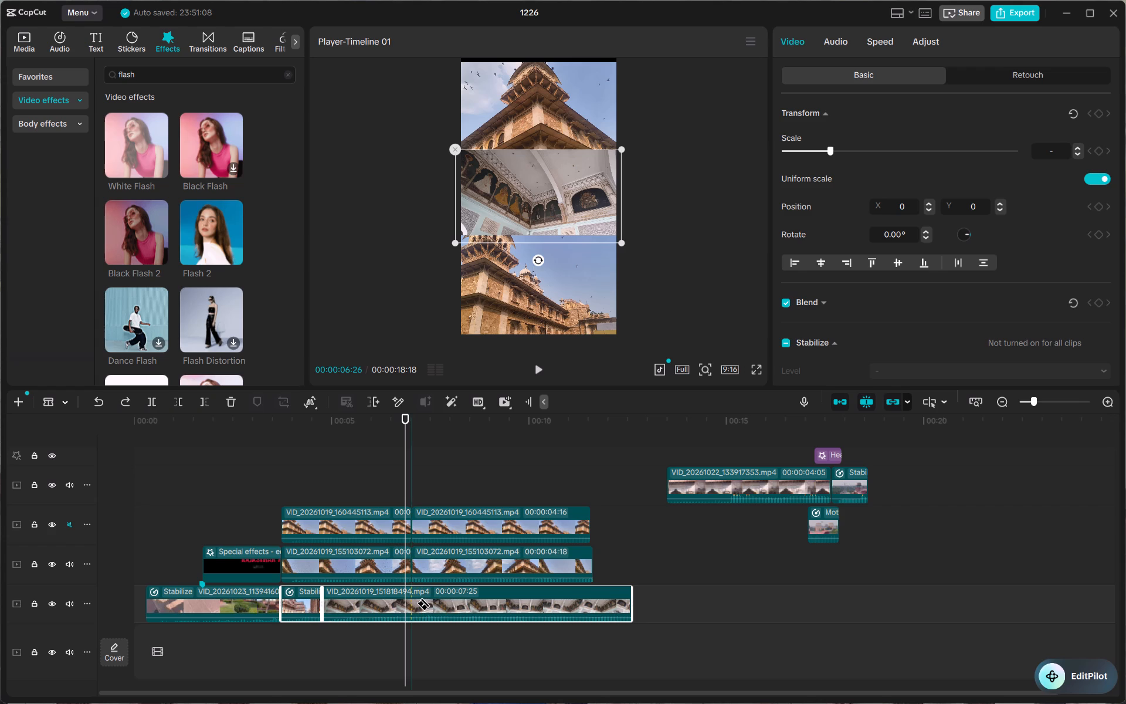
left_click(415, 603)
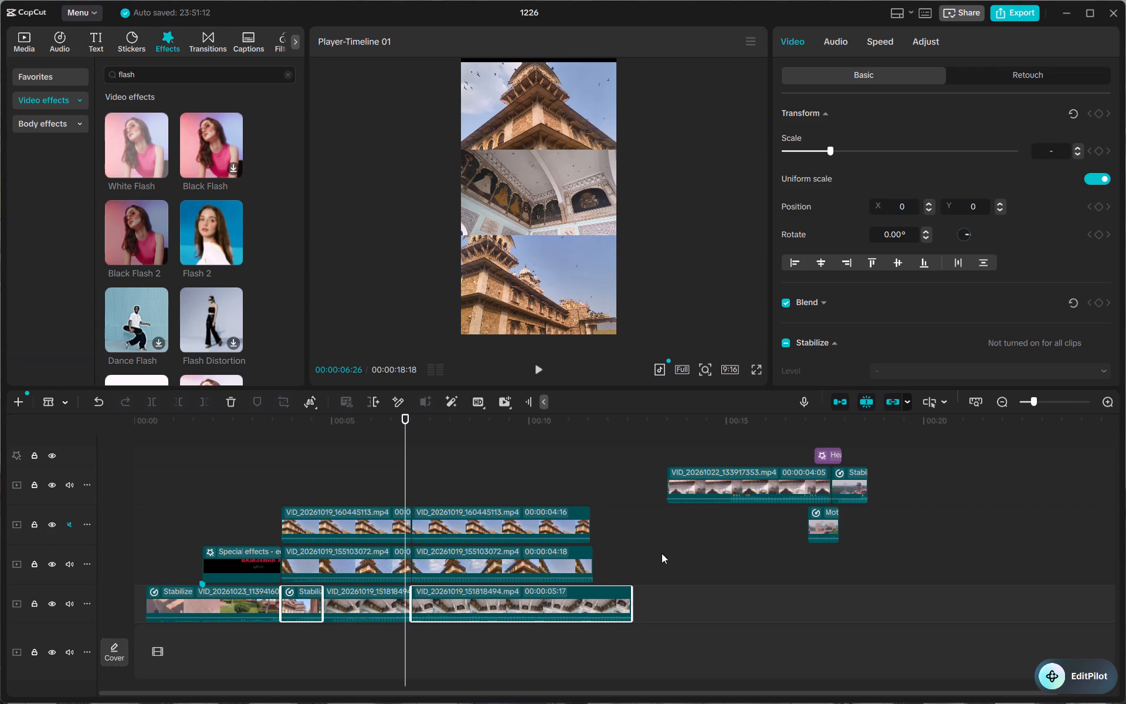
Delete the leftover pieces of the three split-screen clips after the cut at about 7 seconds.
key("a")
left_click_drag(405, 433, 558, 432)
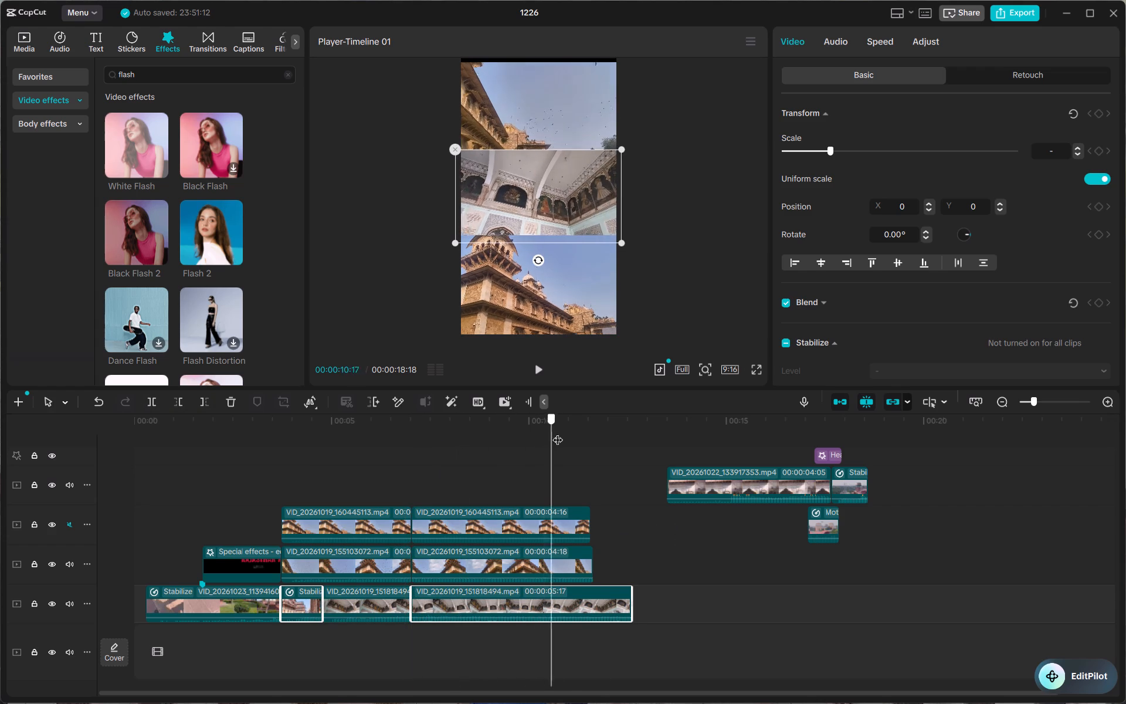
left_click_drag(558, 432, 540, 435)
left_click_drag(493, 454, 570, 612)
key("BackSpace")
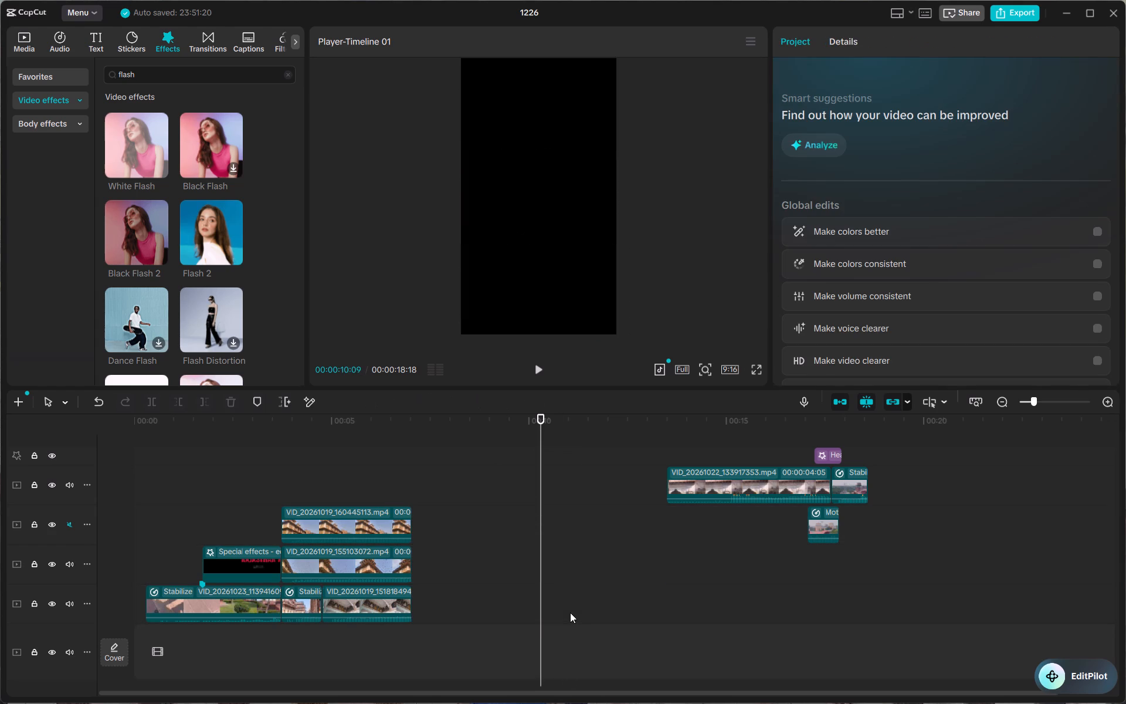
Play the sequence from the start through the split-screen section repeatedly to check the title and clip timing.
left_click_drag(540, 530, 69, 519)
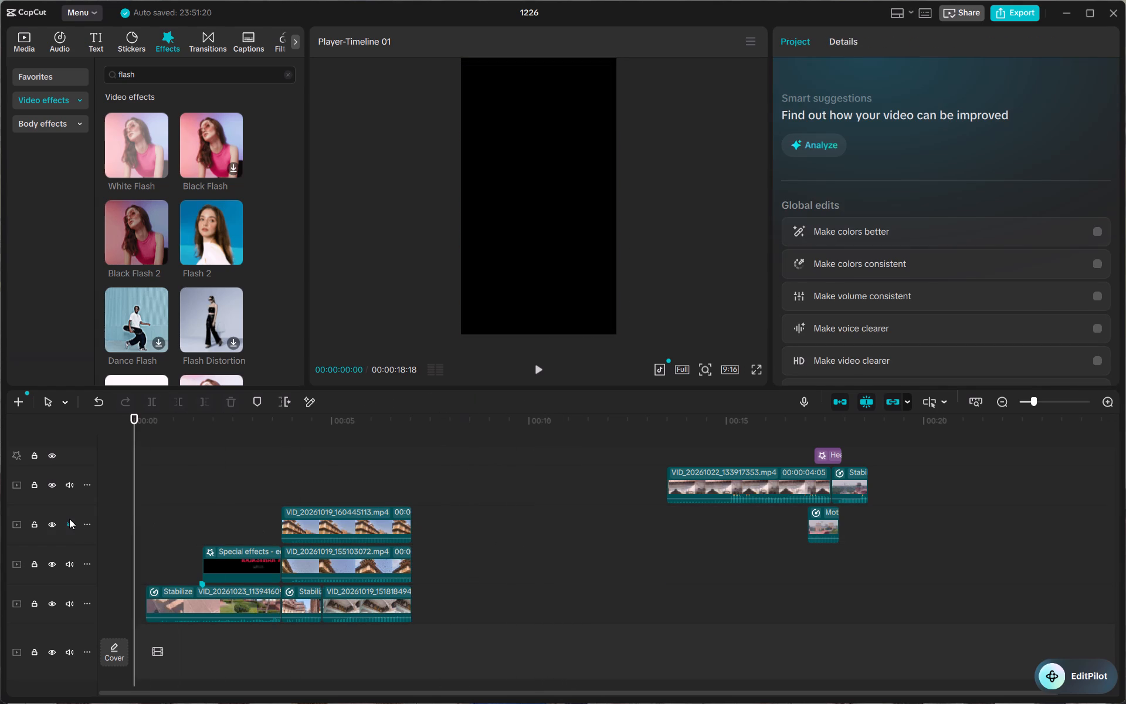
key("space")
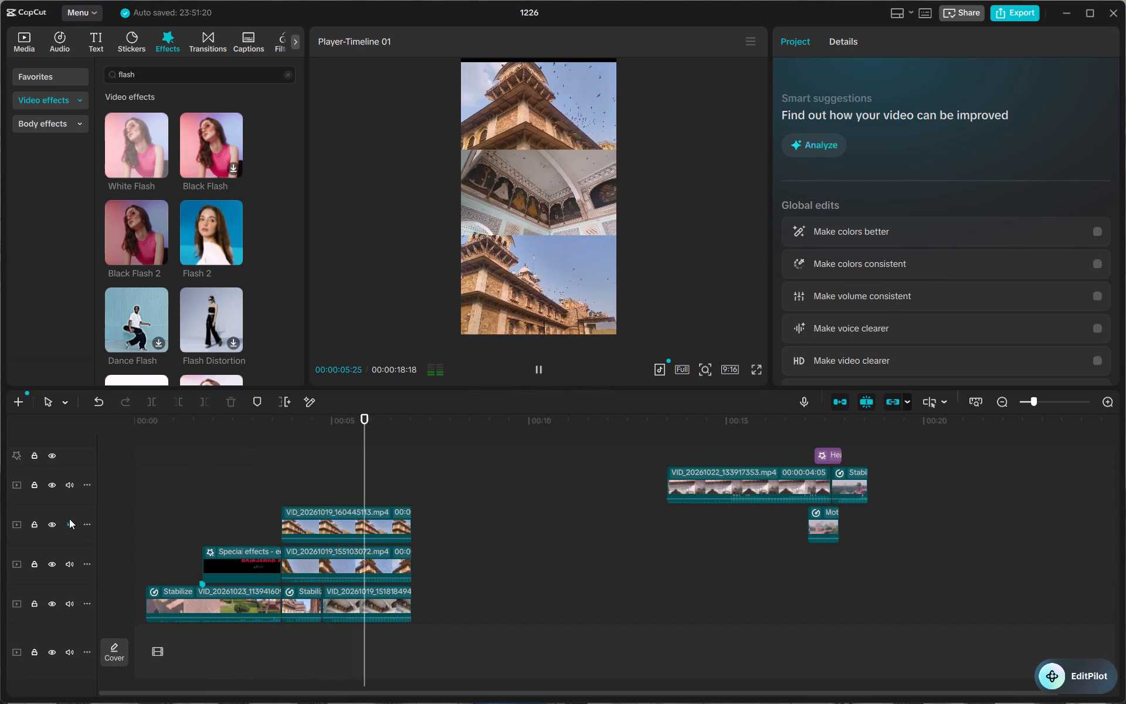
key("space")
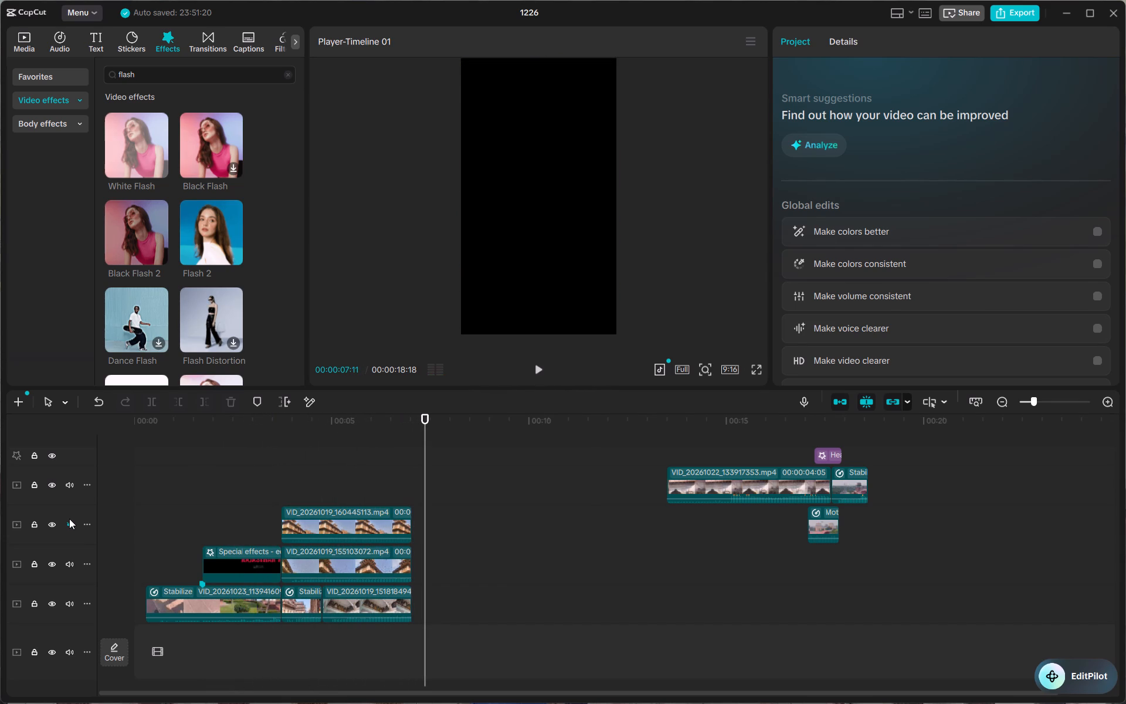
left_click_drag(422, 460, 264, 460)
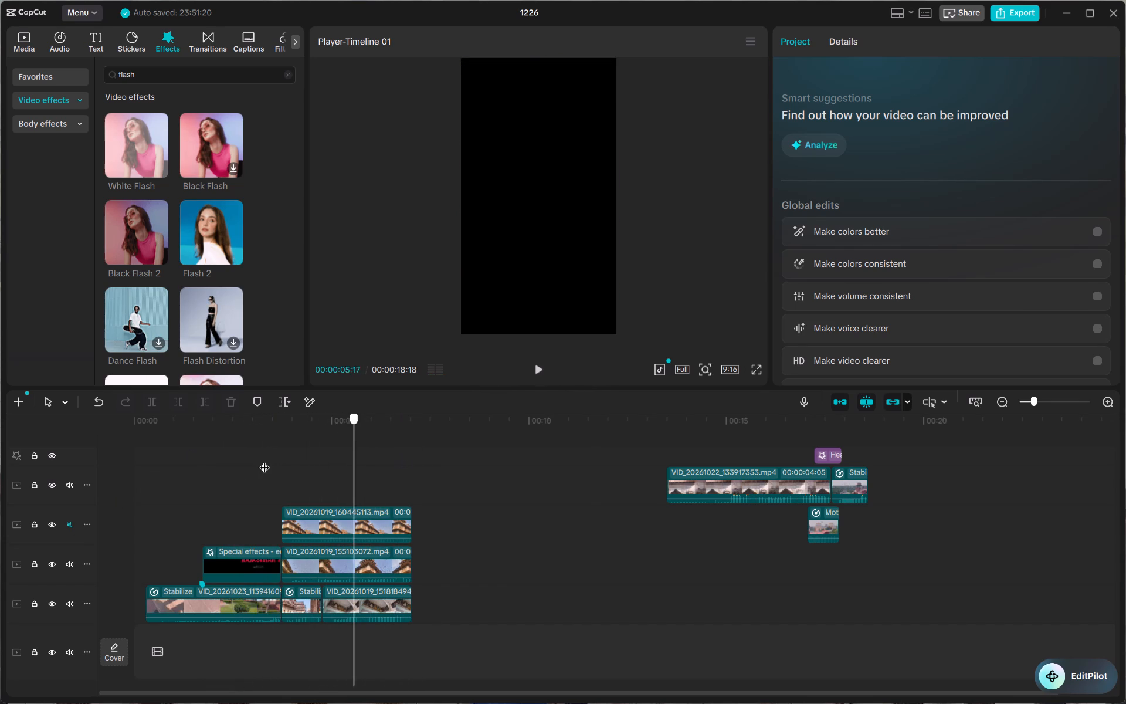
left_click_drag(264, 460, 108, 485)
key("space")
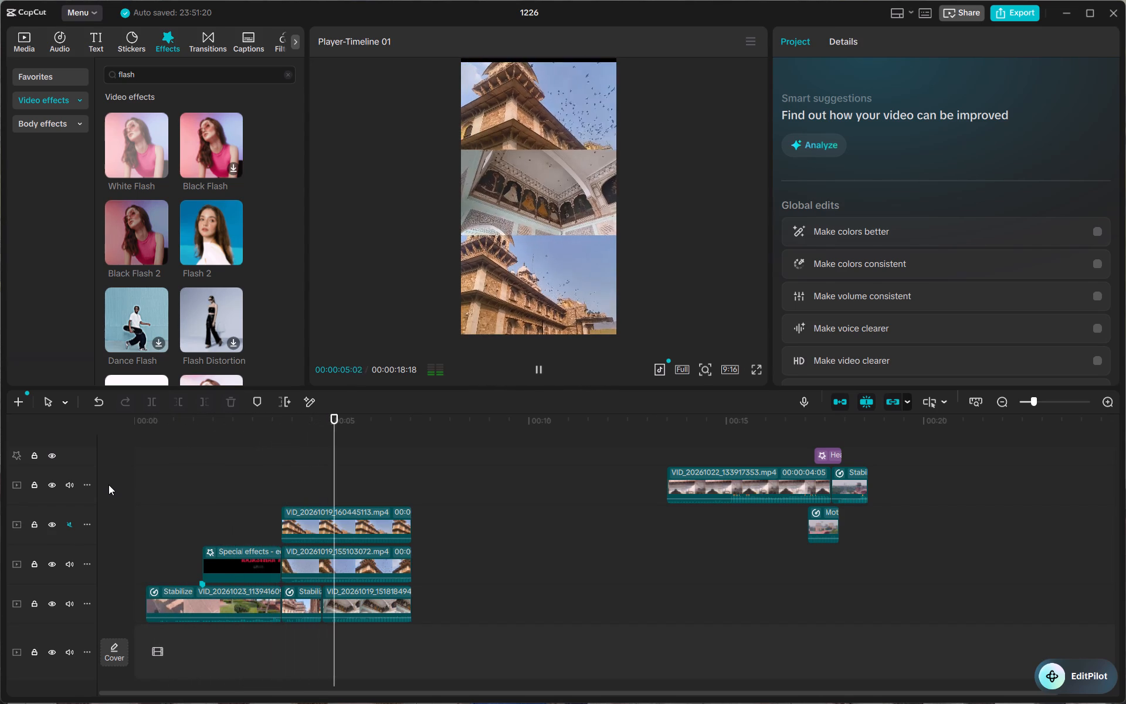
key("space")
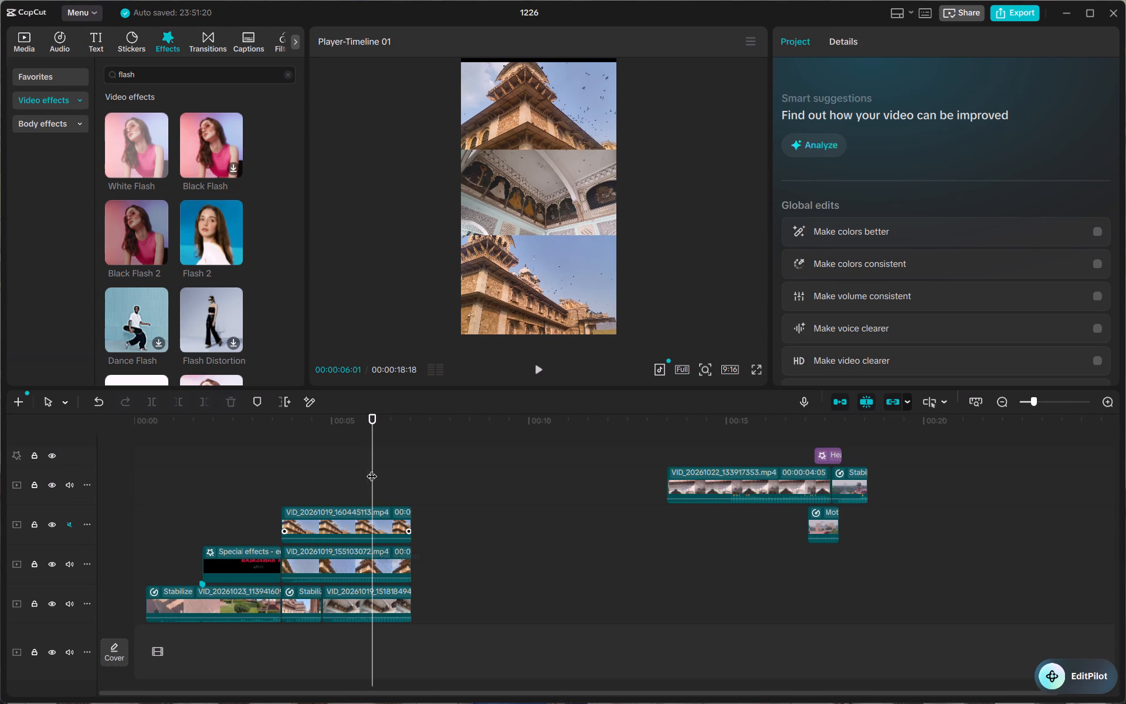
left_click_drag(372, 469, 117, 537)
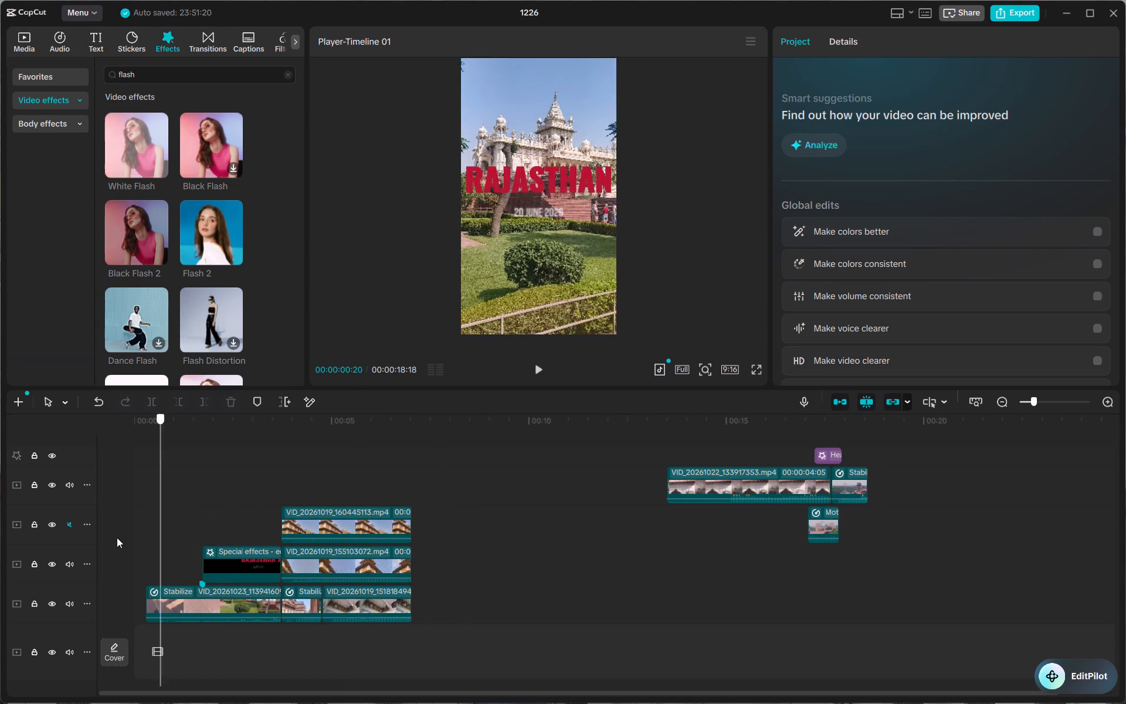
left_click_drag(117, 537, 108, 543)
key("space")
key("space")
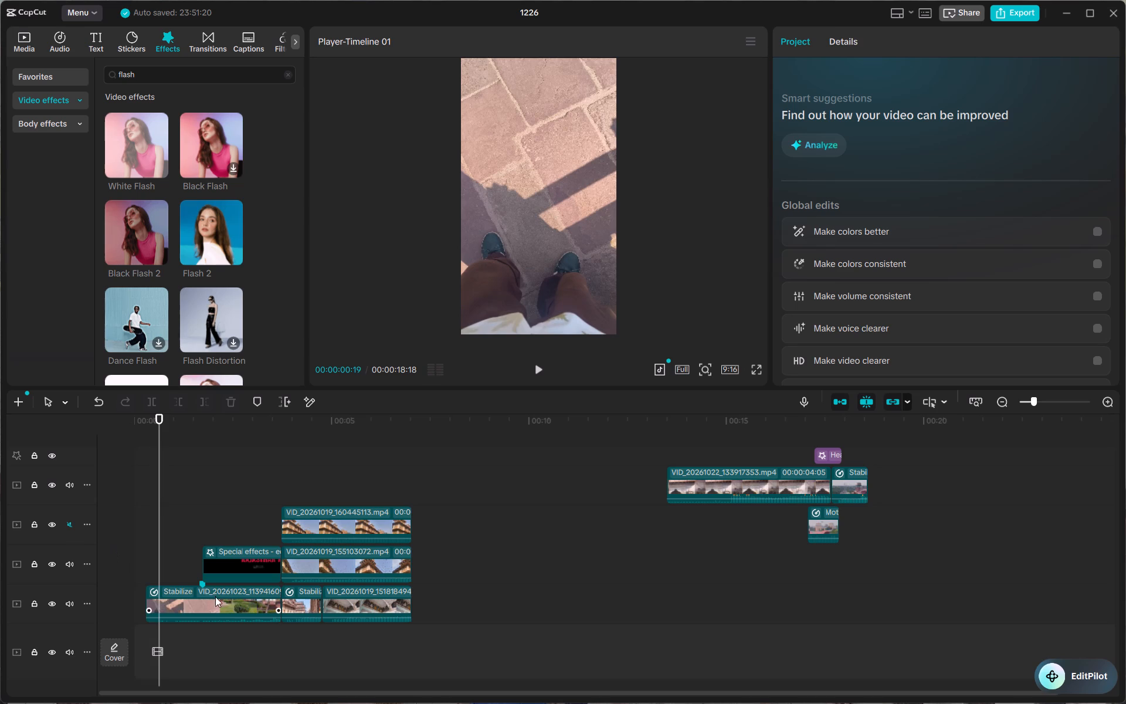
Move the opening stabilized clip onto the main track so it starts at 0 seconds, and play through to the split screen.
left_click_drag(198, 603, 198, 603)
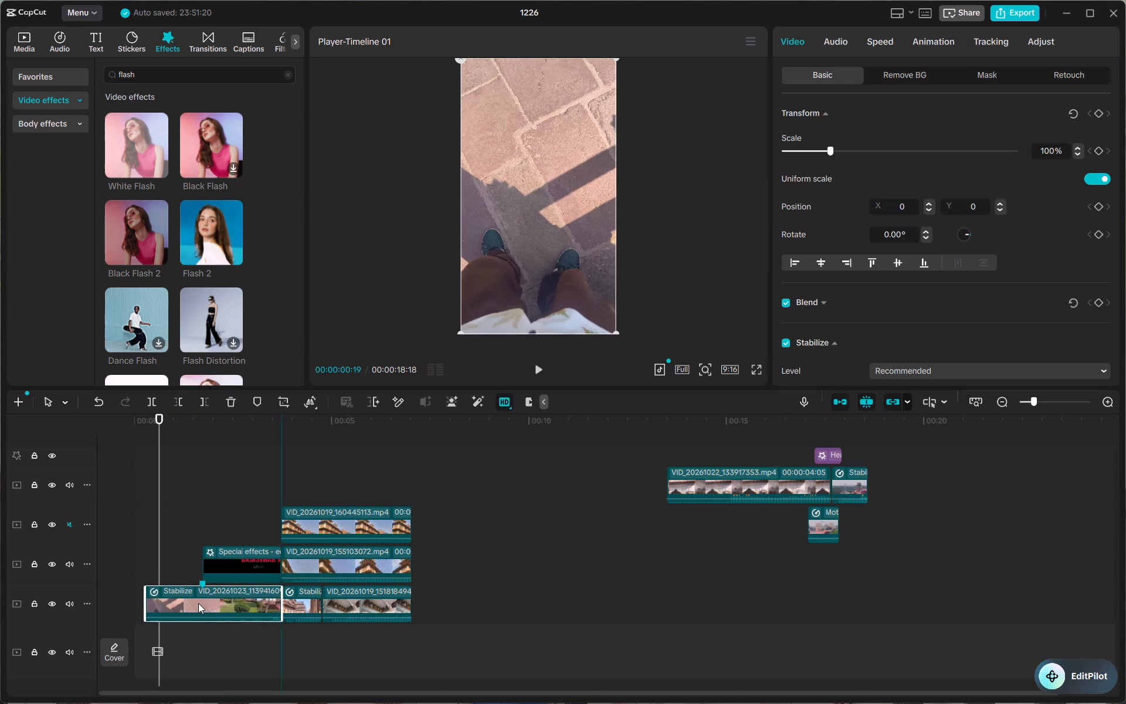
left_click_drag(198, 603, 204, 603)
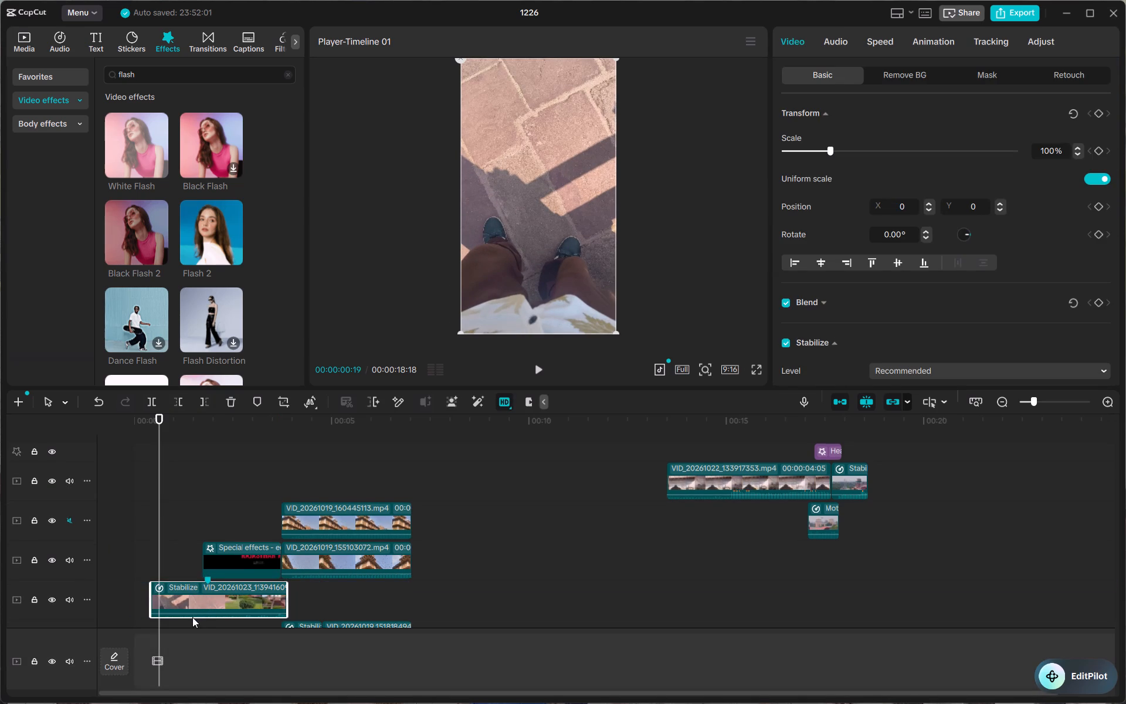
left_click_drag(198, 610, 188, 641)
scroll(345, 652, "down", 1)
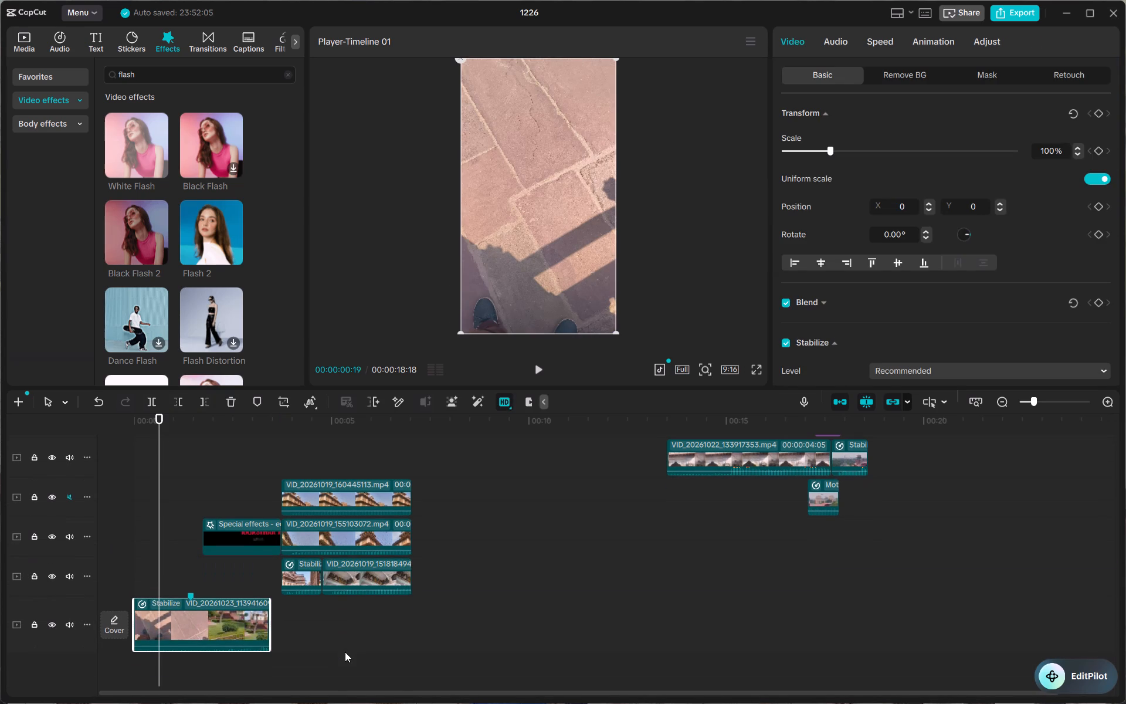
scroll(345, 652, "down", 1)
left_click_drag(160, 444, 125, 449)
key("space")
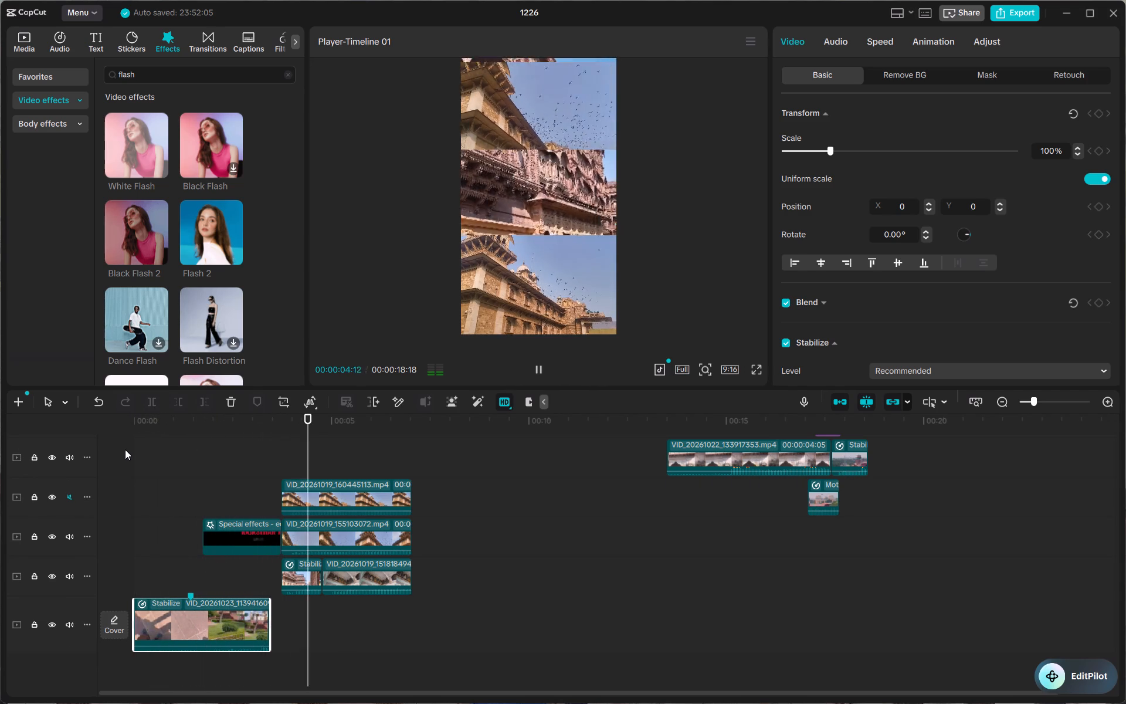
key("space")
Shift the opening clip, title and split-screen clips together slightly later, lifting the opening clip off the main track.
left_click_drag(161, 480, 370, 557)
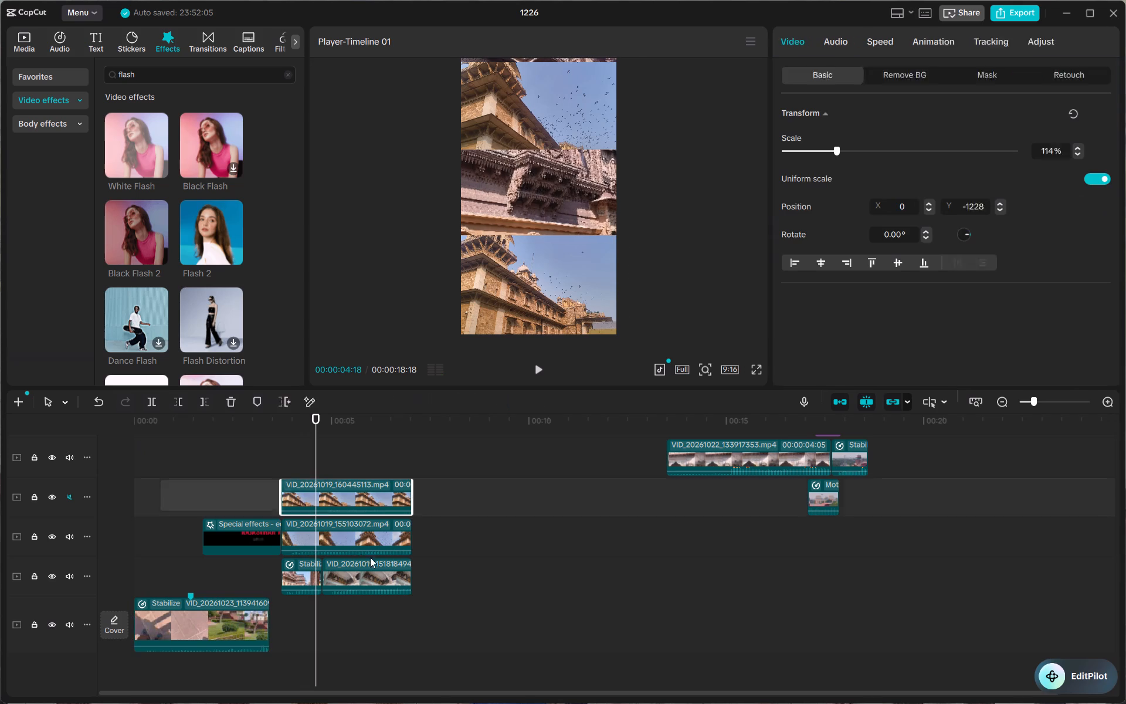
left_click_drag(370, 557, 443, 607)
left_click_drag(331, 539, 319, 540)
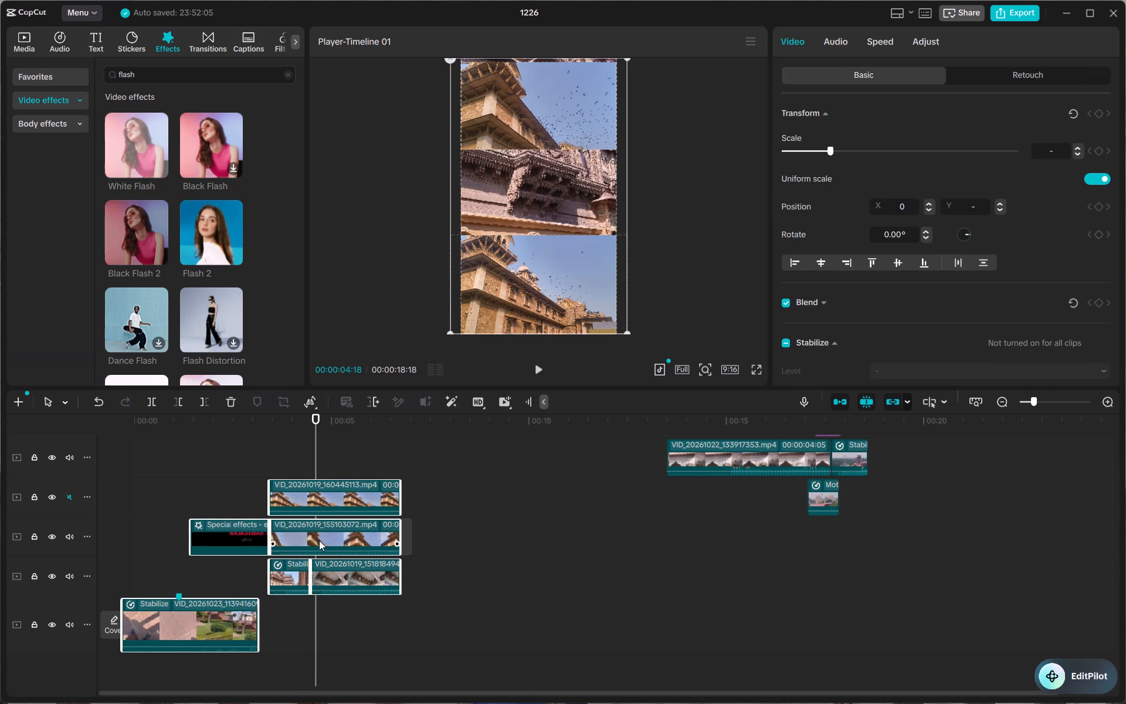
left_click_drag(319, 540, 337, 539)
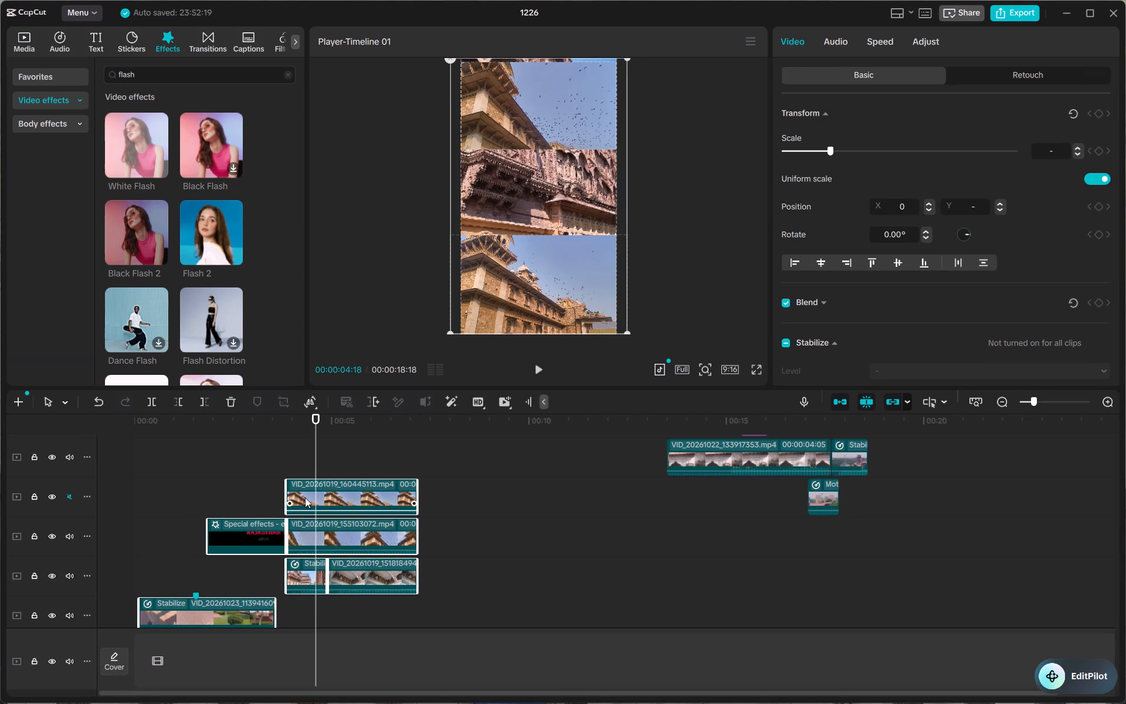
Move the title and all split-screen clips down one track so the lowest clips share the opening clip's track.
left_click(192, 472)
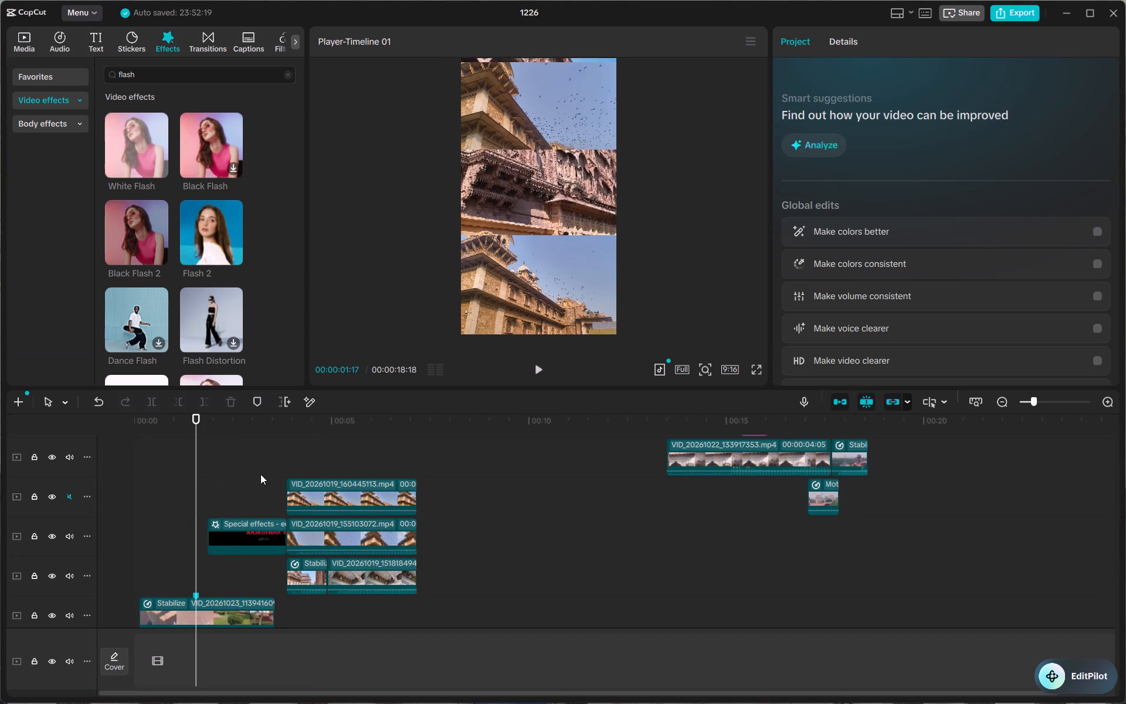
left_click_drag(232, 476, 440, 591)
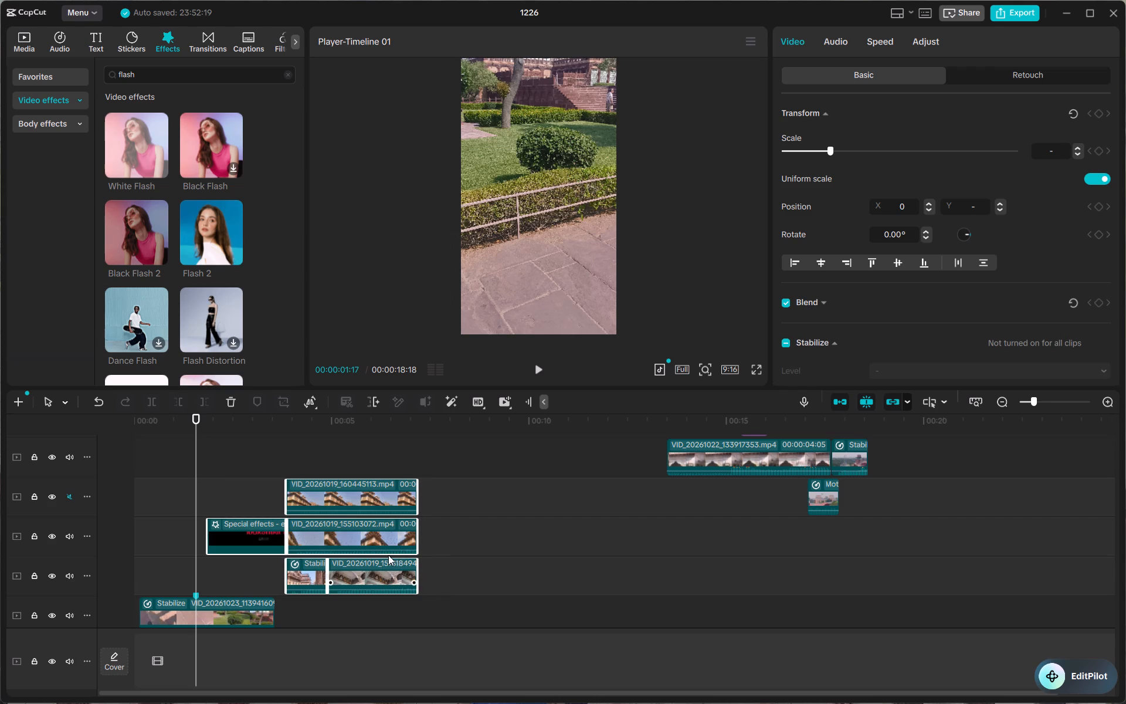
left_click_drag(381, 556, 367, 561)
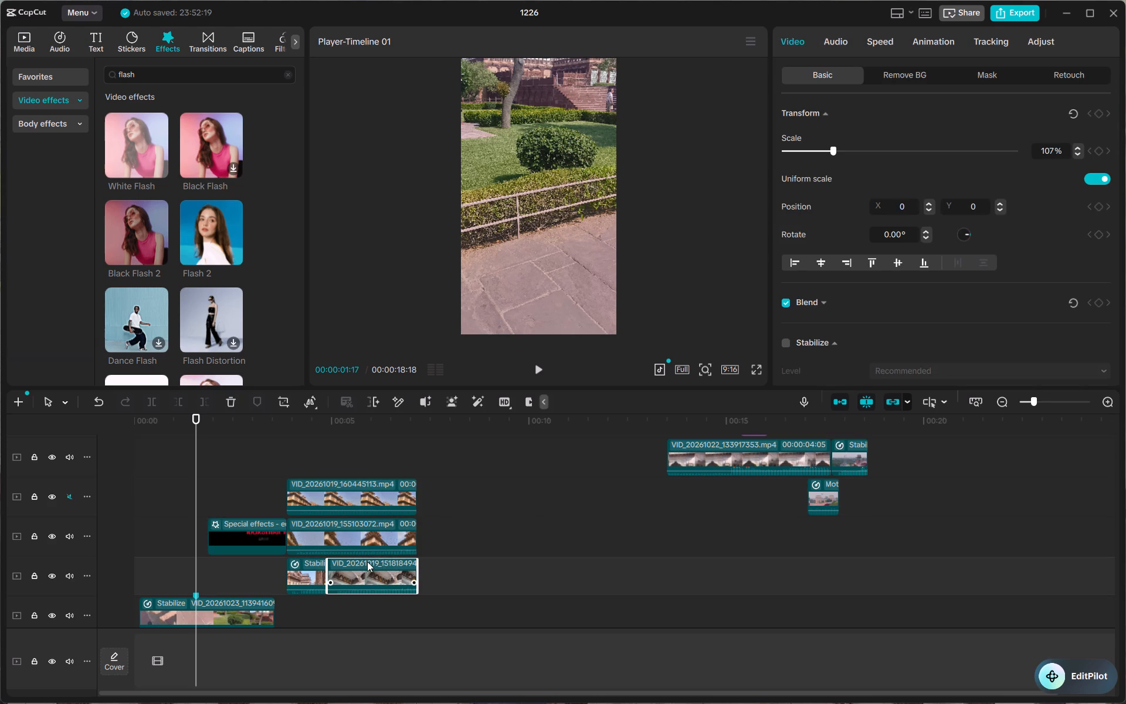
left_click(525, 517)
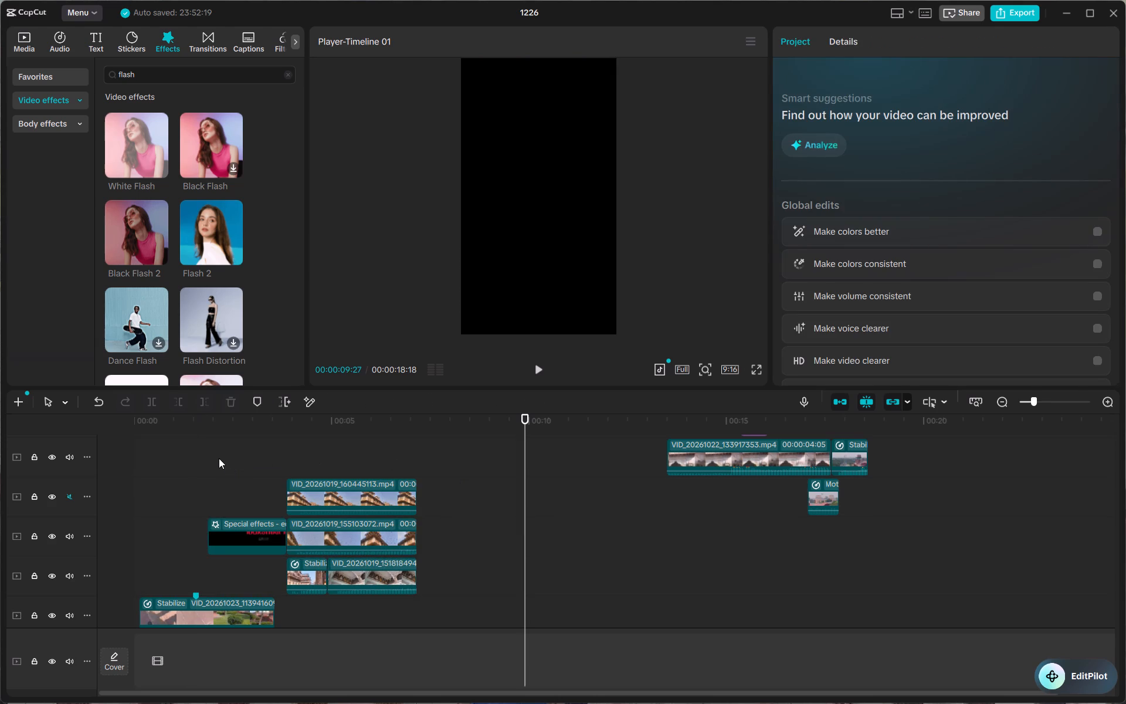
left_click_drag(219, 458, 472, 588)
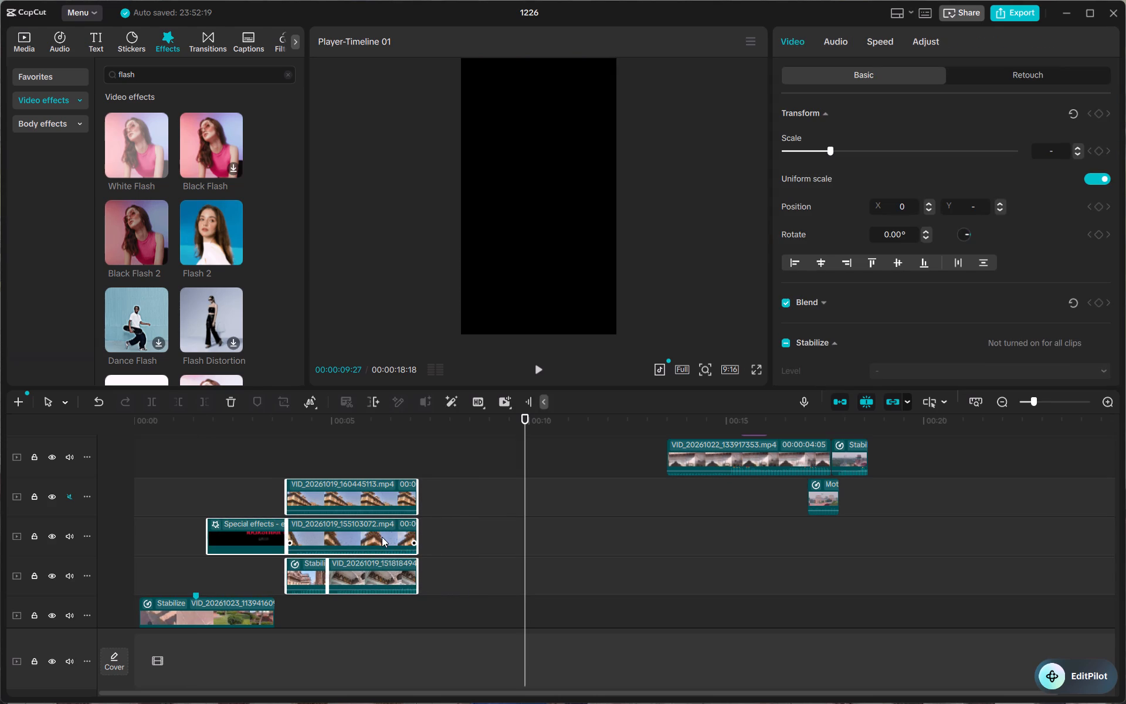
left_click_drag(382, 537, 381, 551)
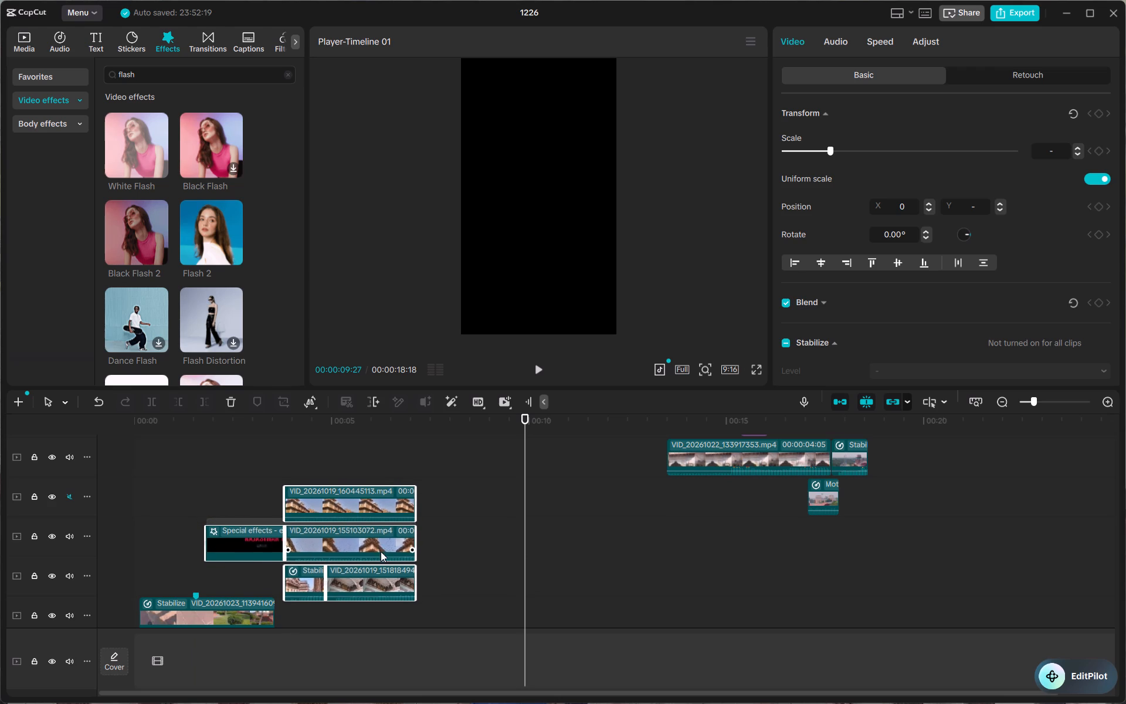
left_click_drag(381, 551, 381, 577)
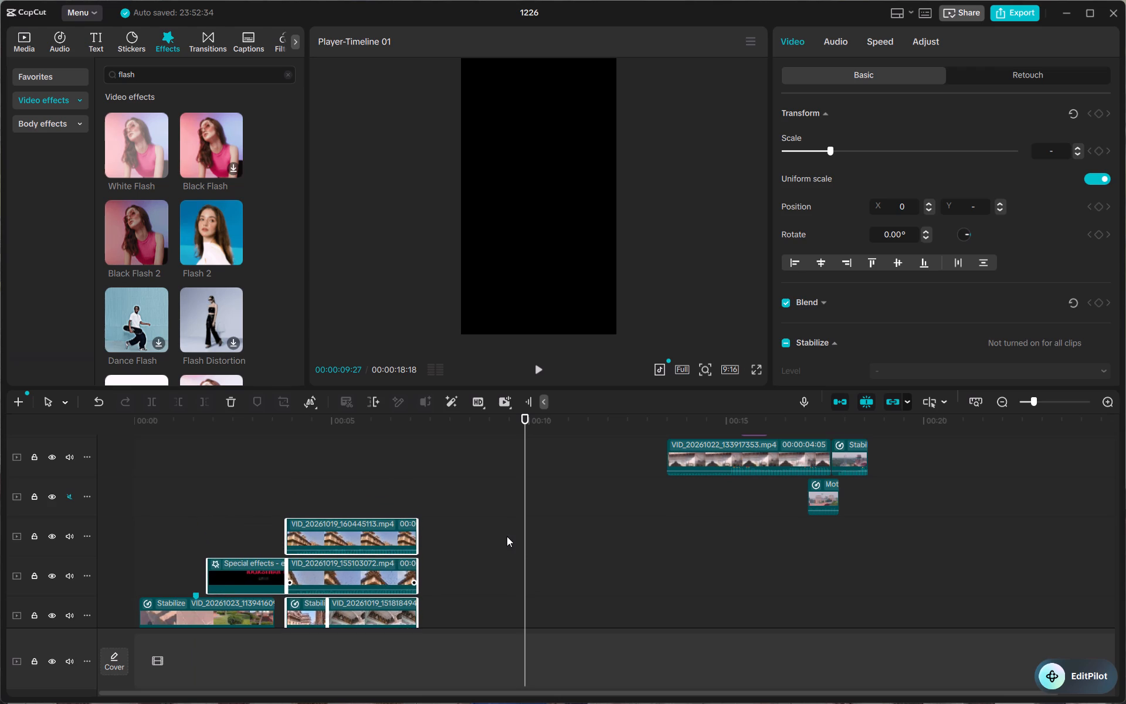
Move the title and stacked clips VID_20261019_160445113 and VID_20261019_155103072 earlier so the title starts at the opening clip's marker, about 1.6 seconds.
scroll(507, 537, "down", 1)
left_click(519, 463)
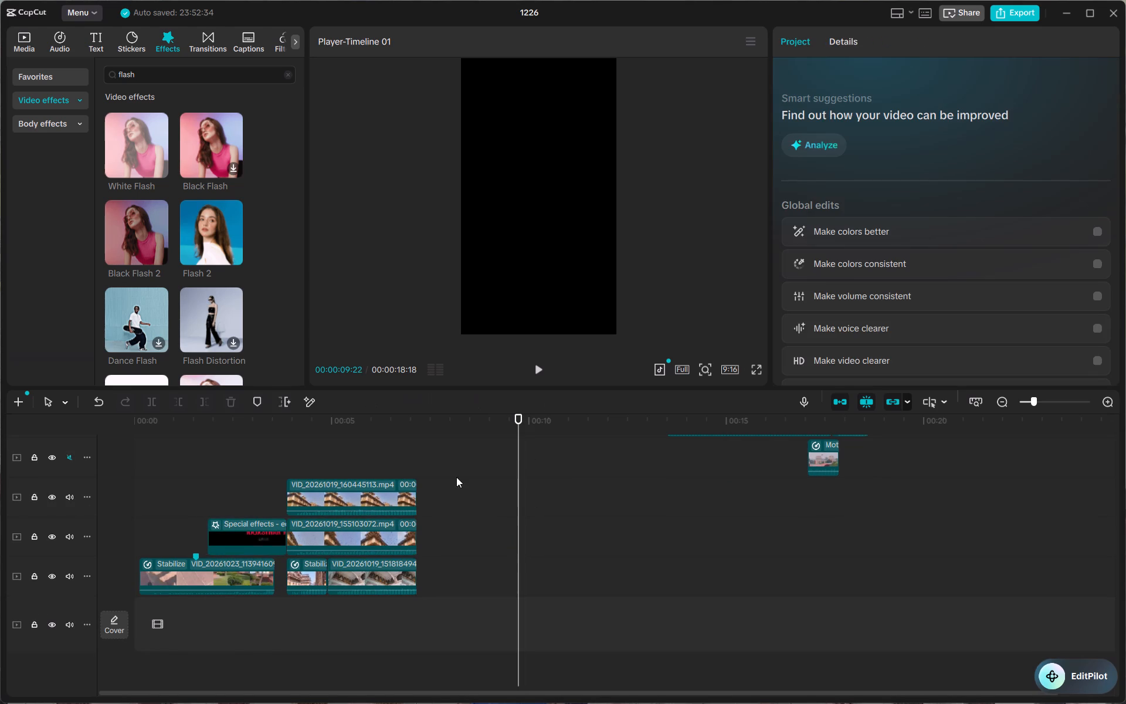
left_click(362, 533)
left_click_drag(233, 463, 411, 595)
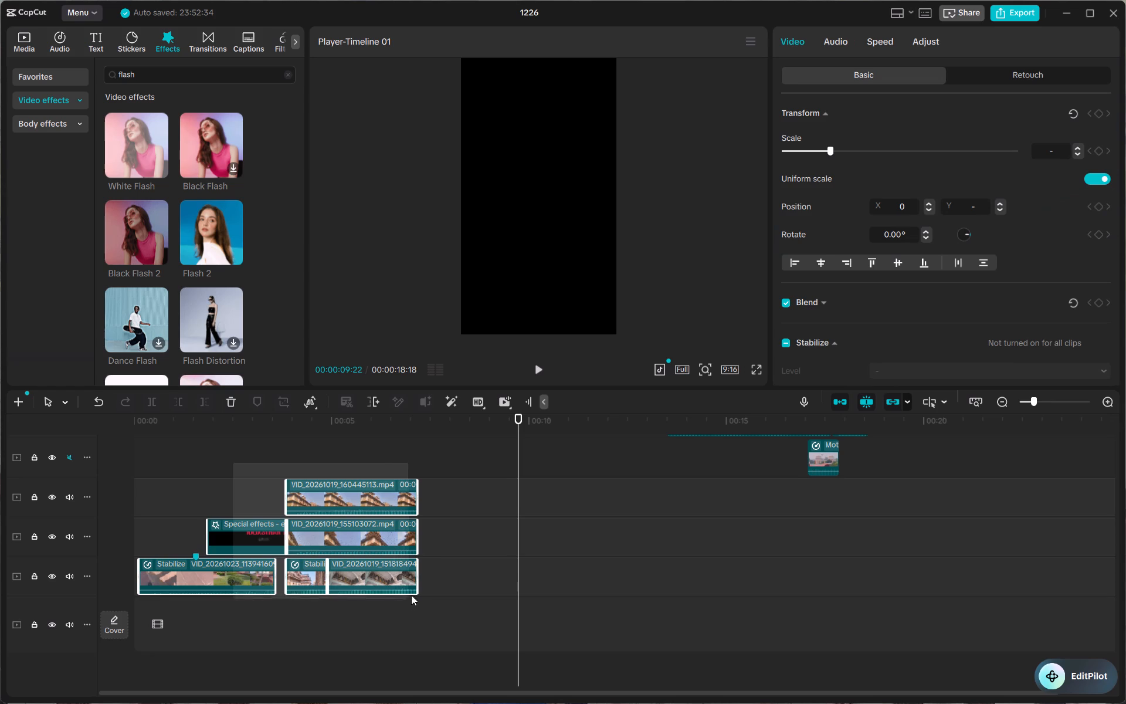
left_click_drag(411, 595, 488, 537)
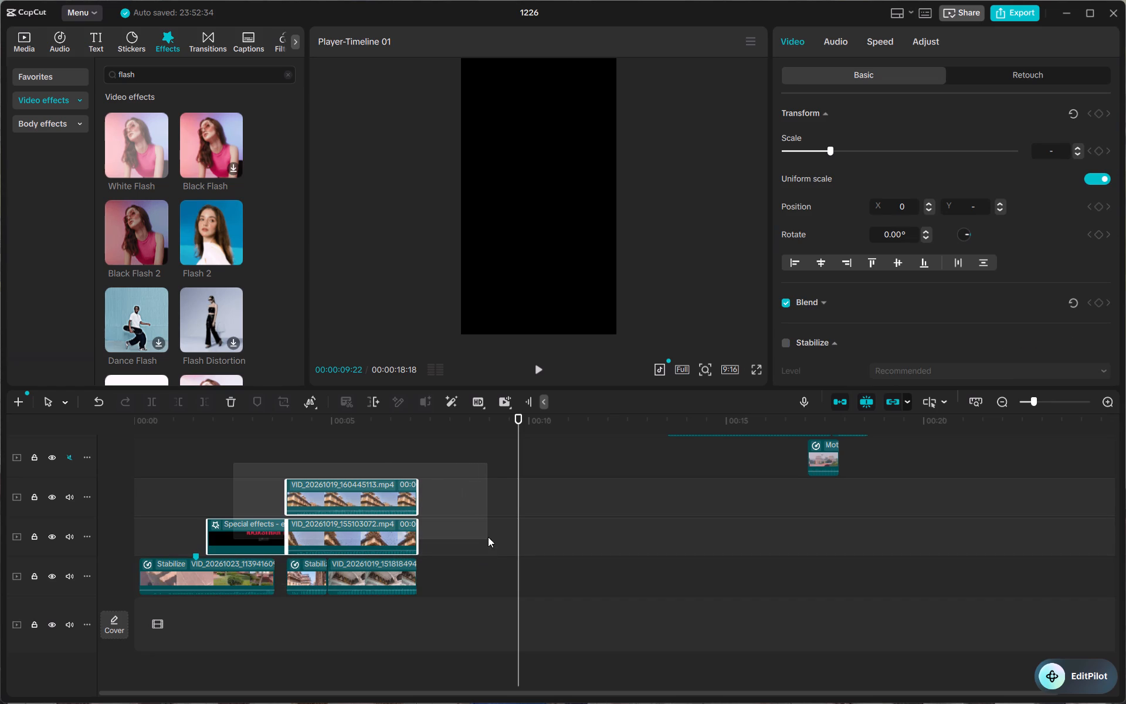
left_click_drag(395, 522, 380, 522)
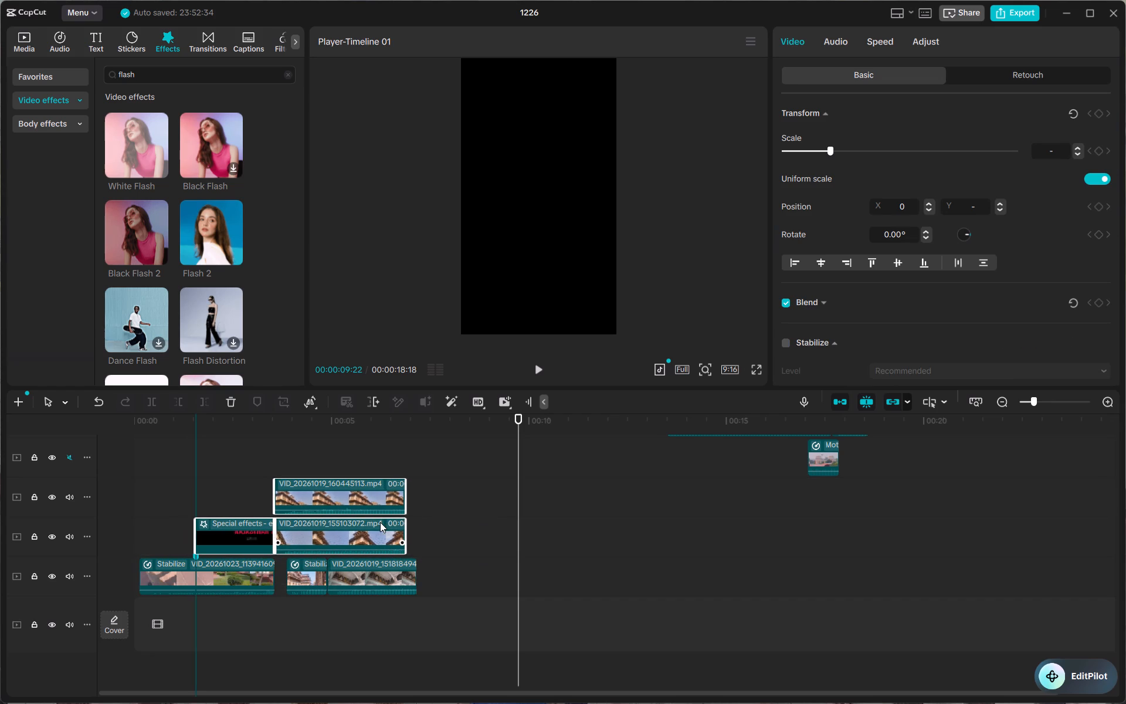
left_click_drag(380, 522, 382, 523)
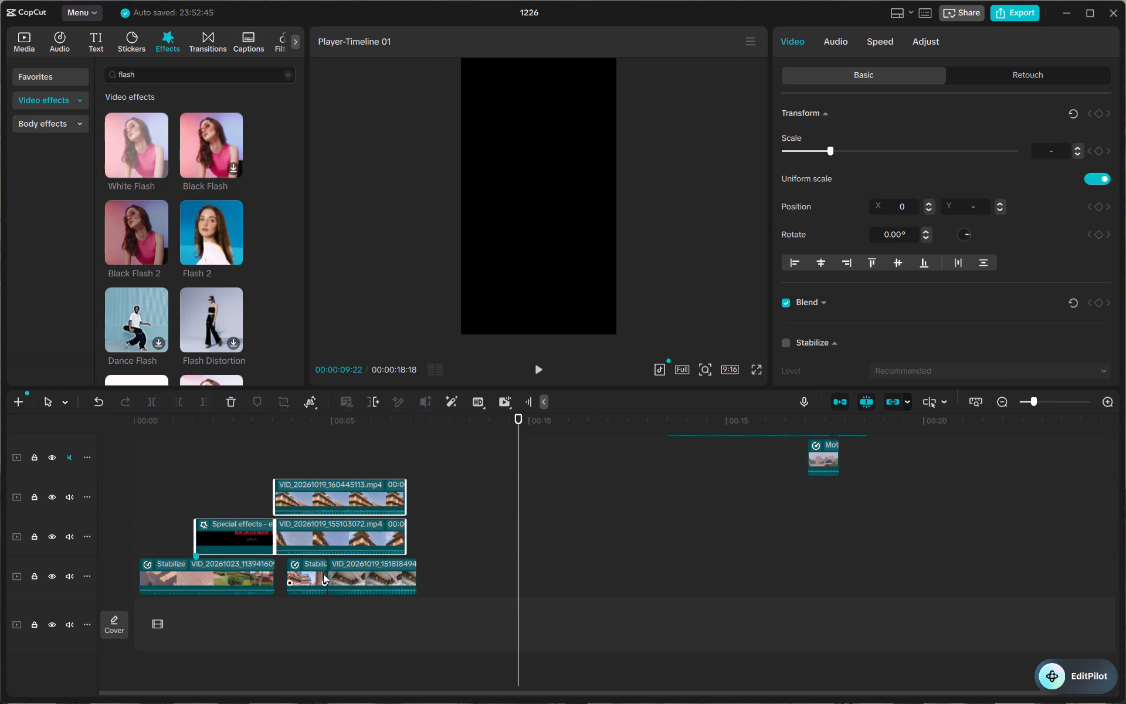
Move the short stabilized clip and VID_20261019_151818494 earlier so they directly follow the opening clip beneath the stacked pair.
left_click_drag(280, 575, 355, 590)
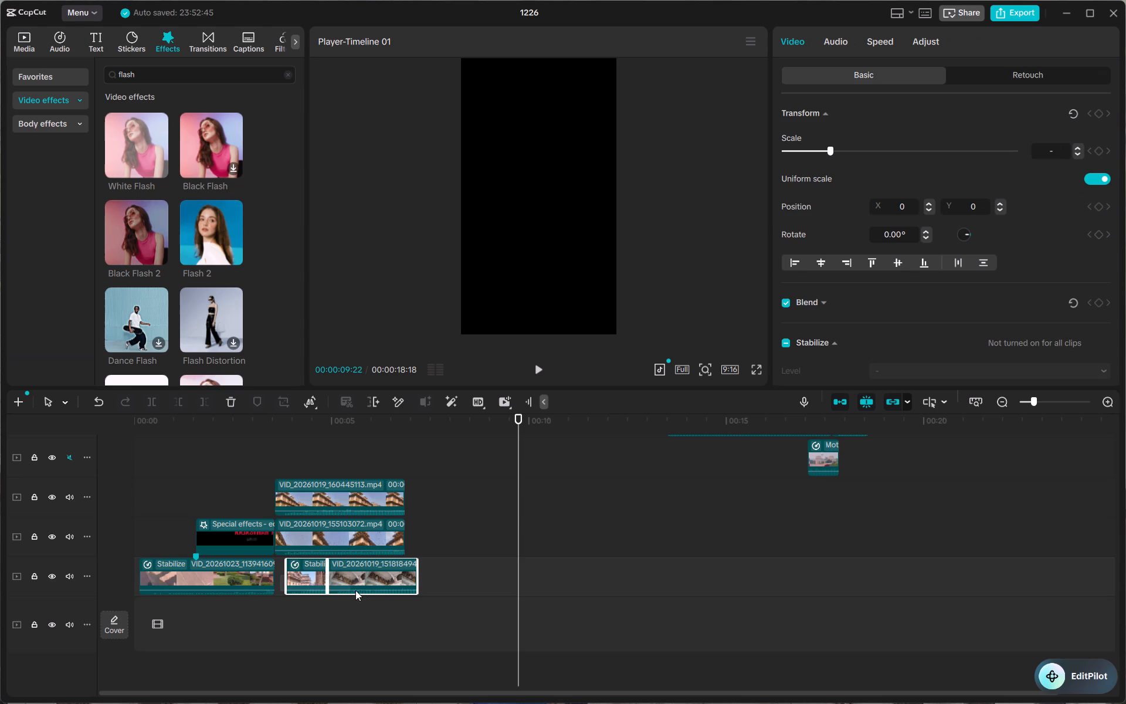
left_click_drag(355, 590, 392, 584)
left_click_drag(377, 580, 364, 581)
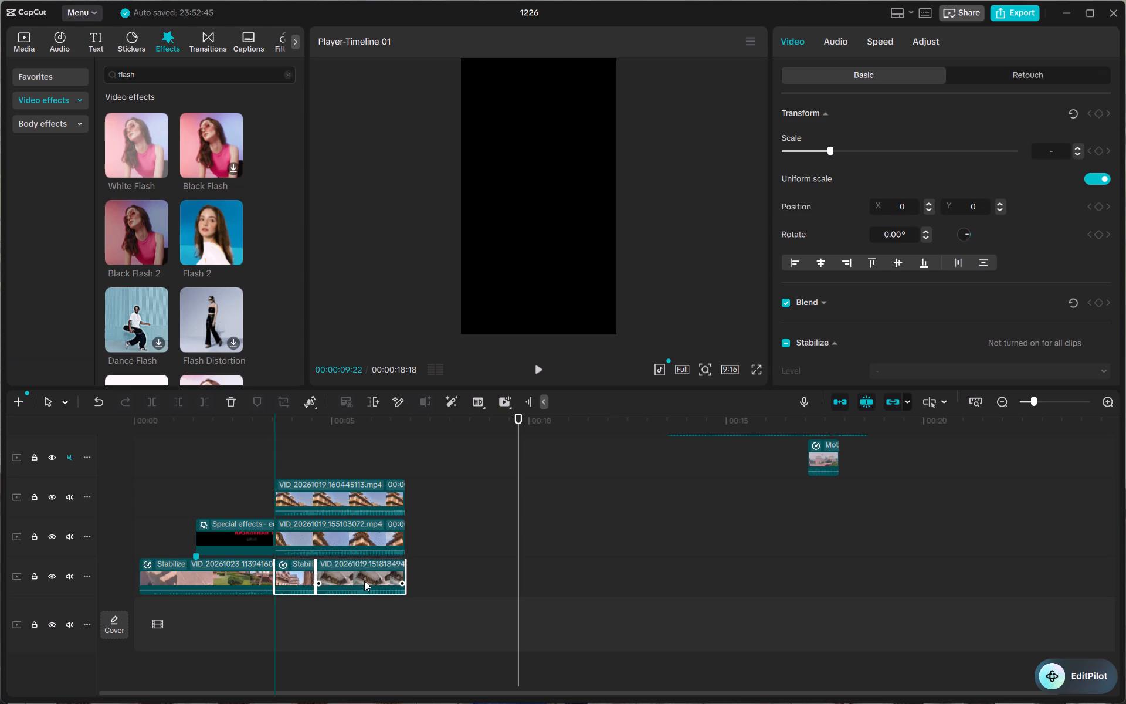
left_click_drag(364, 581, 364, 581)
Play the sequence again from the start into the split-screen section to check the realigned timing.
left_click_drag(524, 473, 476, 434)
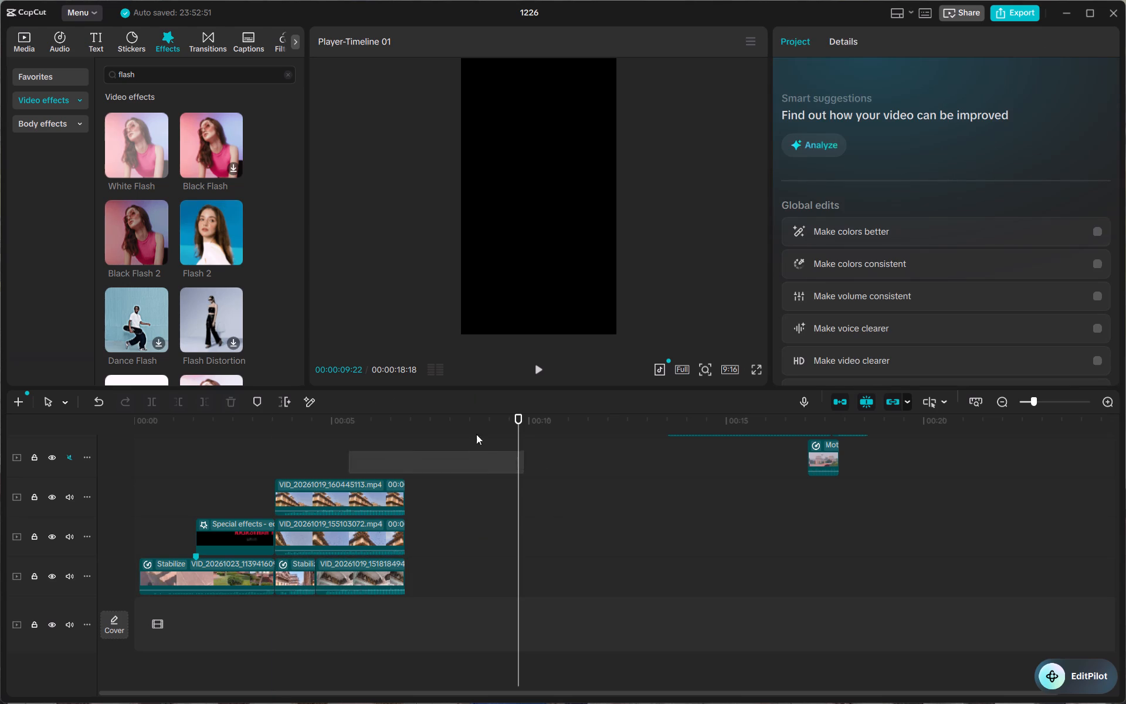
left_click_drag(476, 434, 490, 434)
left_click_drag(523, 425, 87, 468)
key("space")
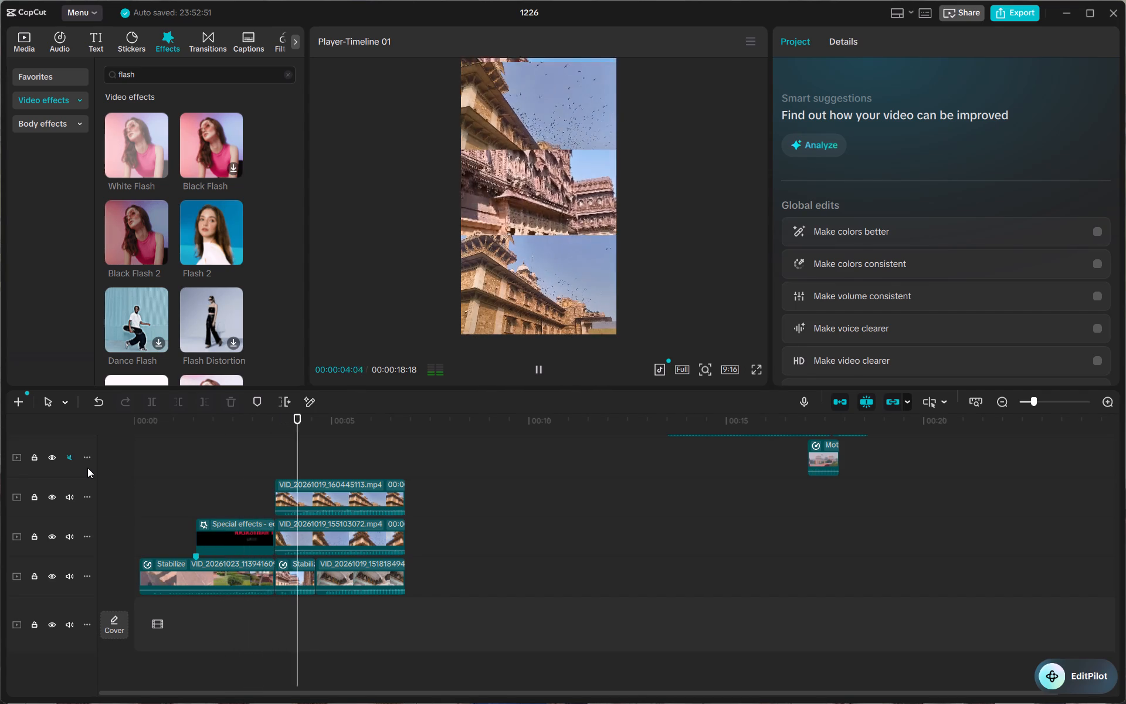
key("space")
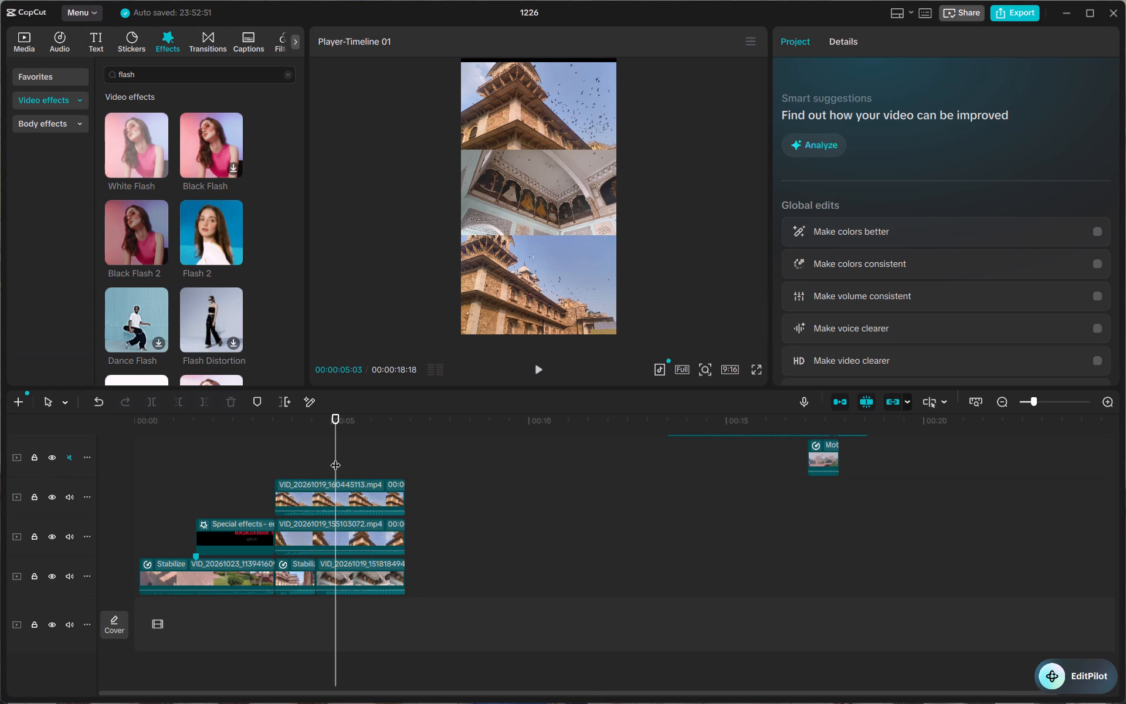
left_click_drag(335, 458, 48, 488)
key("space")
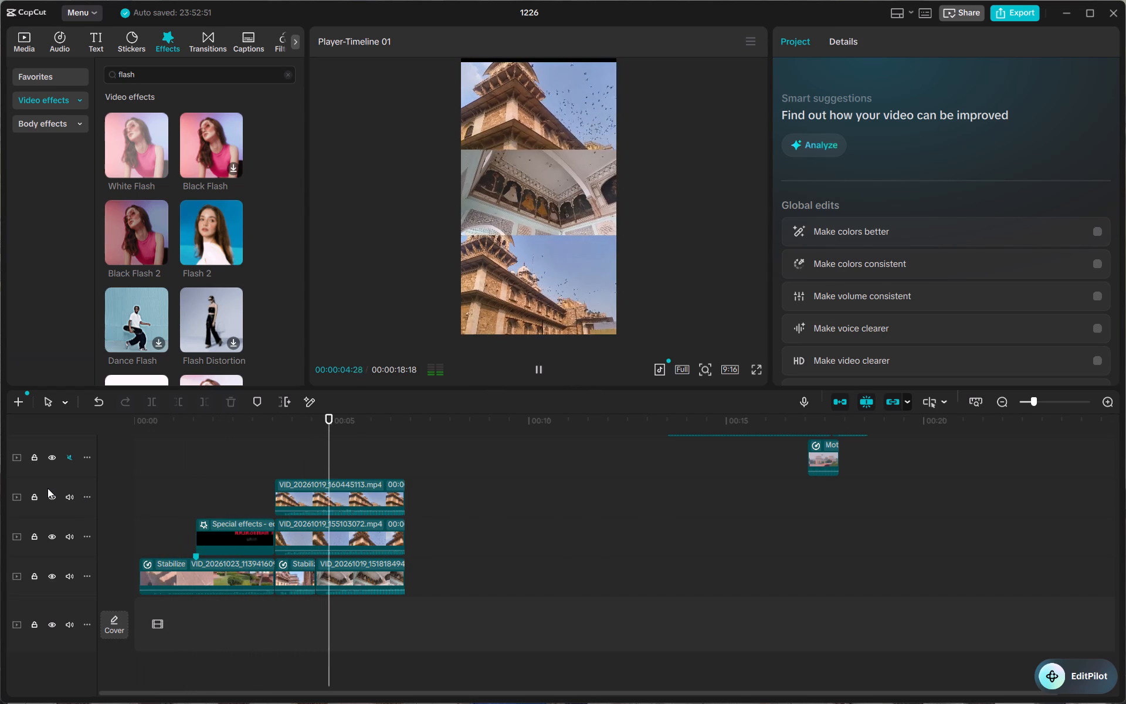
key("space")
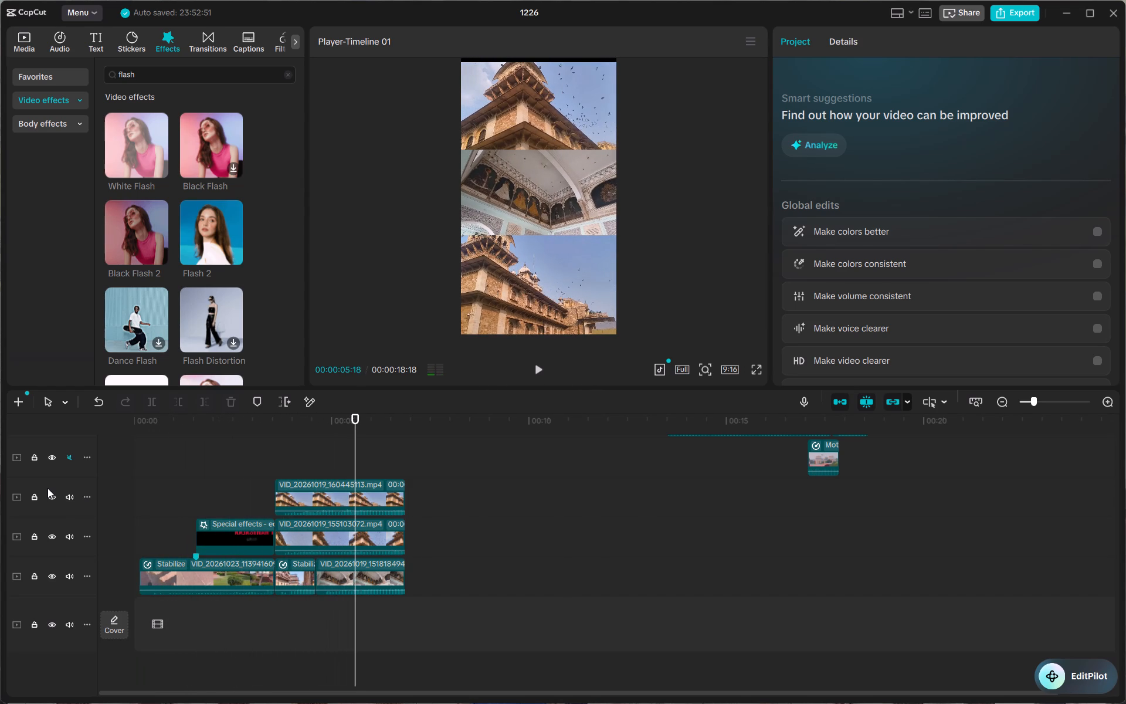
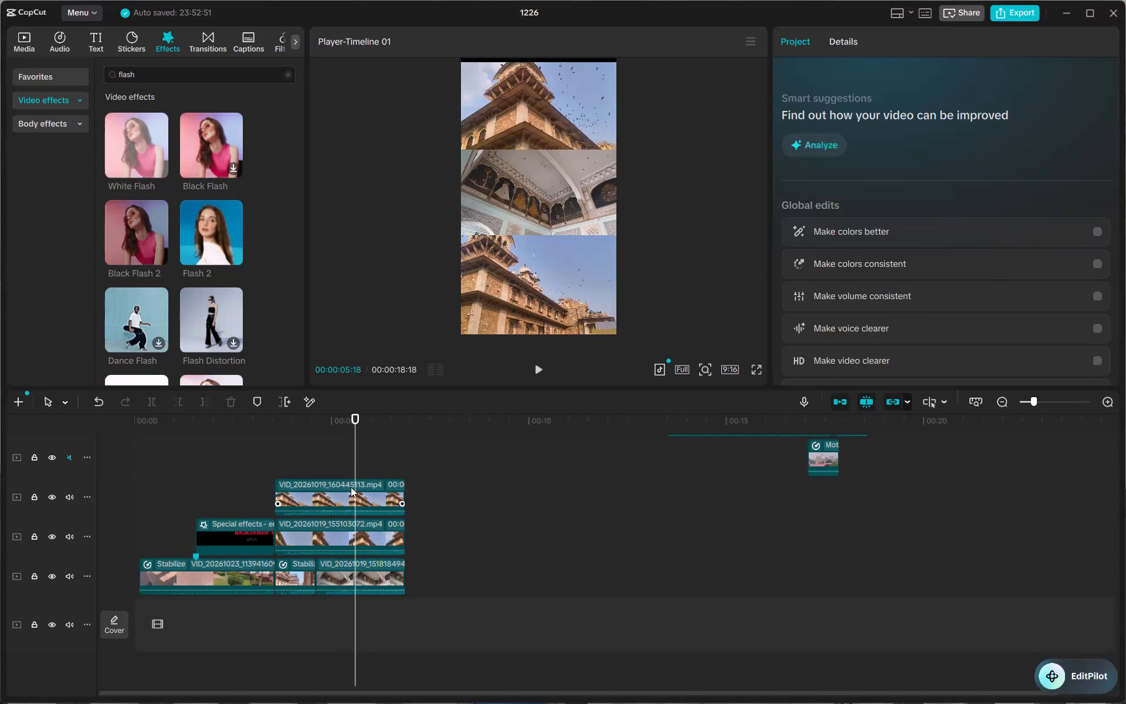
Return the playhead to the very start of the timeline, before the opening clip.
left_click_drag(357, 454, 61, 457)
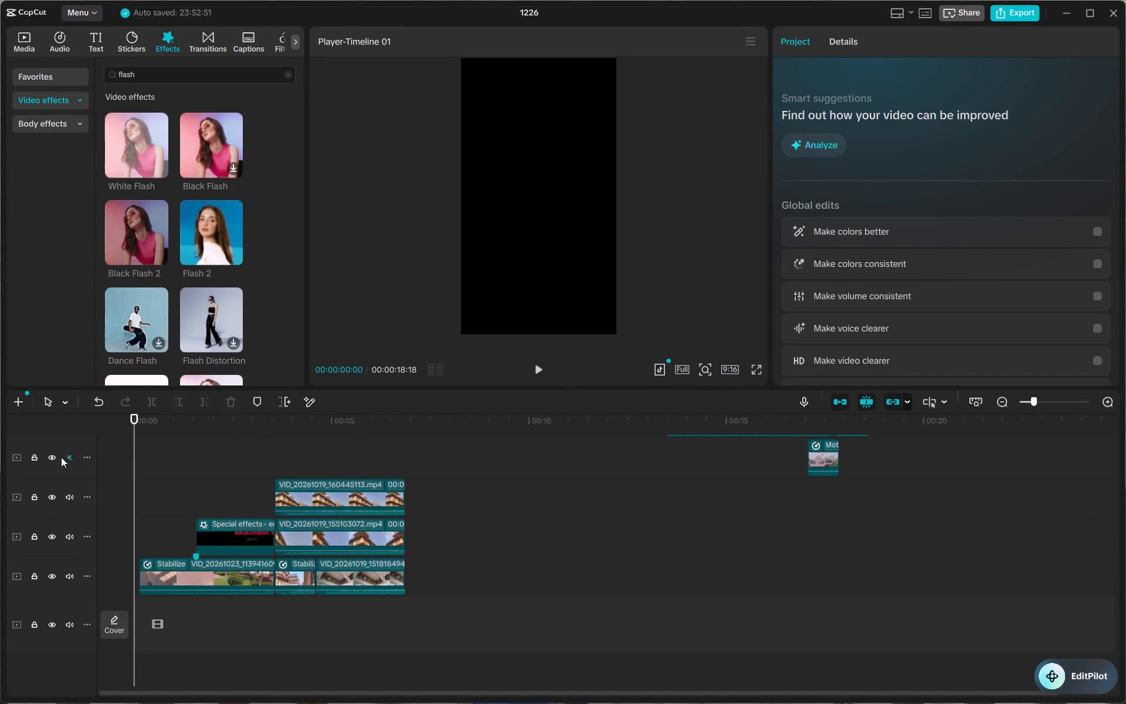
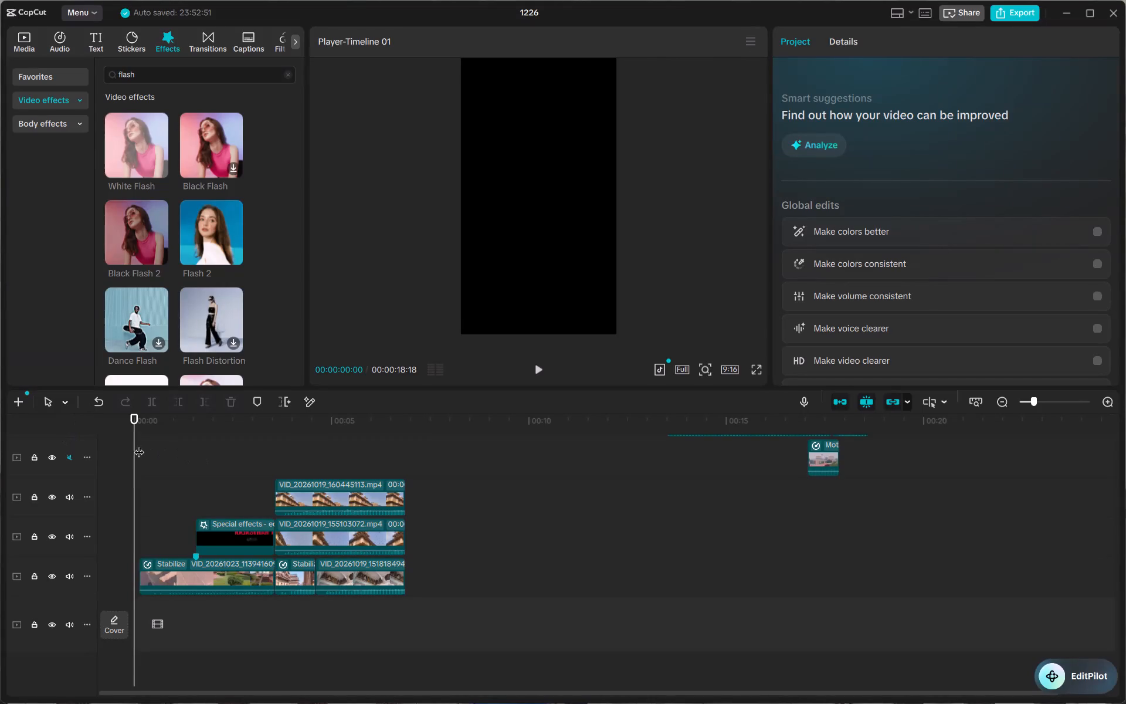
Play back the opening and split-screen section, and scrub around the start of the split screen to check the clip timing.
left_click_drag(135, 445, 101, 454)
key("space")
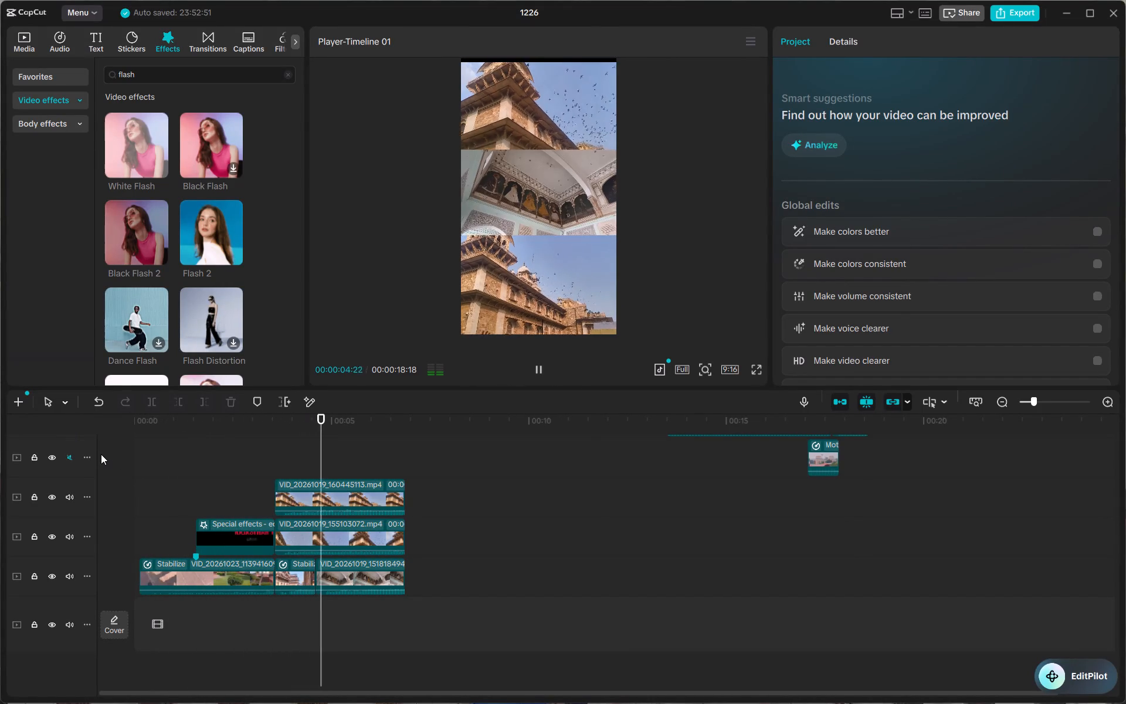
key("space")
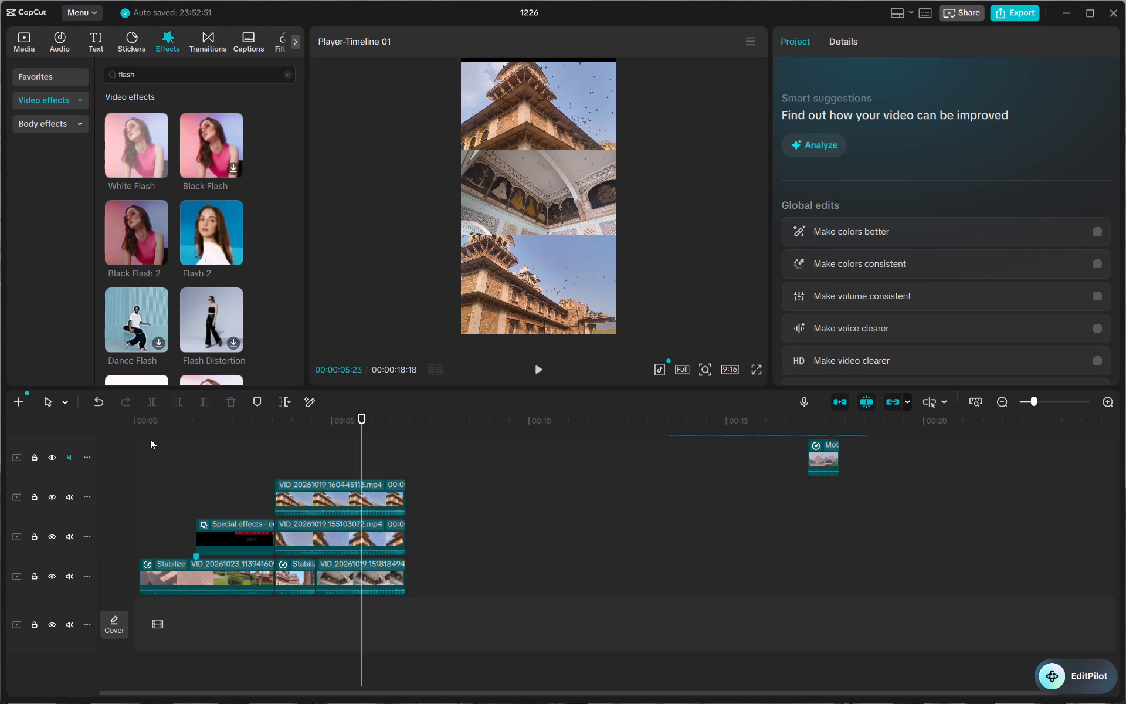
left_click_drag(362, 446, 276, 444)
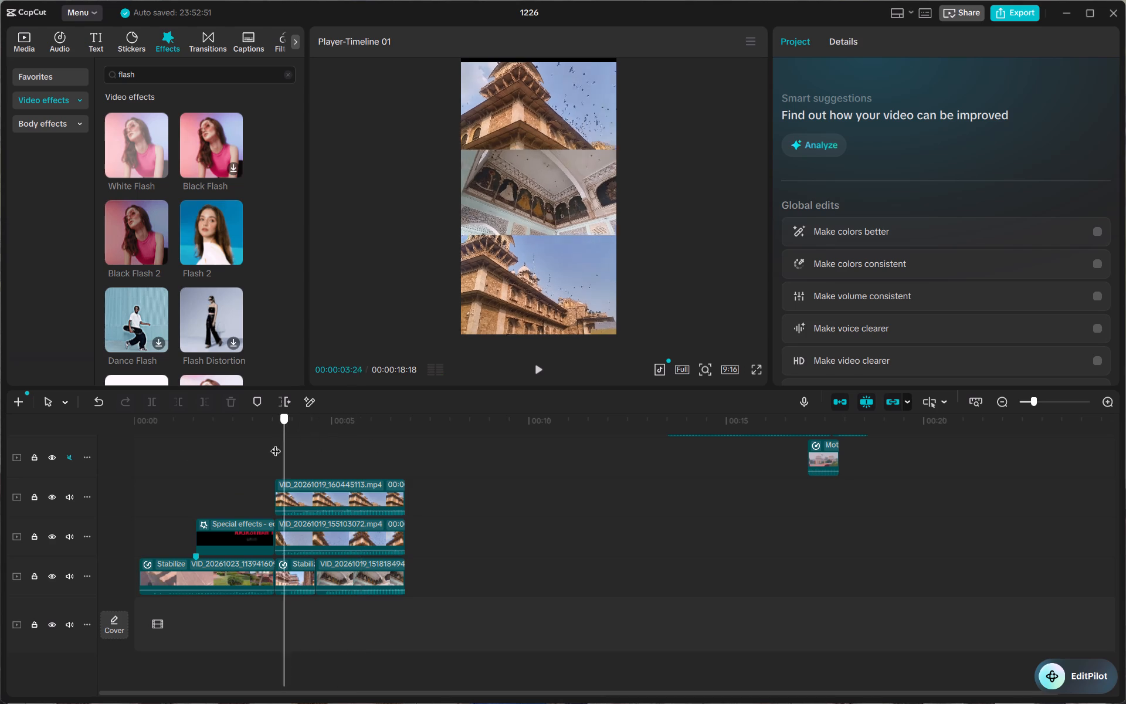
left_click_drag(276, 444, 256, 439)
key("space")
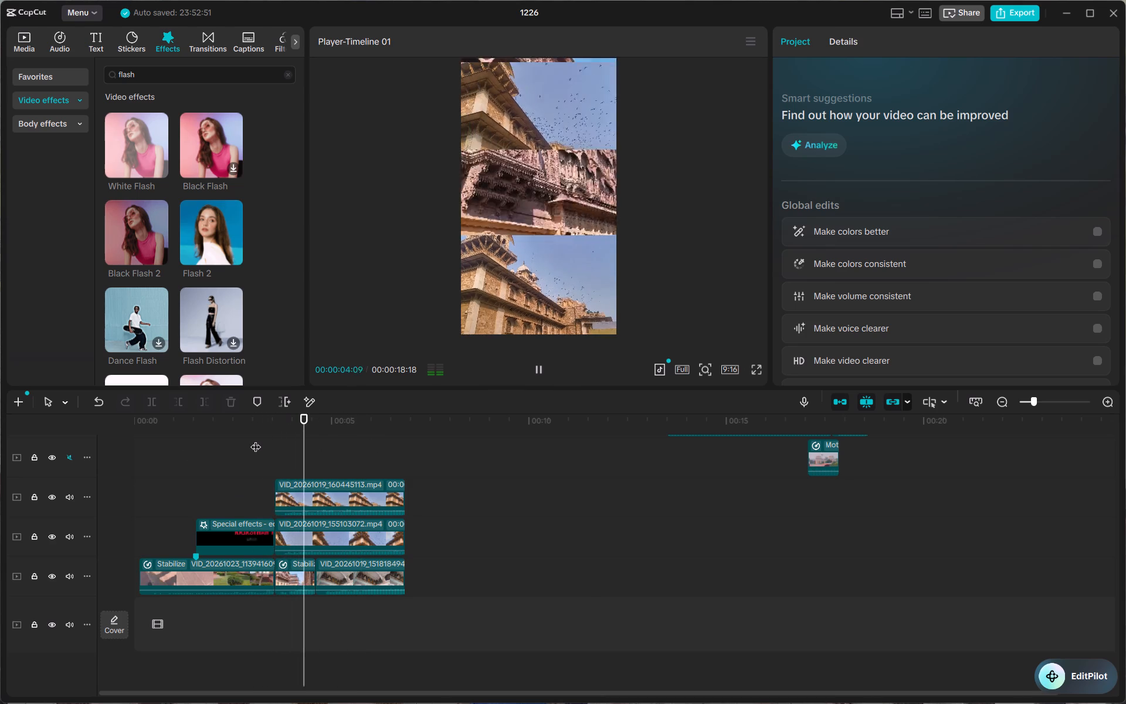
key("space")
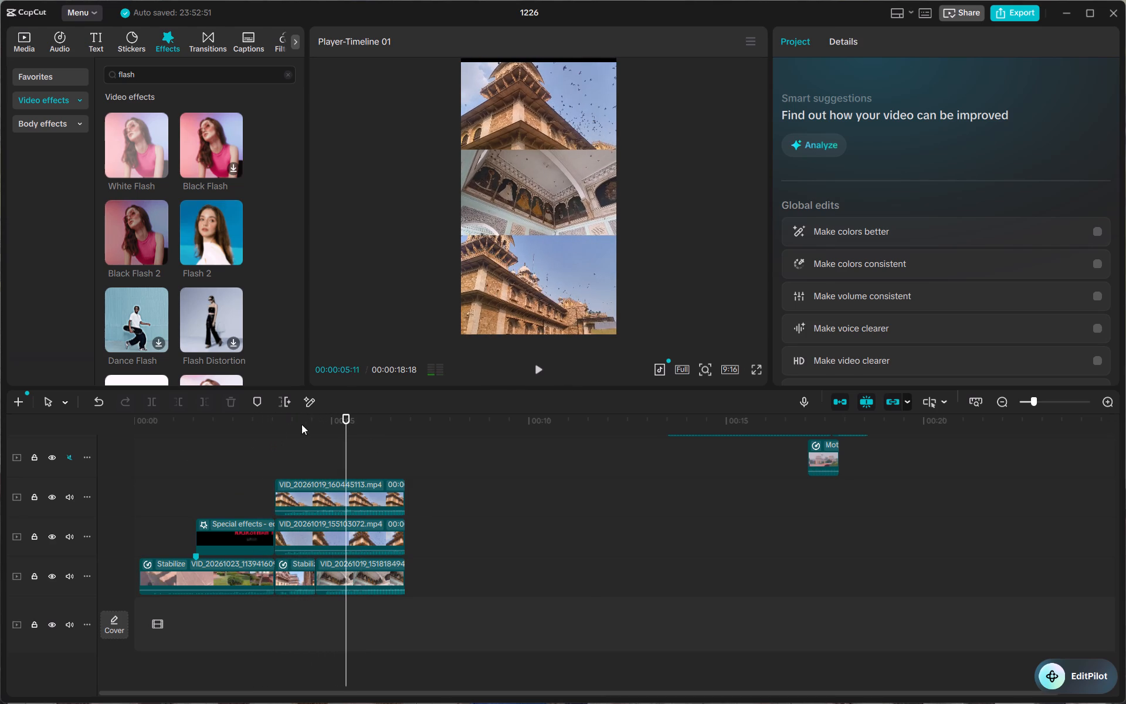
left_click_drag(345, 419, 293, 431)
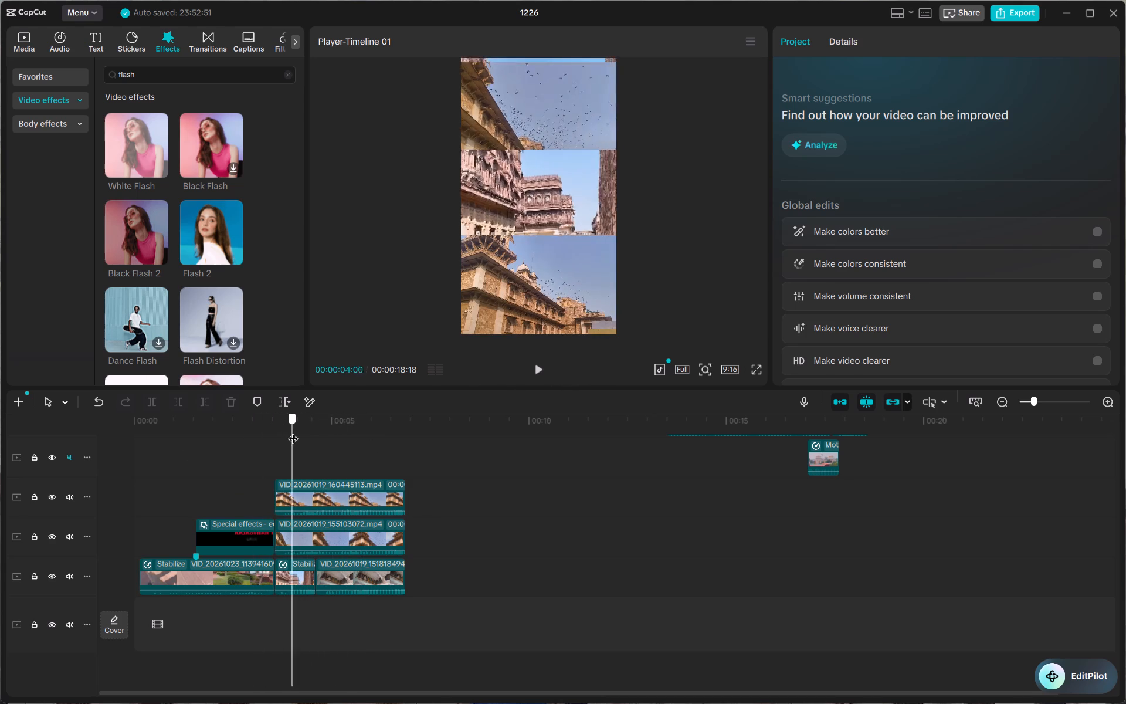
left_click_drag(293, 431, 273, 438)
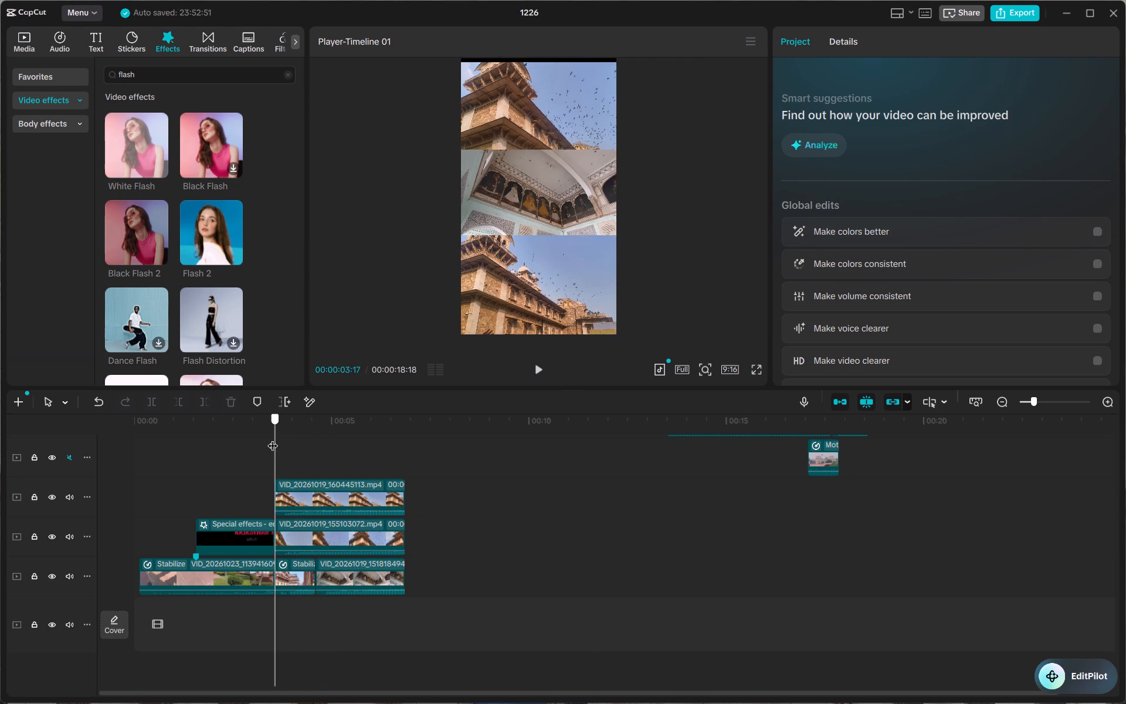
left_click_drag(273, 438, 299, 438)
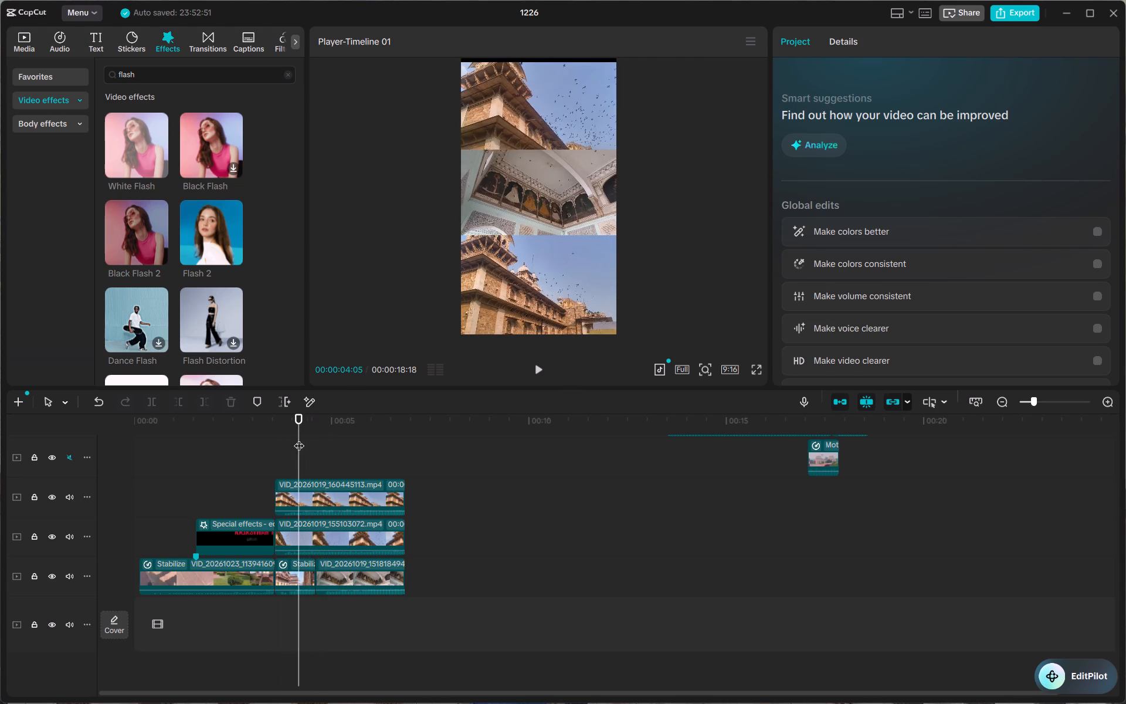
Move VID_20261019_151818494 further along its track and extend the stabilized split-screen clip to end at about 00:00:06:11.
left_click_drag(339, 580, 507, 578)
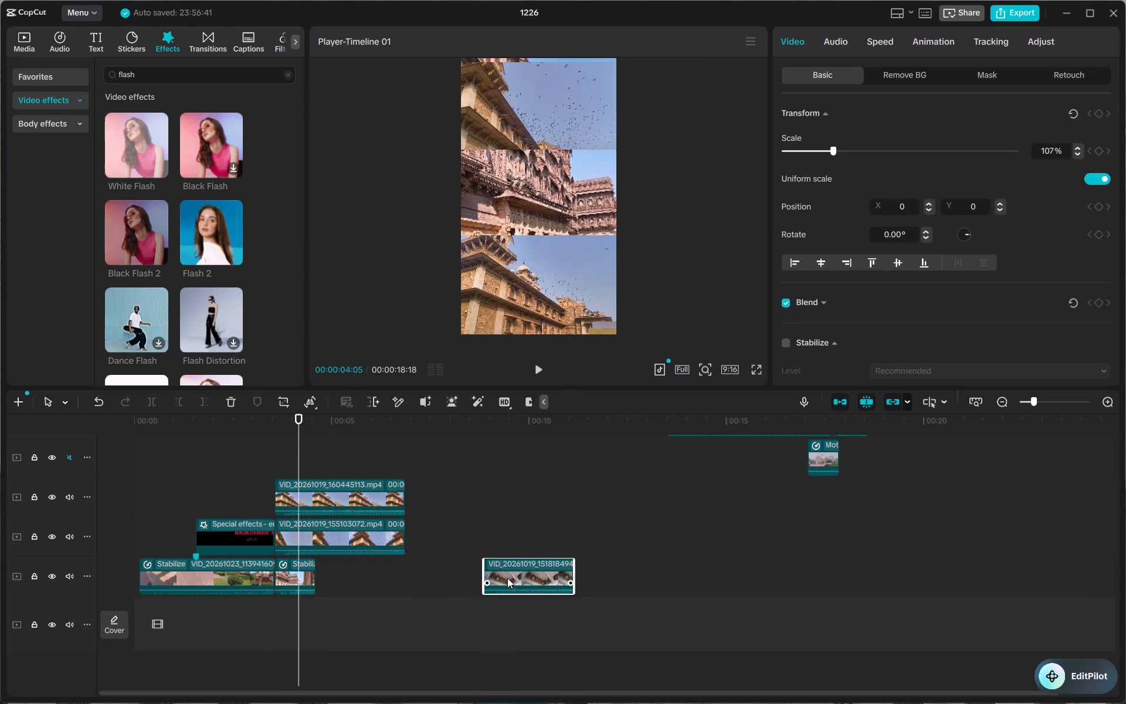
left_click(300, 578)
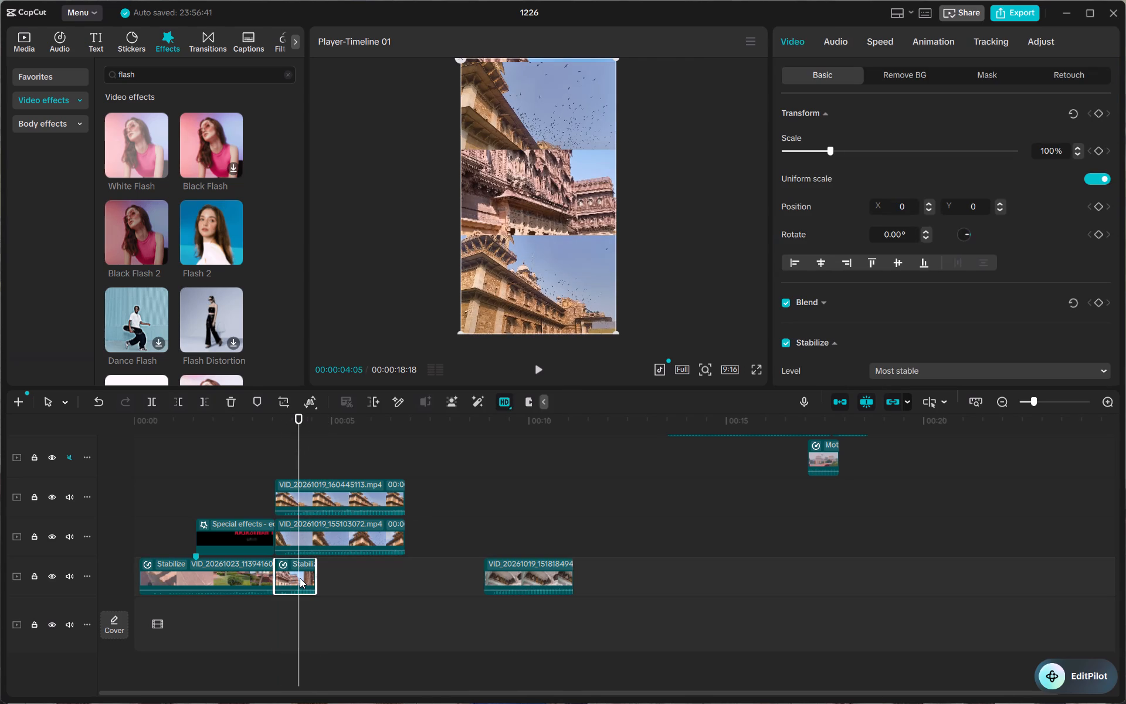
left_click_drag(318, 576, 413, 574)
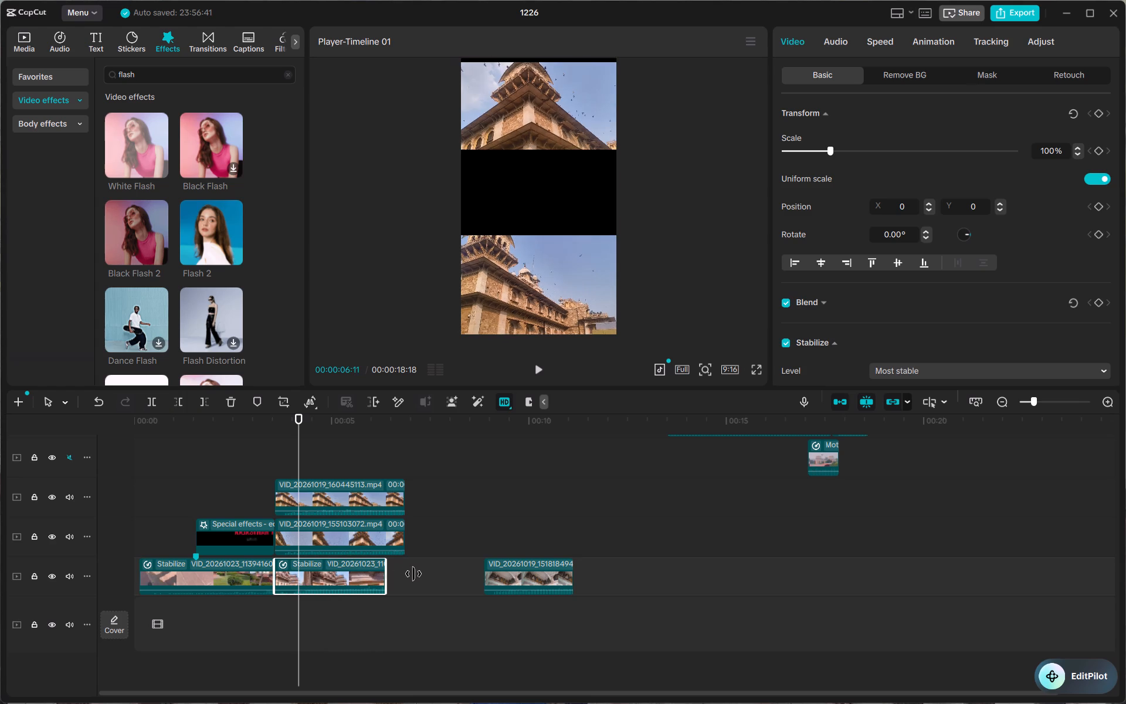
left_click_drag(413, 574, 419, 574)
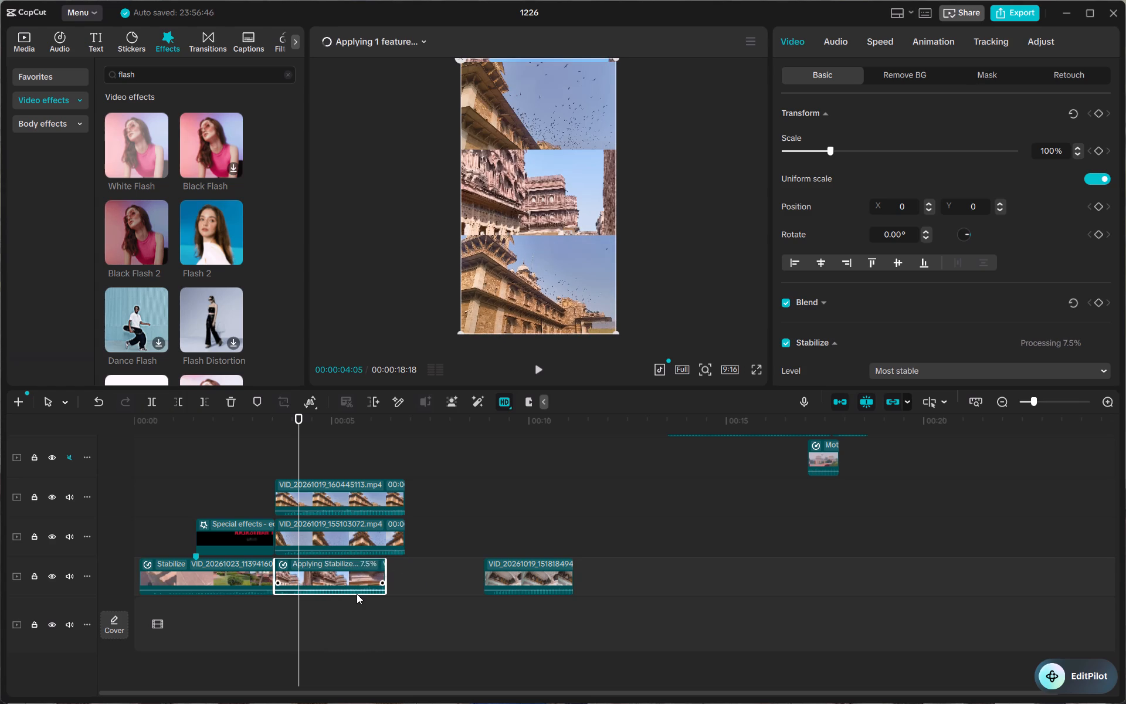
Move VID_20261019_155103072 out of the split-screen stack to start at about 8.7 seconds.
left_click(348, 538)
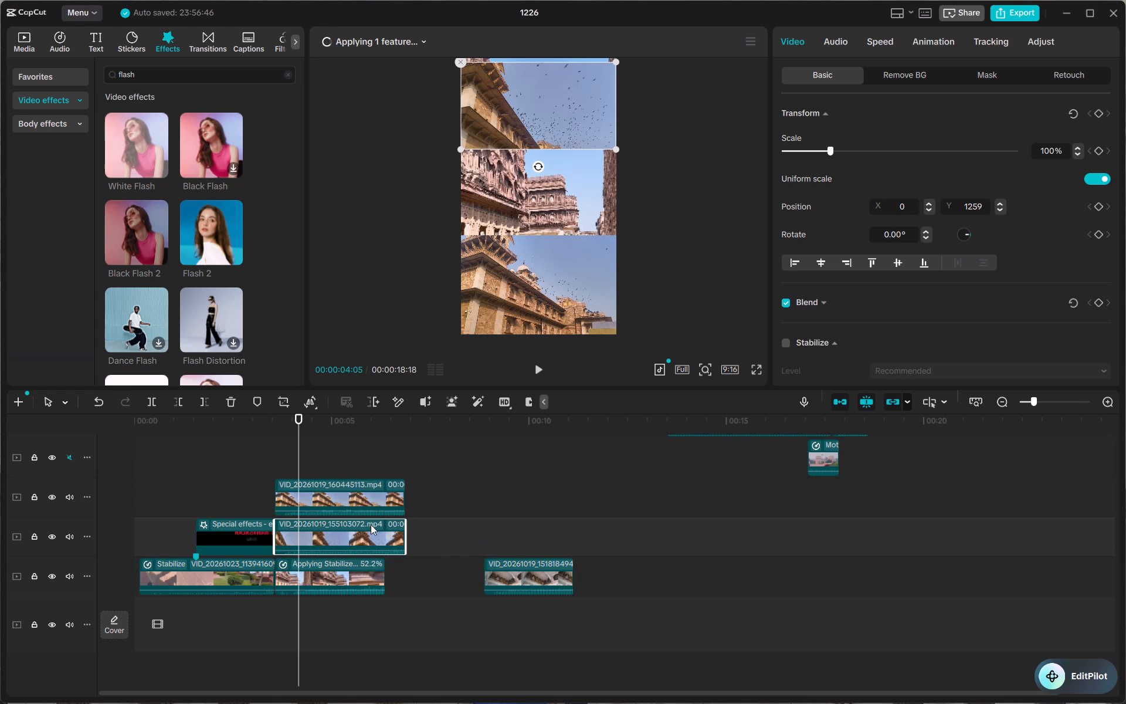
left_click_drag(364, 535, 565, 518)
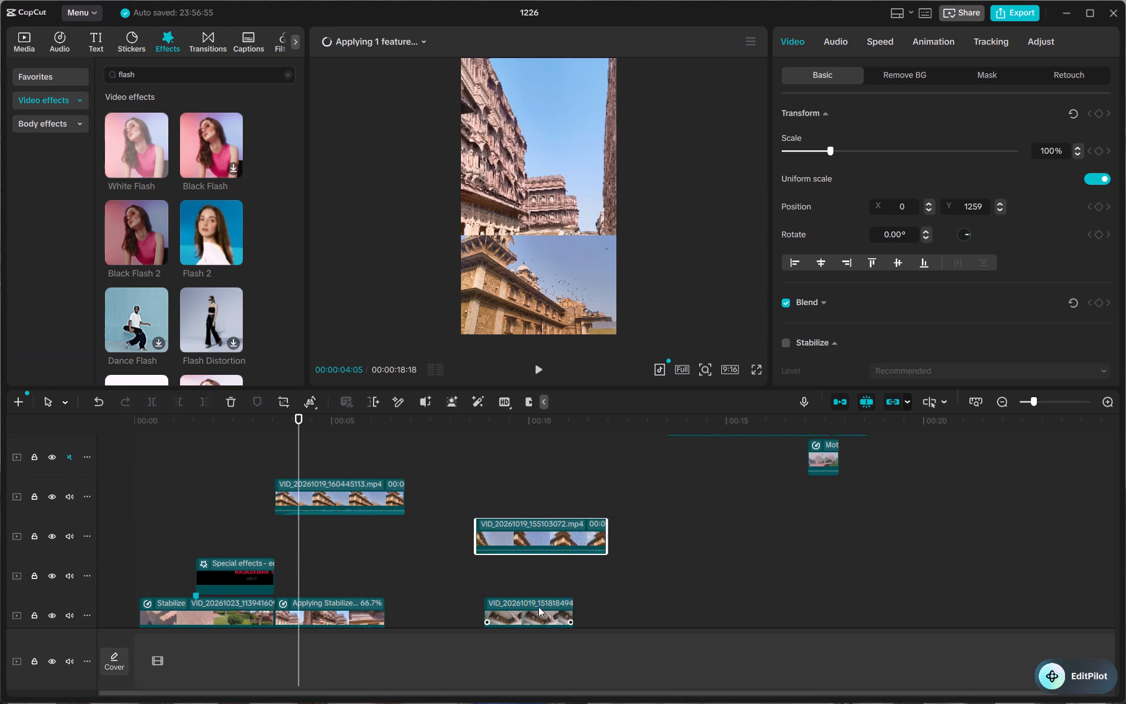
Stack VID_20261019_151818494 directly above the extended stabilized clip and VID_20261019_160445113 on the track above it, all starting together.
left_click_drag(530, 614, 327, 579)
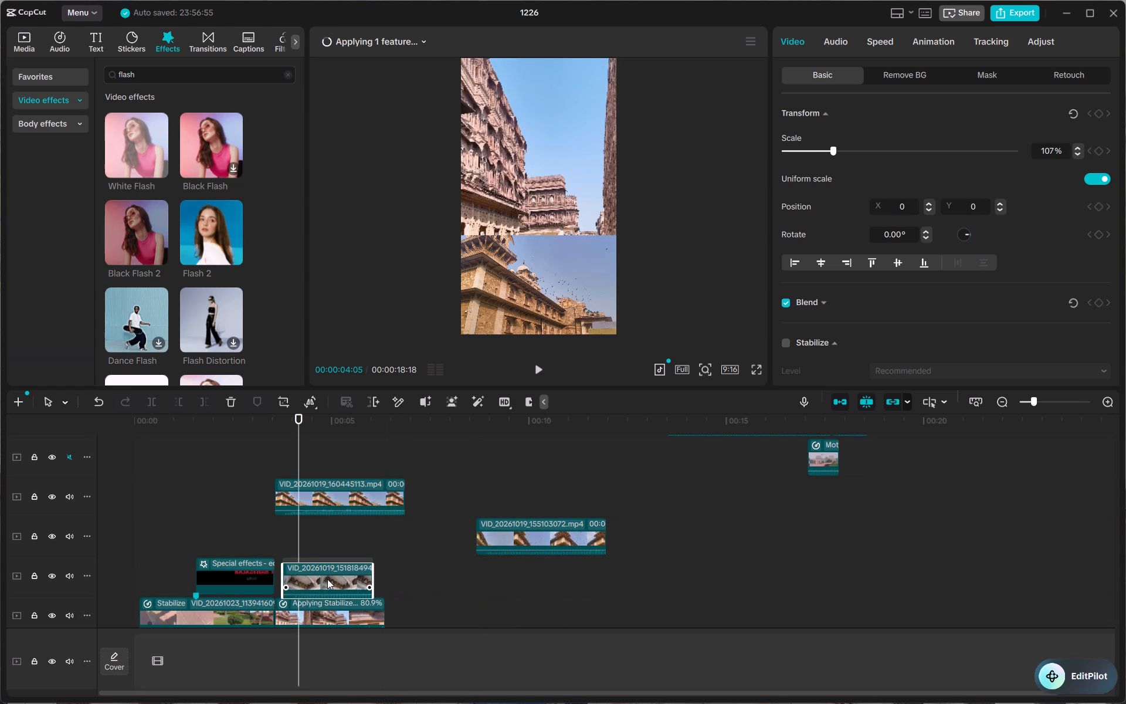
left_click_drag(327, 579, 323, 578)
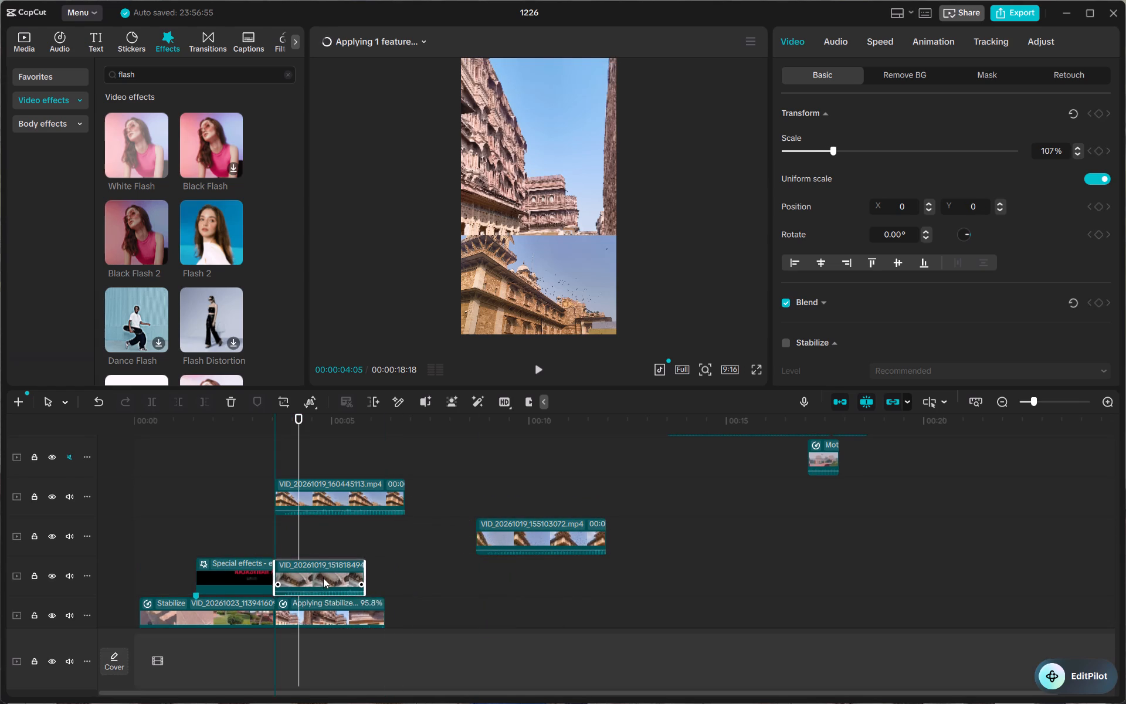
left_click_drag(323, 578, 325, 577)
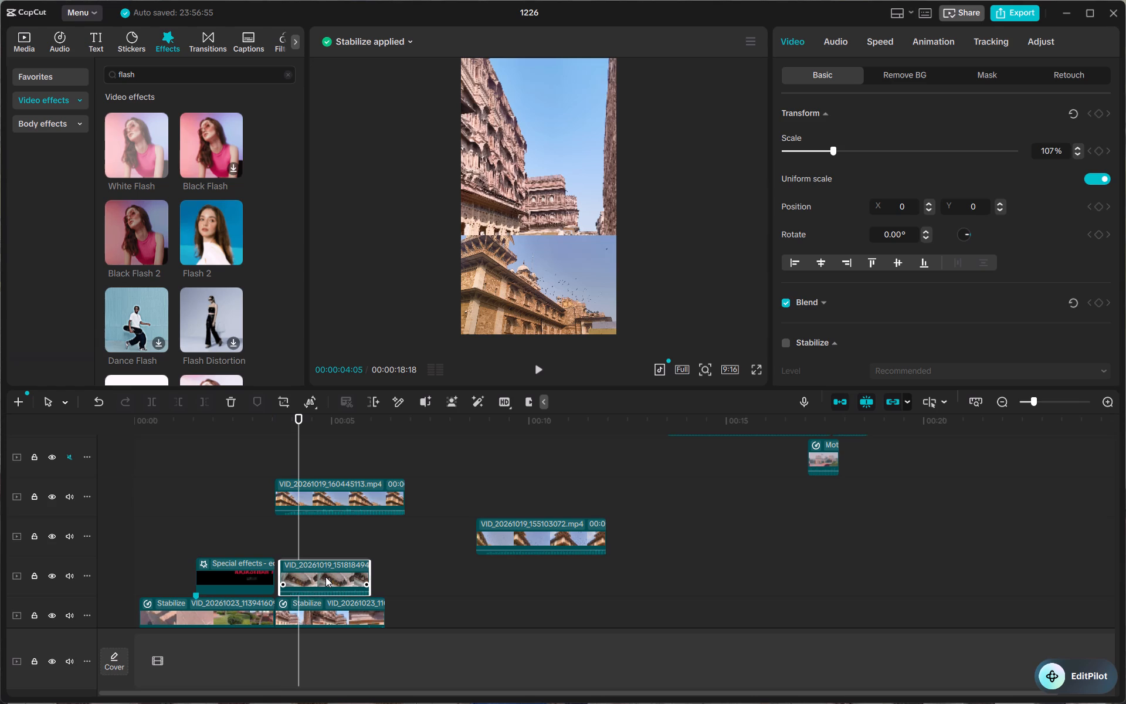
left_click_drag(325, 577, 321, 577)
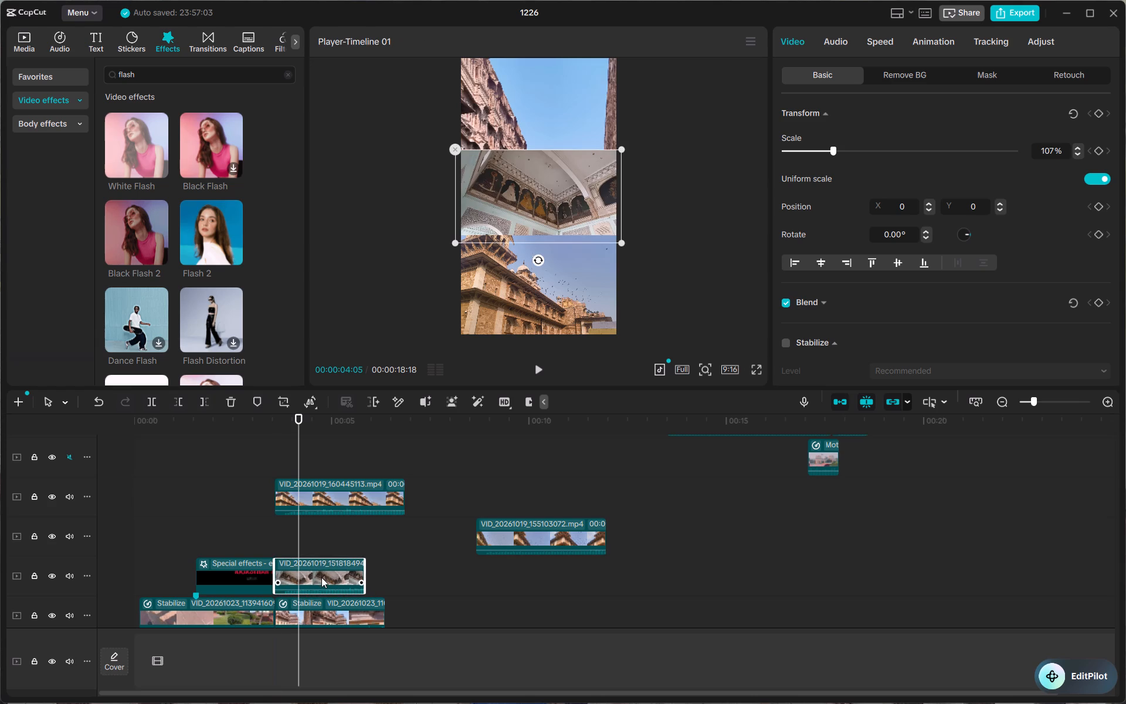
left_click_drag(311, 490, 314, 542)
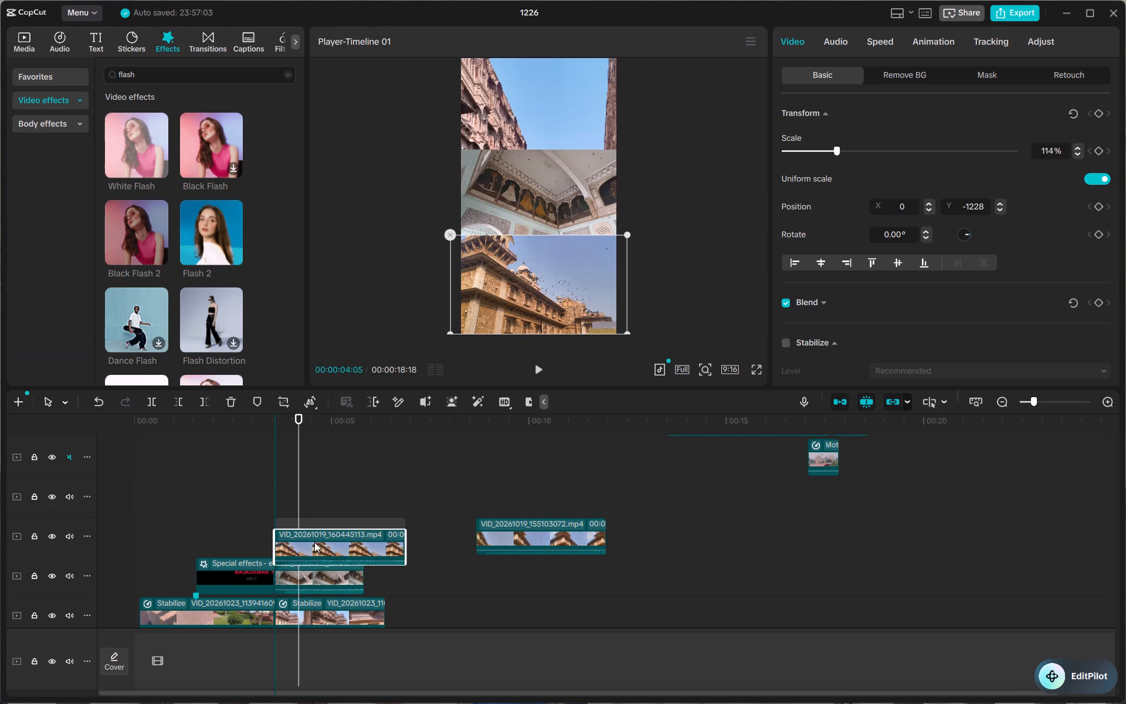
left_click_drag(314, 542, 314, 534)
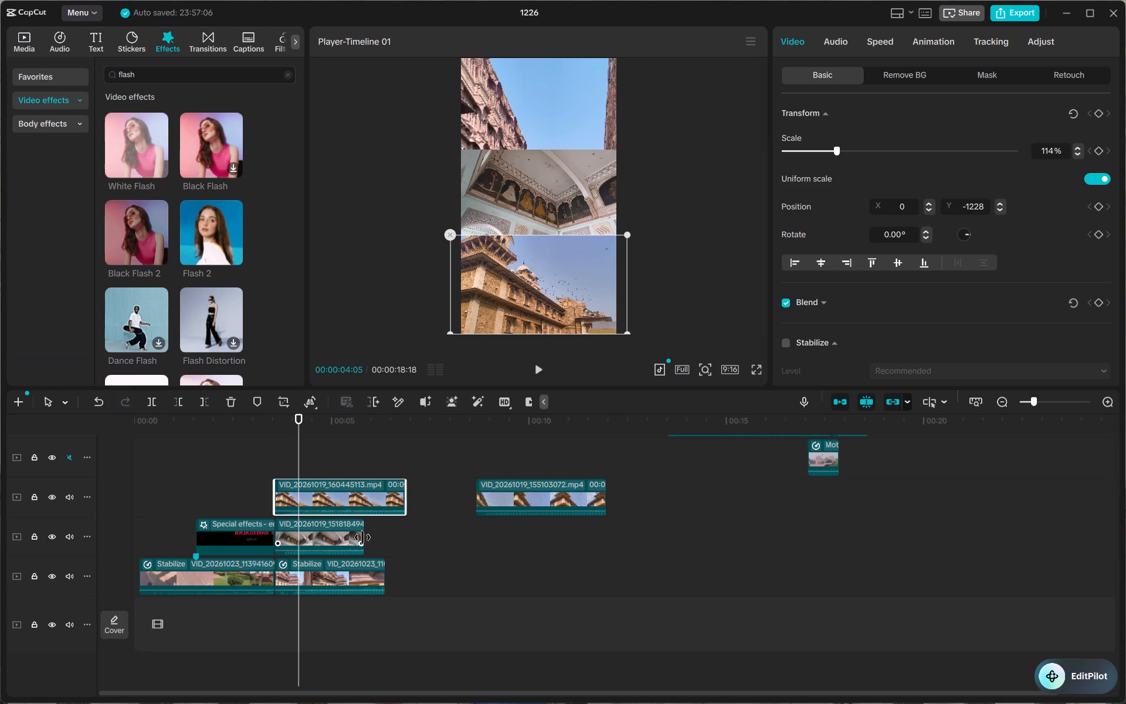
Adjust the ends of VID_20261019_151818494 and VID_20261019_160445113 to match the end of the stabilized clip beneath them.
left_click_drag(362, 534, 392, 532)
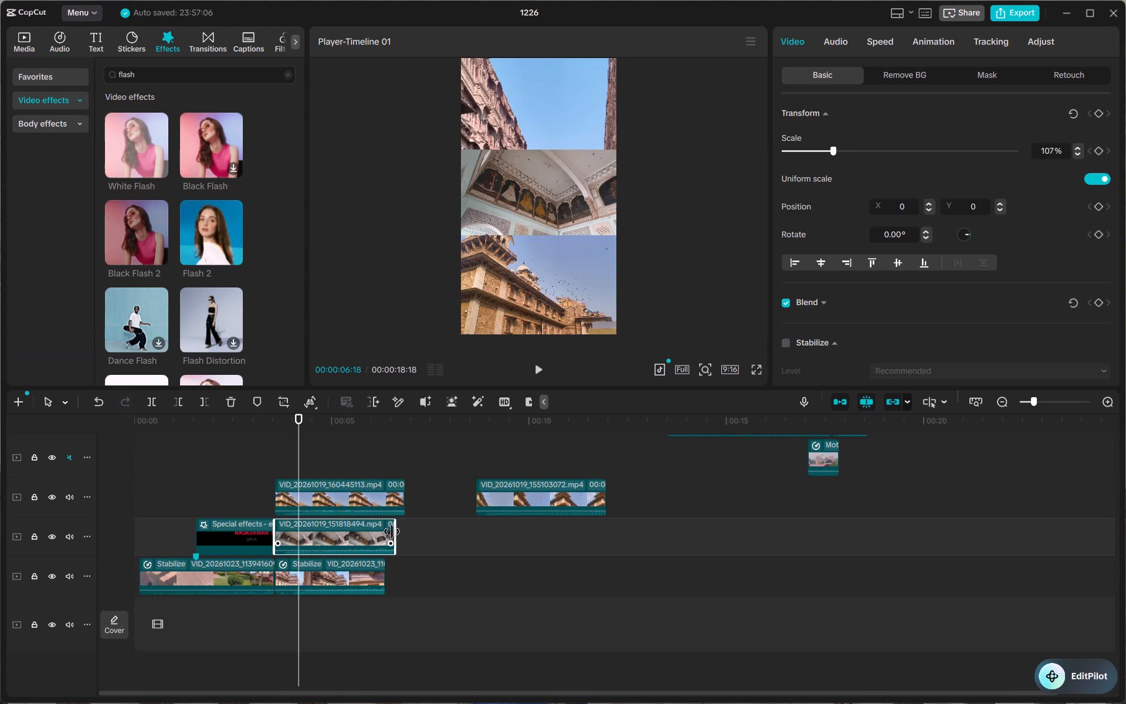
left_click_drag(392, 532, 384, 532)
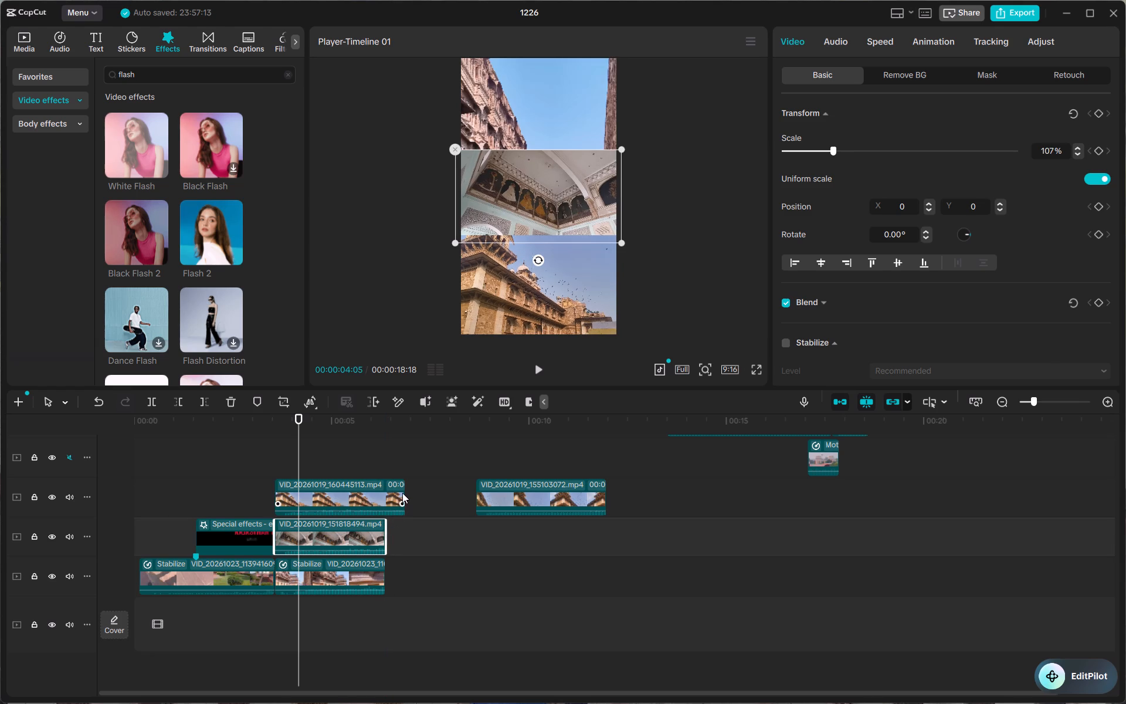
left_click_drag(405, 492, 389, 500)
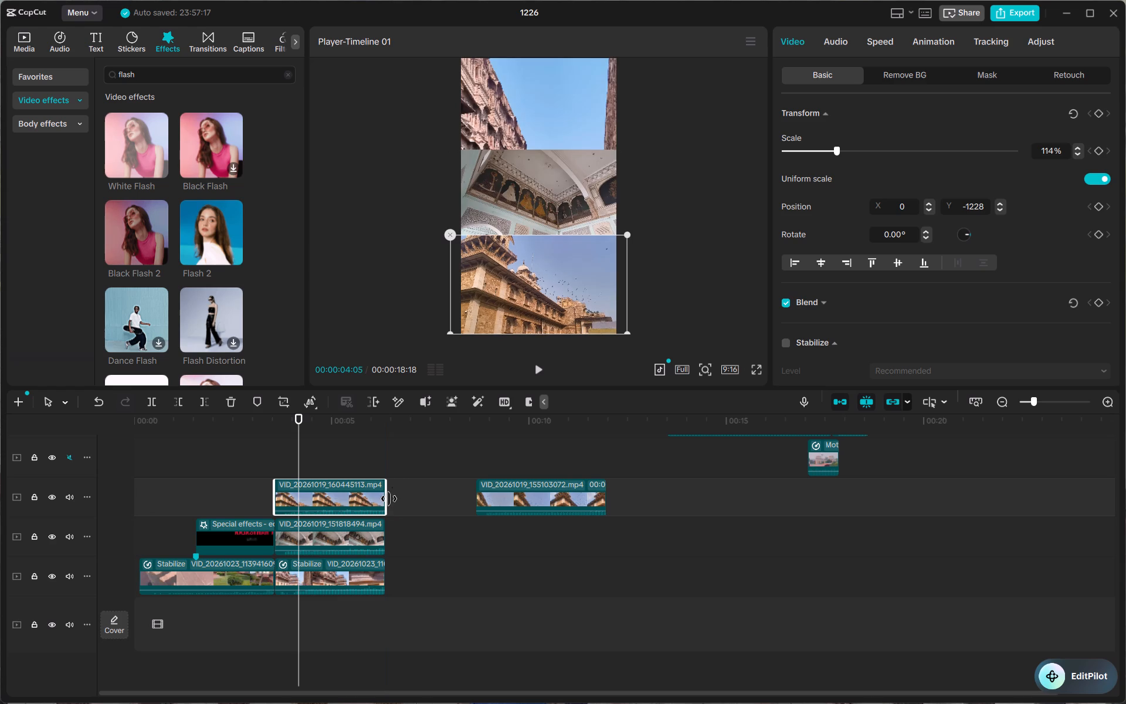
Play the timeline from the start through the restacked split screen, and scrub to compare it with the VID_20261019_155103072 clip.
left_click_drag(297, 449, 0, 541)
key("space")
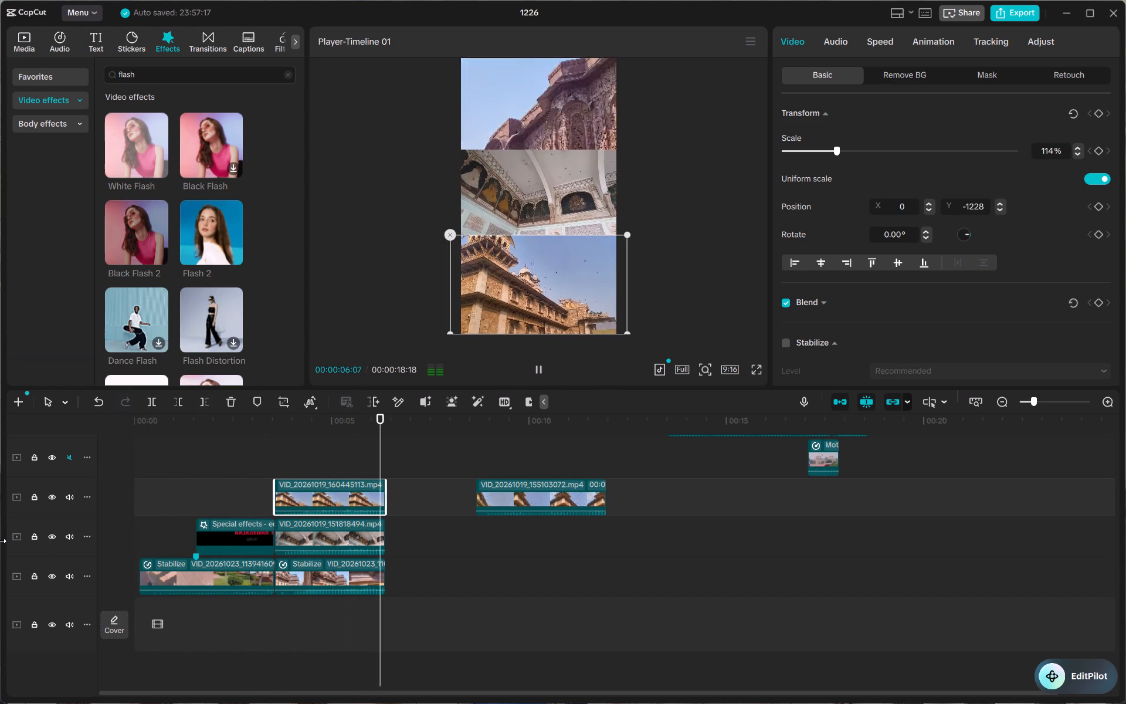
key("space")
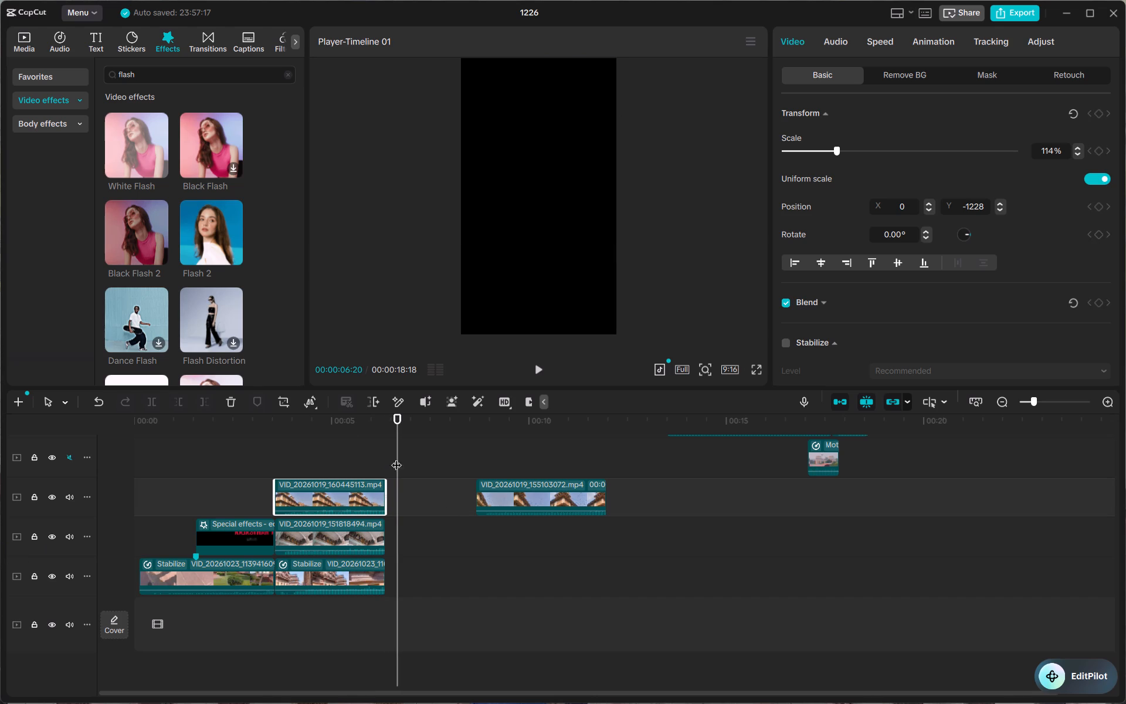
left_click_drag(396, 453, 301, 466)
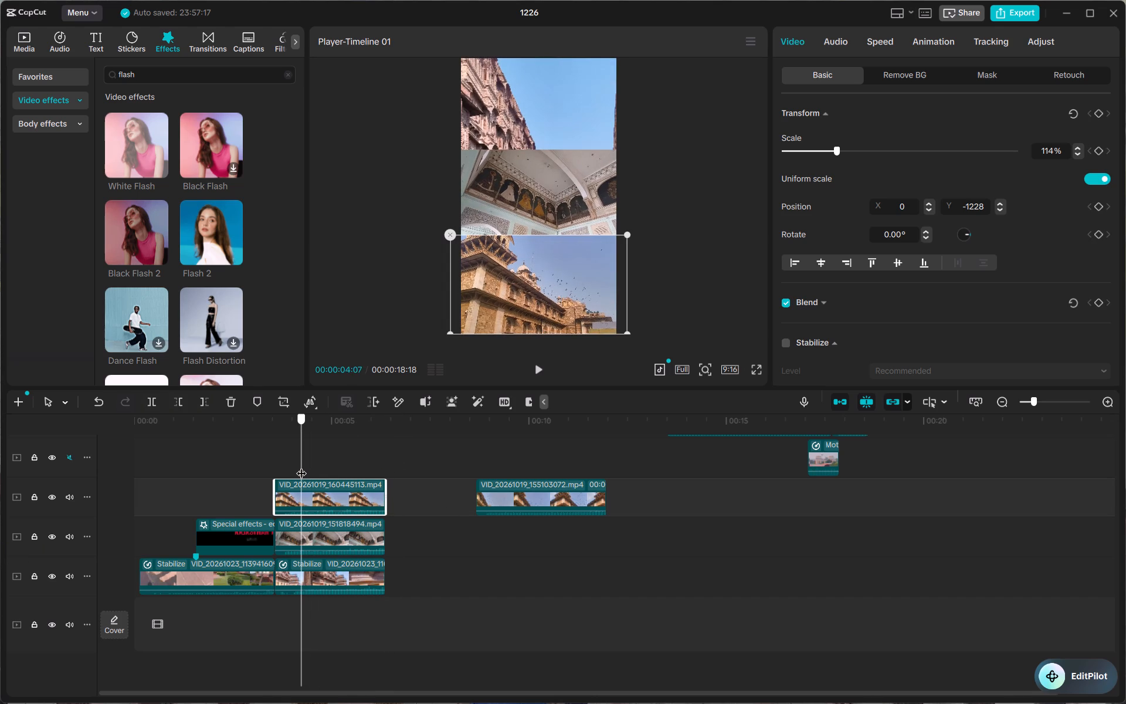
left_click_drag(301, 466, 528, 458)
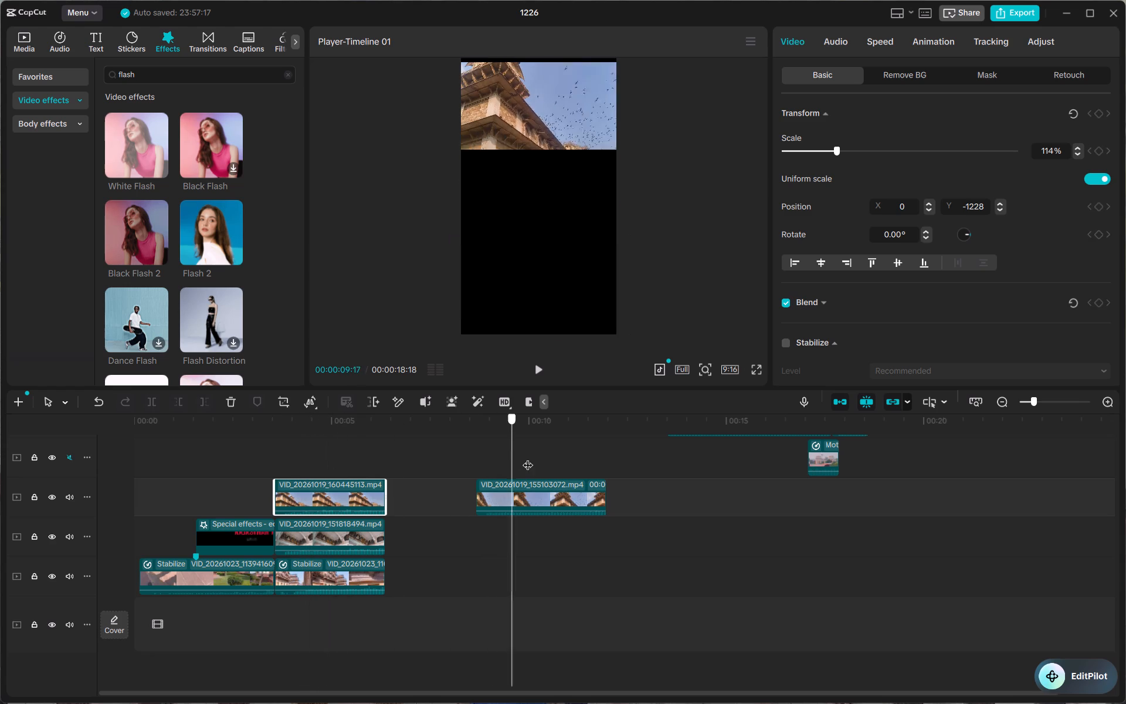
left_click_drag(528, 458, 321, 473)
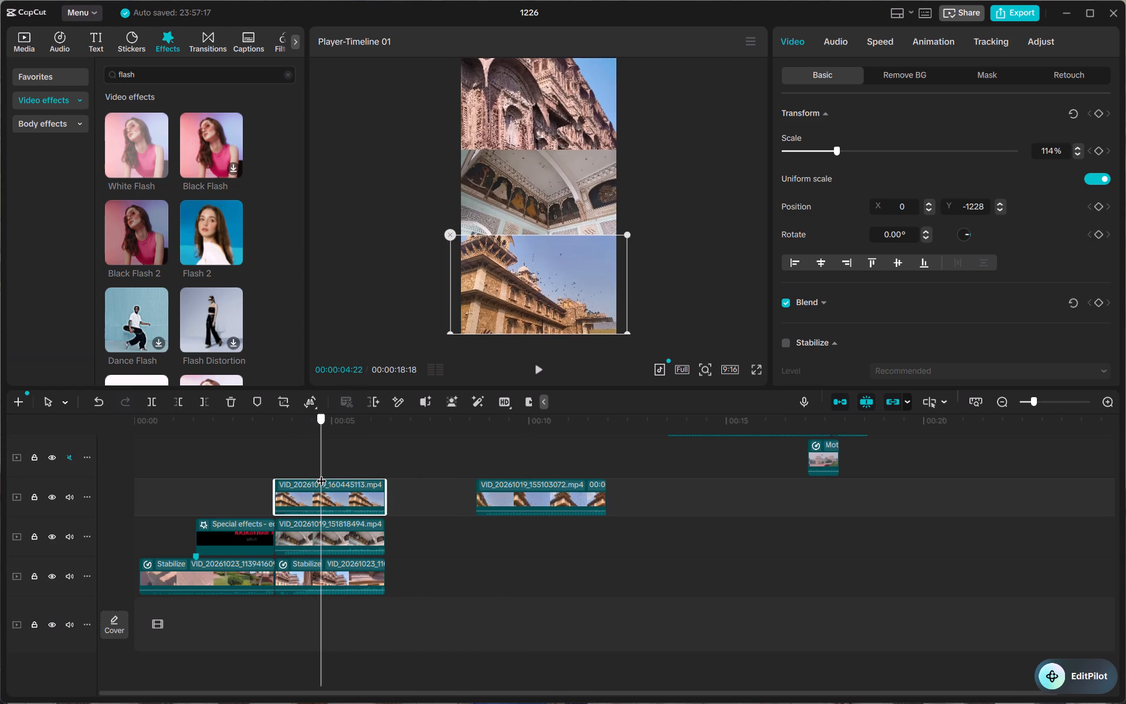
left_click_drag(321, 473, 310, 475)
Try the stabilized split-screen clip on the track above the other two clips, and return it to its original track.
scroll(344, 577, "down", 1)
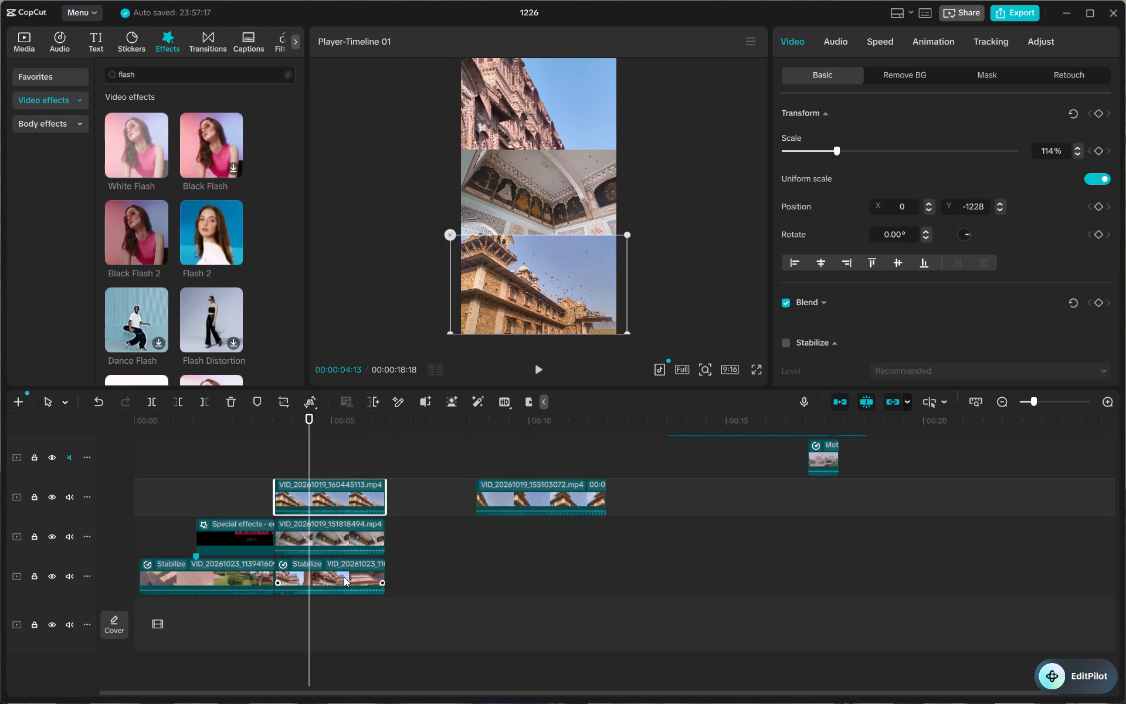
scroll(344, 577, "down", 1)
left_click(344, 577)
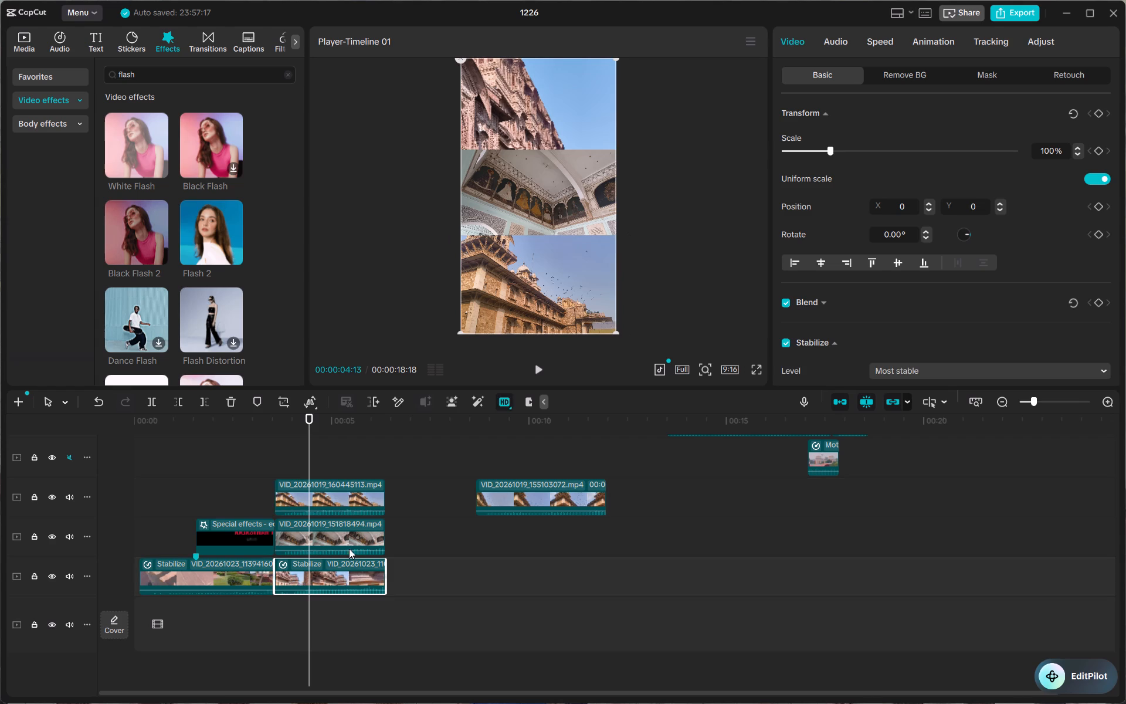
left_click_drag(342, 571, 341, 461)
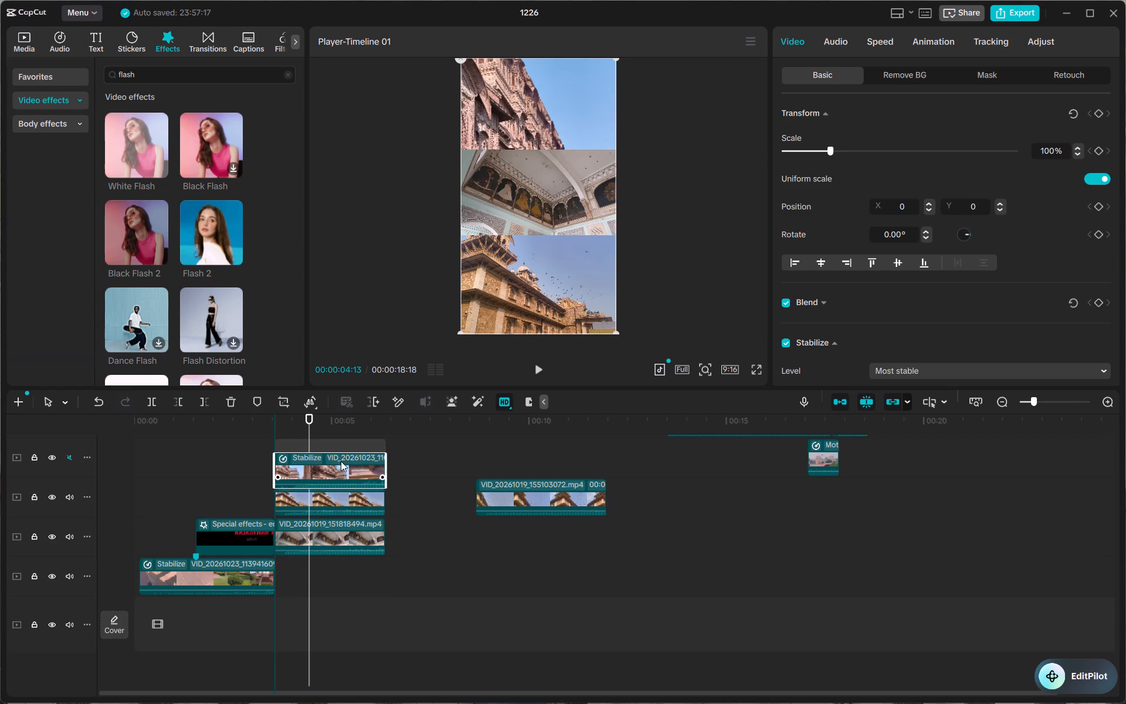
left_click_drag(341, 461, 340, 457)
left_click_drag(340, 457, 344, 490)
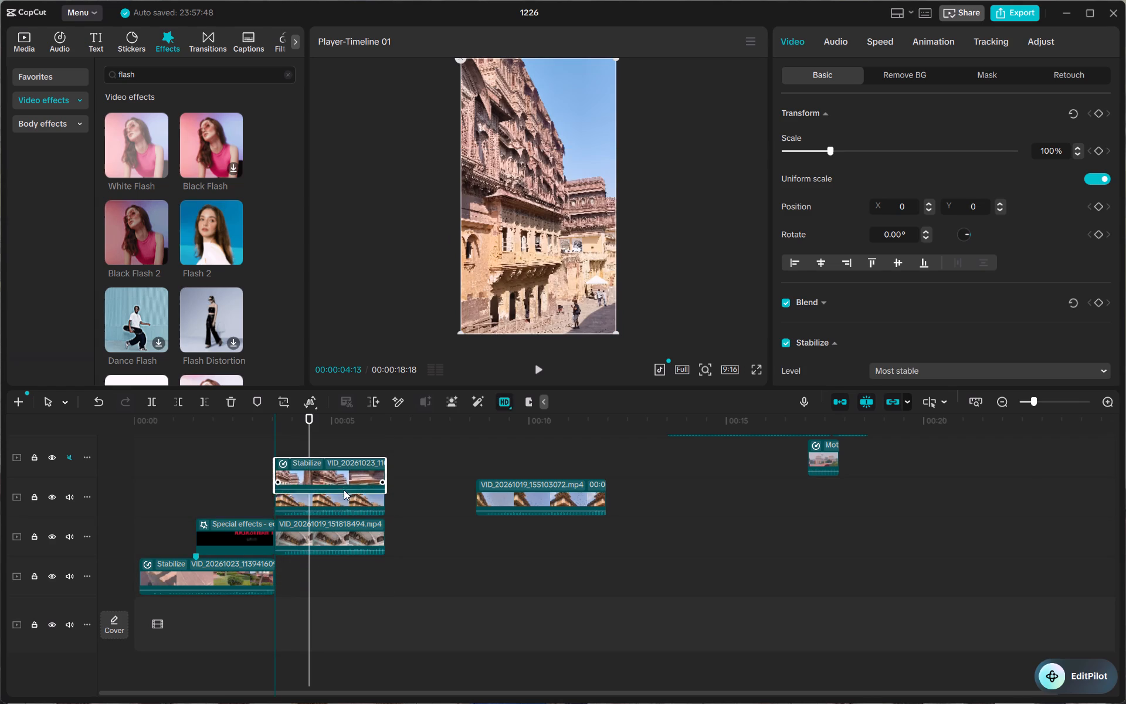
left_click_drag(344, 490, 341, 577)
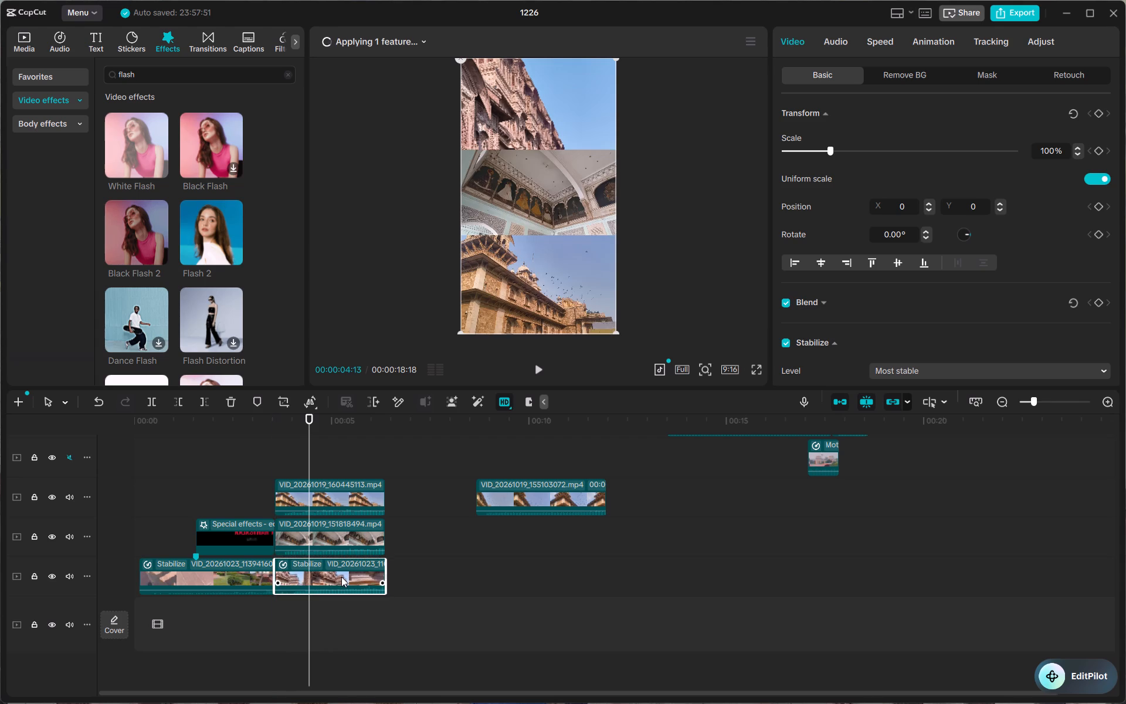
Move the stabilized clip out of the split-screen stack to start at about 13.5 seconds.
left_click_drag(341, 577, 347, 583)
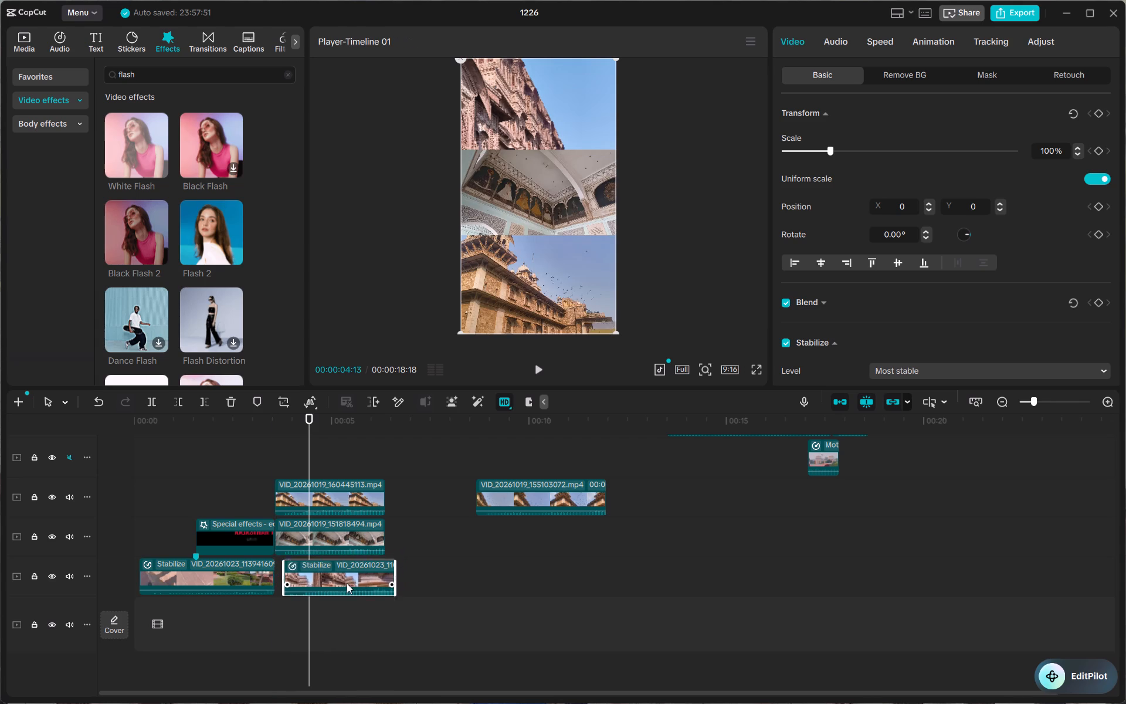
left_click_drag(347, 583, 730, 519)
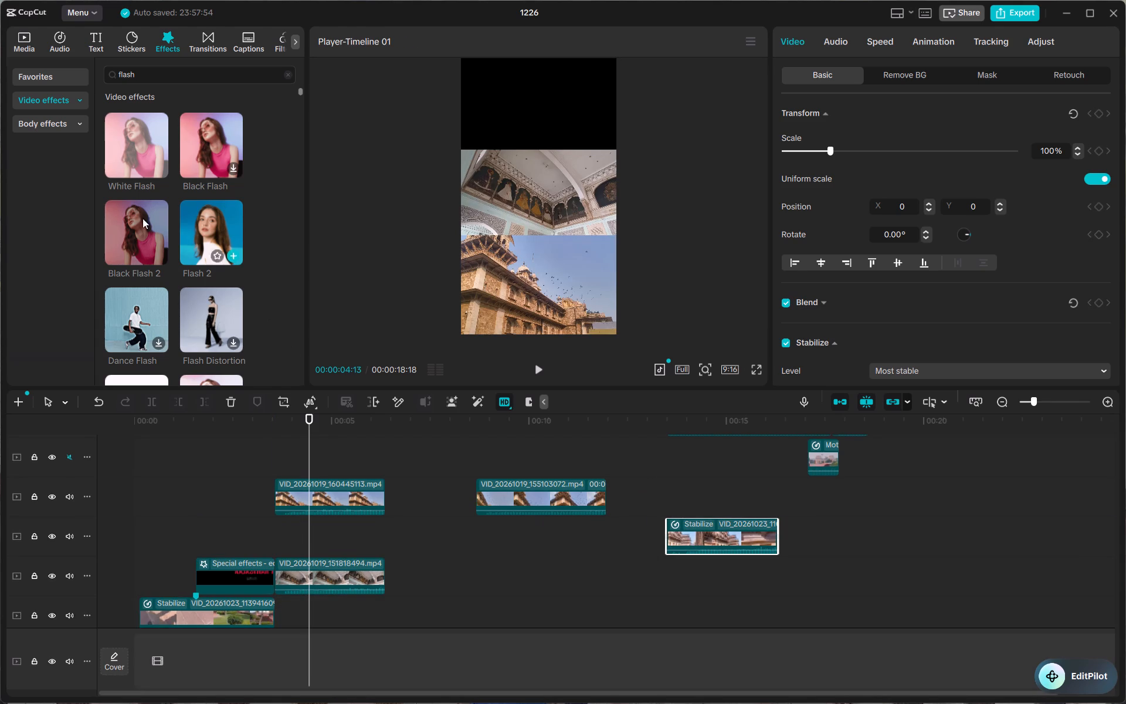
Look through the imported media for a replacement split-screen clip and preview the pigeon-flock video.
left_click(17, 46)
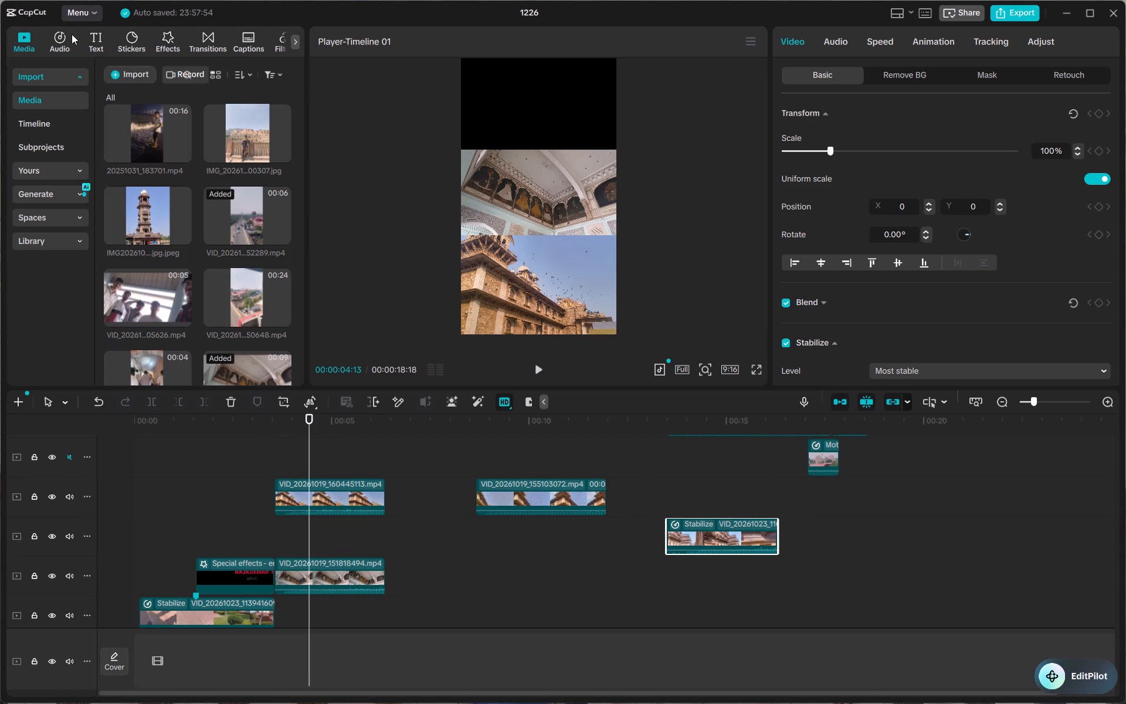
scroll(207, 225, "down", 2)
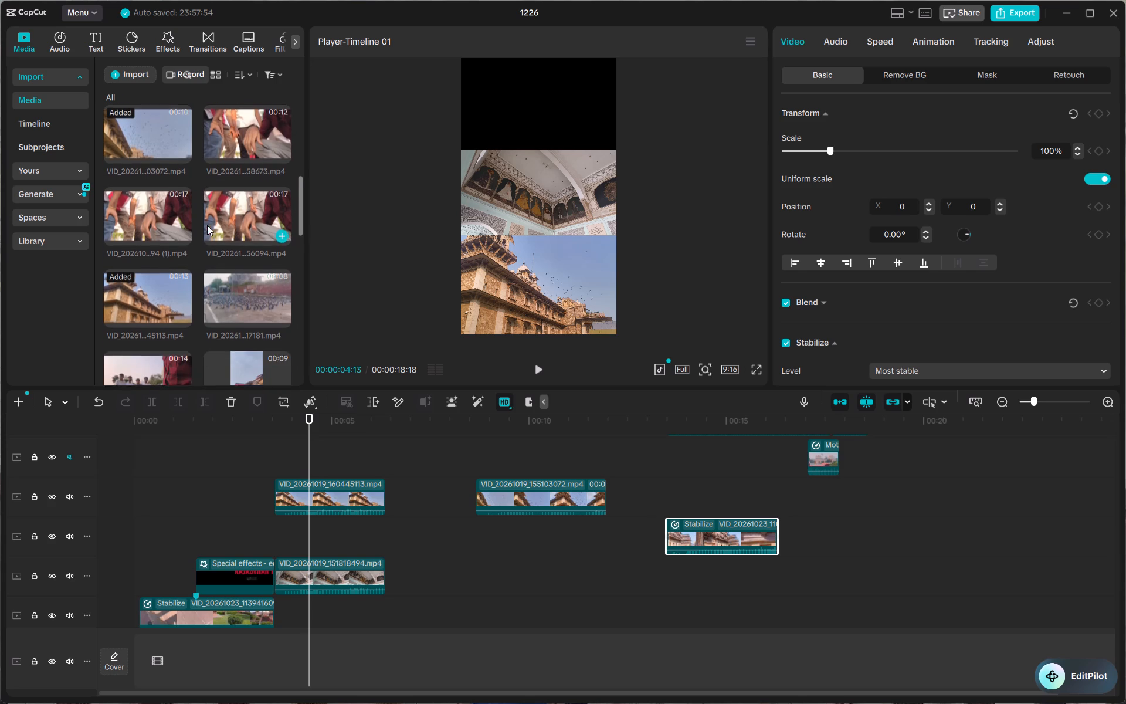
scroll(207, 225, "down", 2)
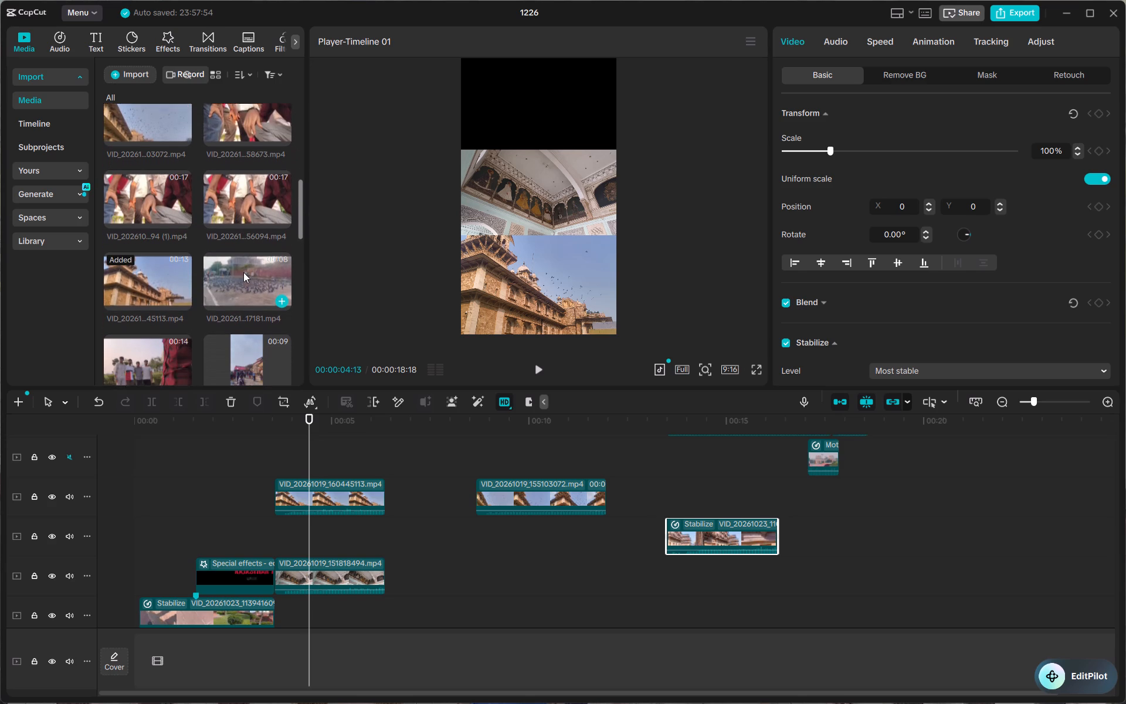
left_click(228, 247)
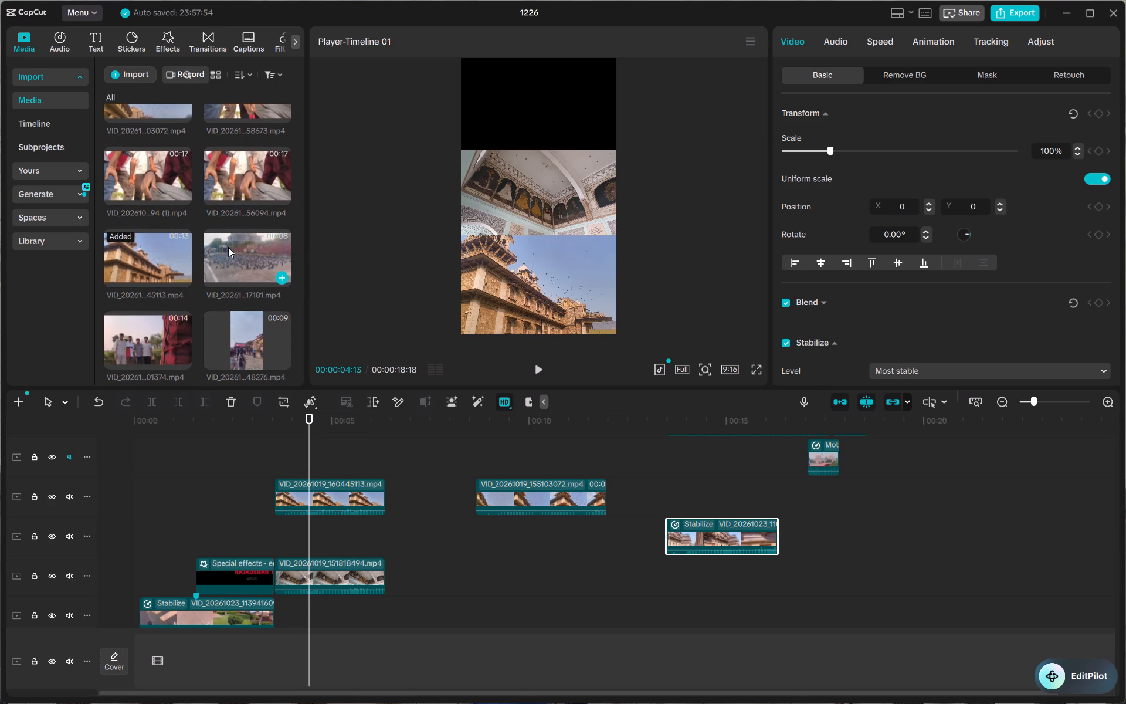
left_click(238, 258)
double_click(262, 260)
scroll(210, 256, "down", 1)
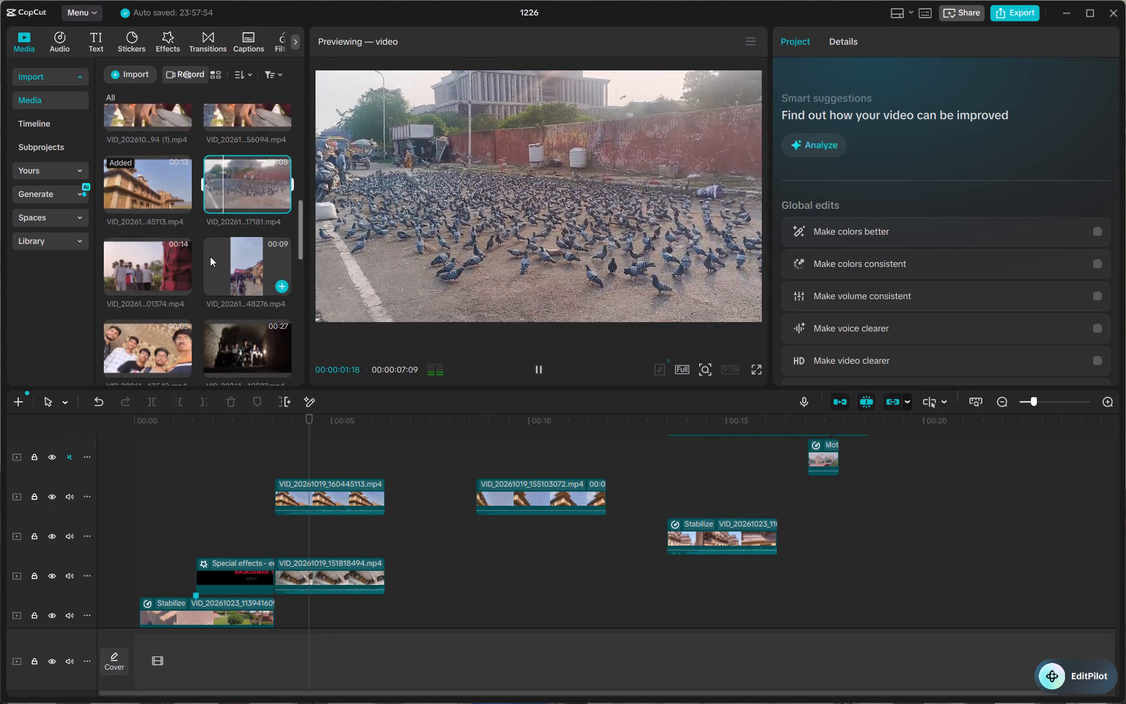
scroll(210, 256, "down", 1)
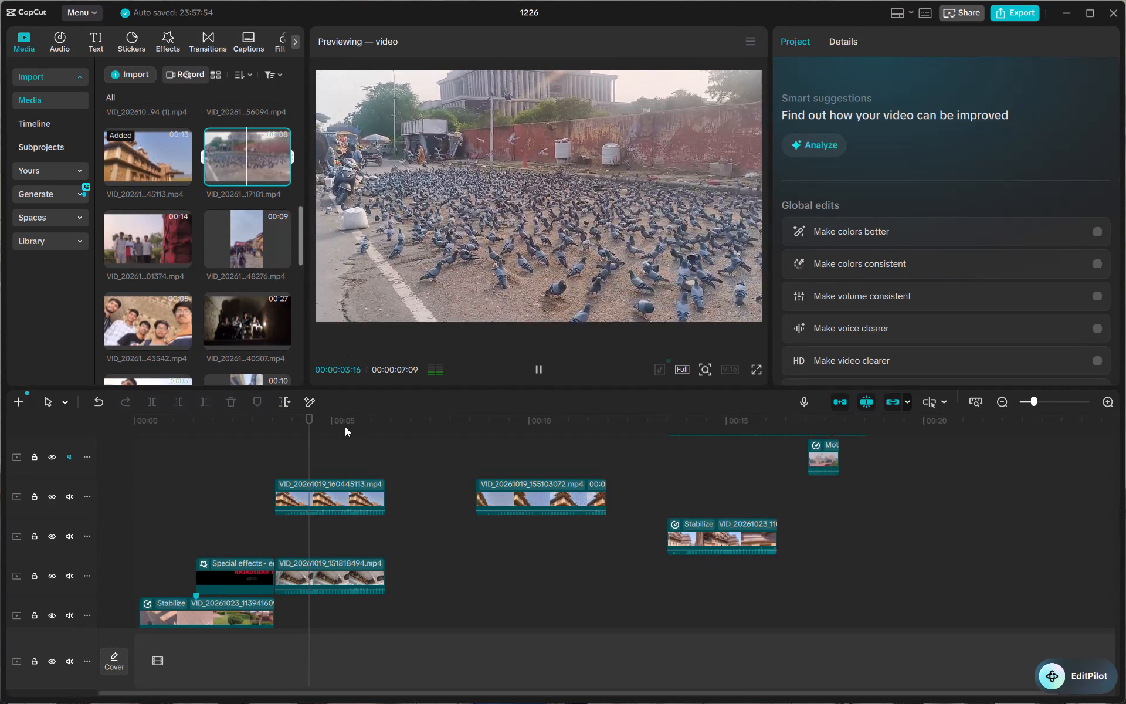
left_click_drag(313, 431, 286, 434)
left_click_drag(313, 419, 306, 421)
left_click_drag(306, 421, 267, 434)
key("space")
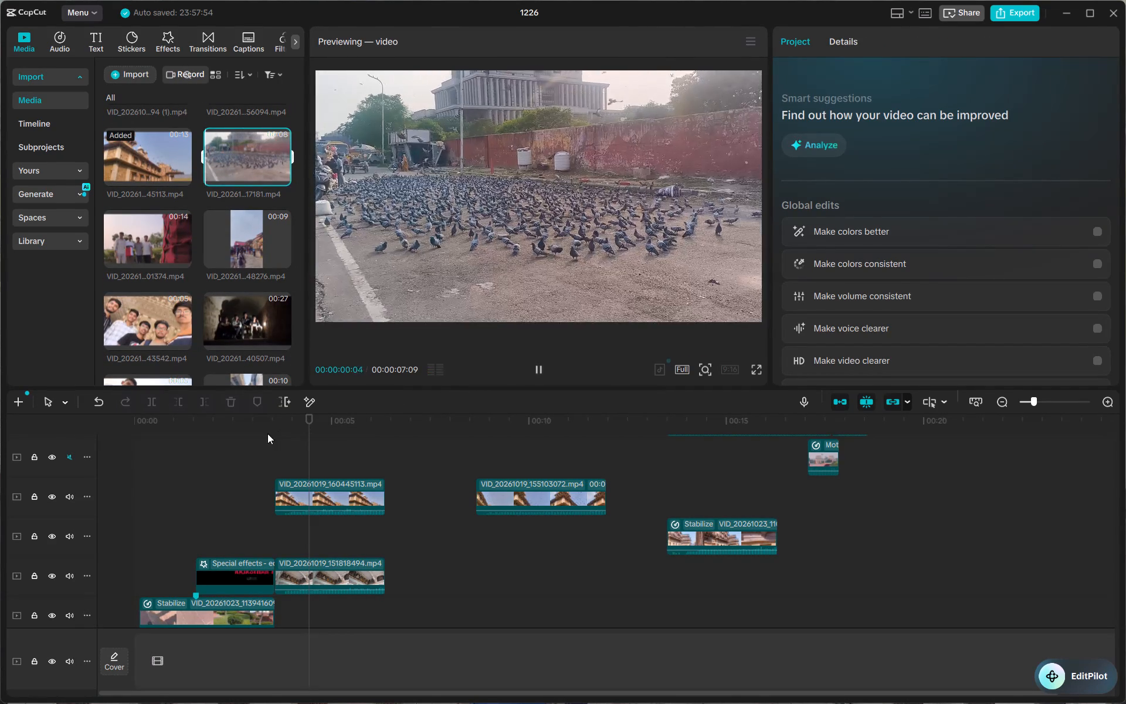
key("space")
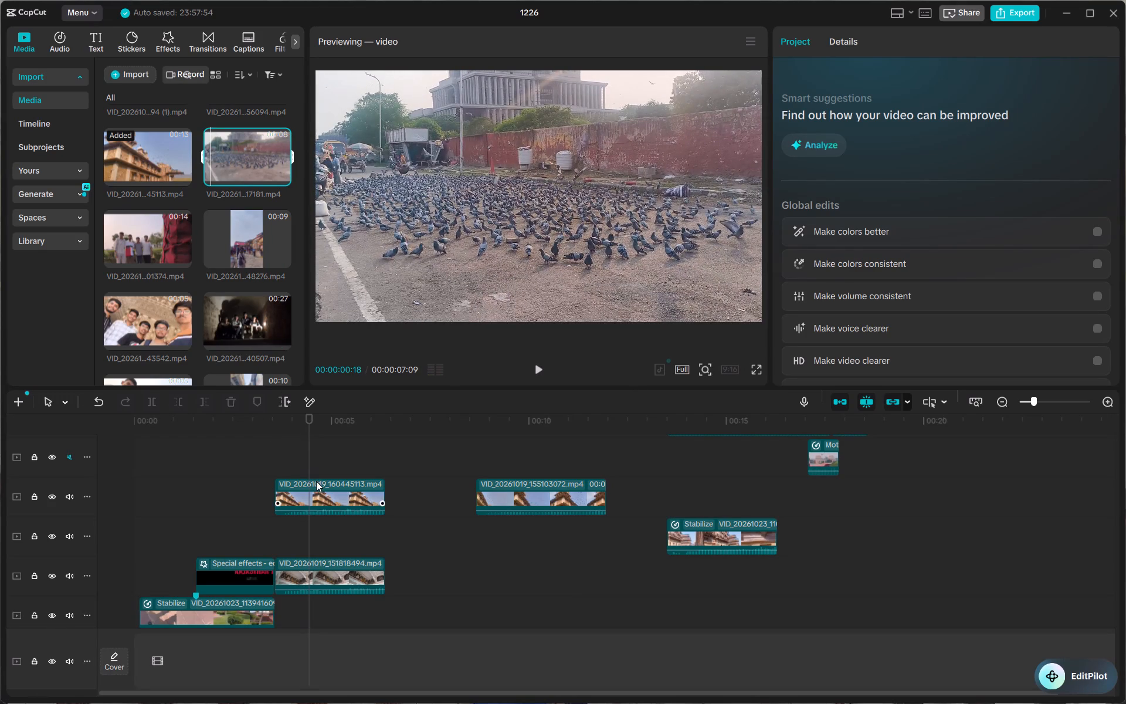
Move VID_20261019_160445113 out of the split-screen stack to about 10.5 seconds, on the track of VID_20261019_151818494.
left_click_drag(318, 492, 325, 527)
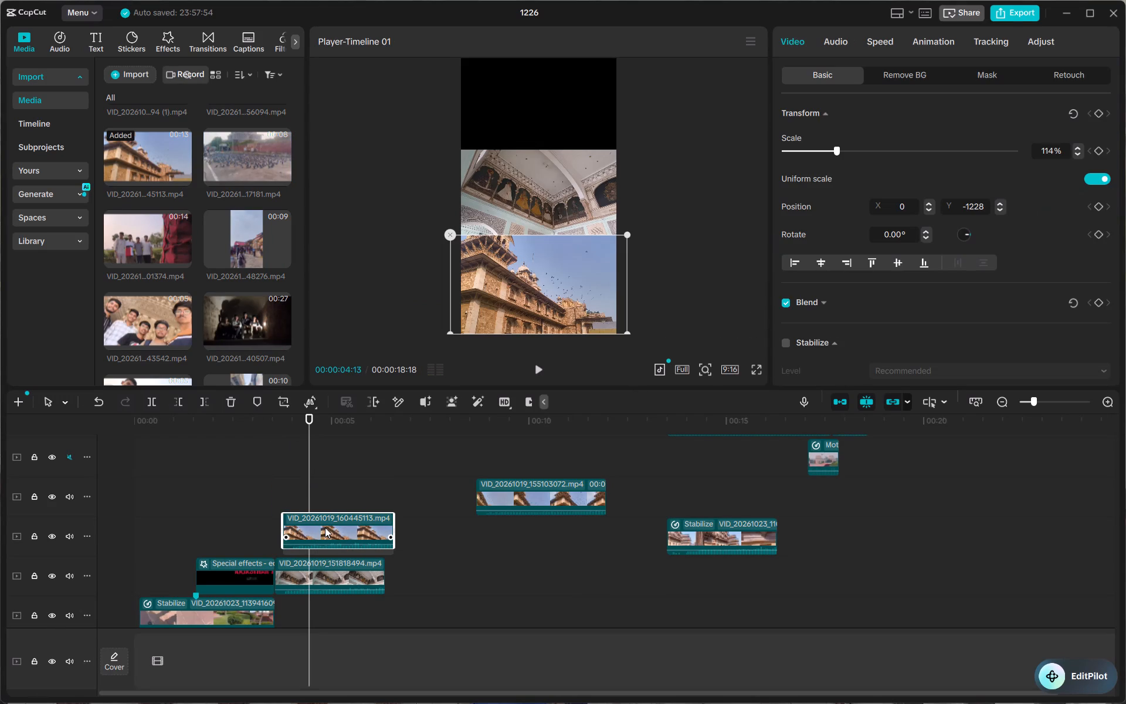
left_click_drag(325, 527, 322, 530)
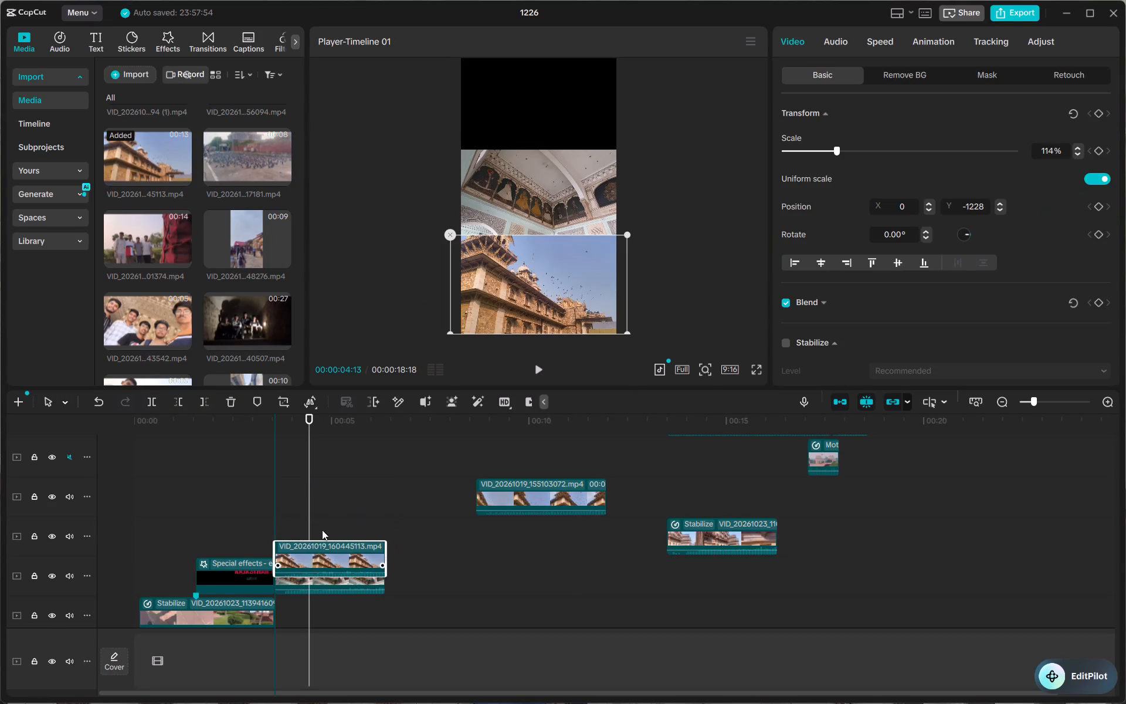
left_click_drag(322, 530, 590, 580)
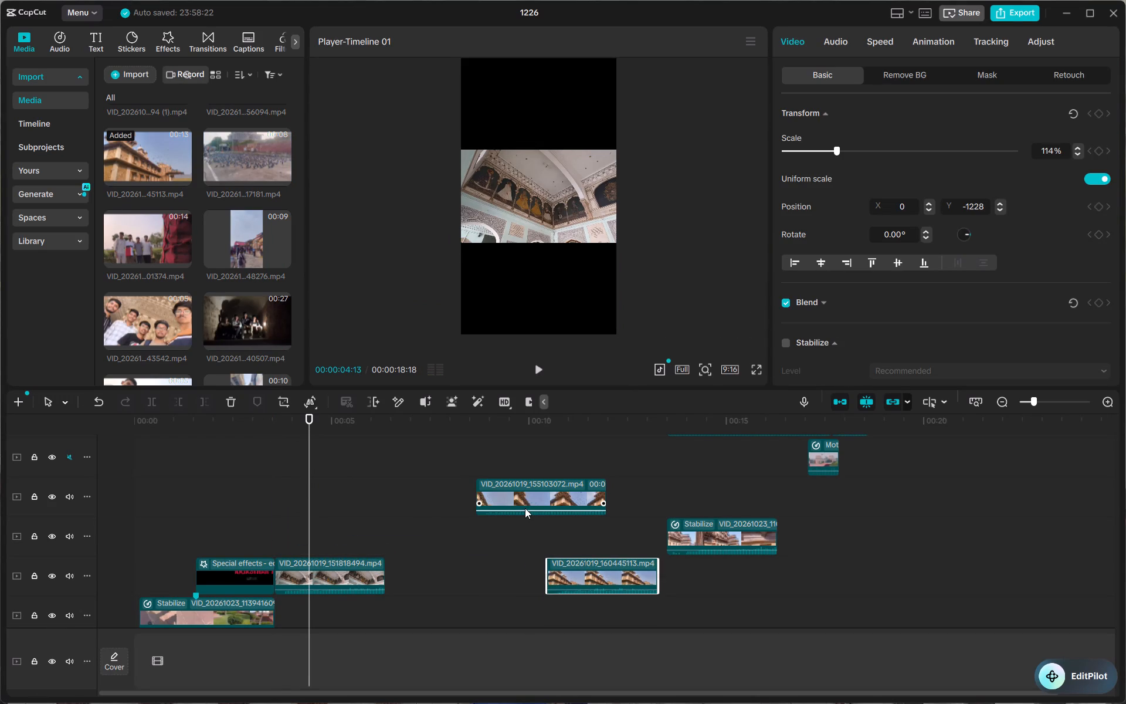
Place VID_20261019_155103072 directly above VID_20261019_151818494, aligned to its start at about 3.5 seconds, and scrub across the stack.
left_click_drag(525, 508, 324, 545)
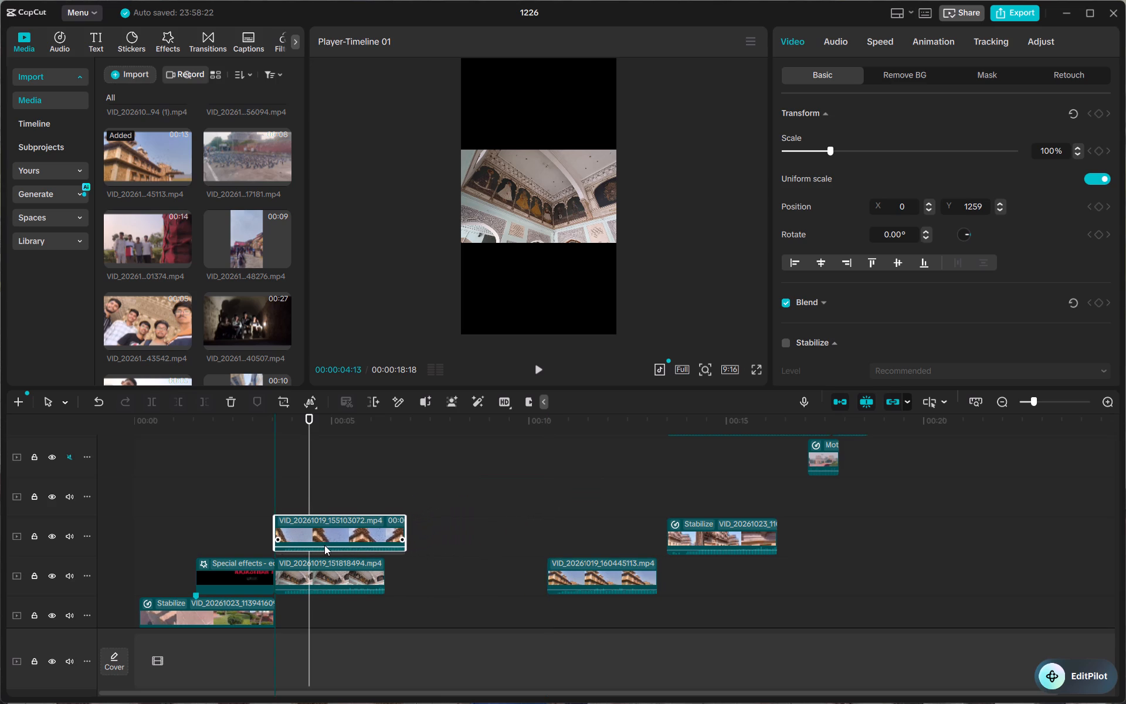
left_click_drag(324, 545, 325, 549)
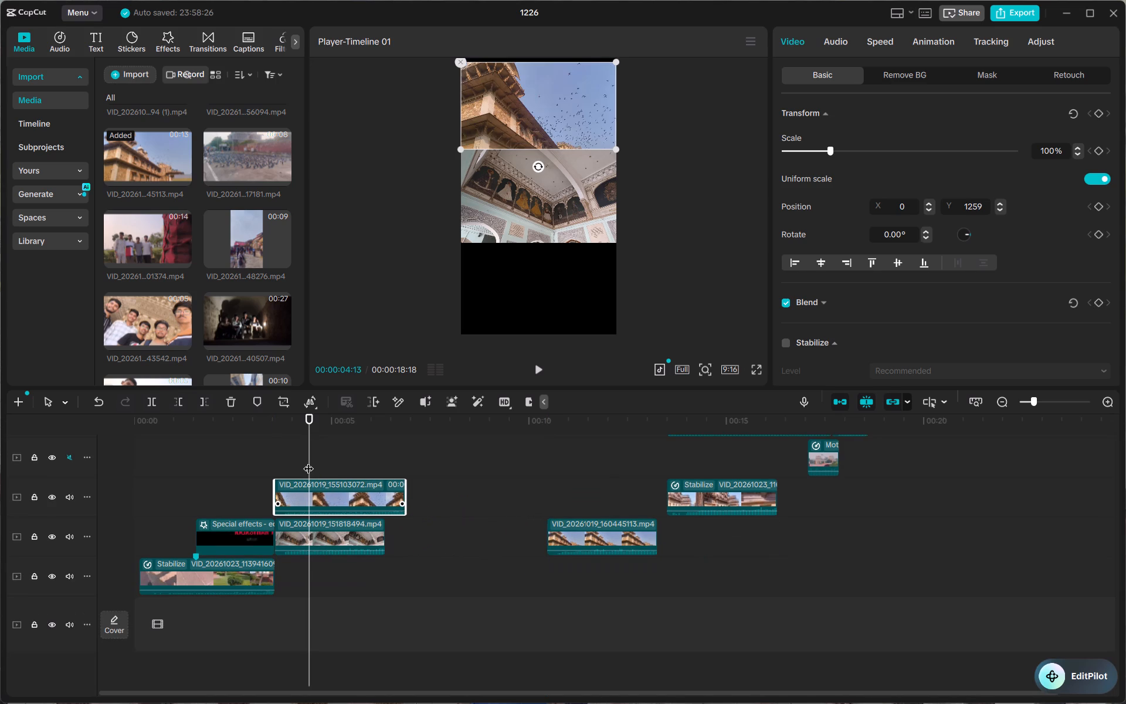
left_click_drag(308, 461, 364, 439)
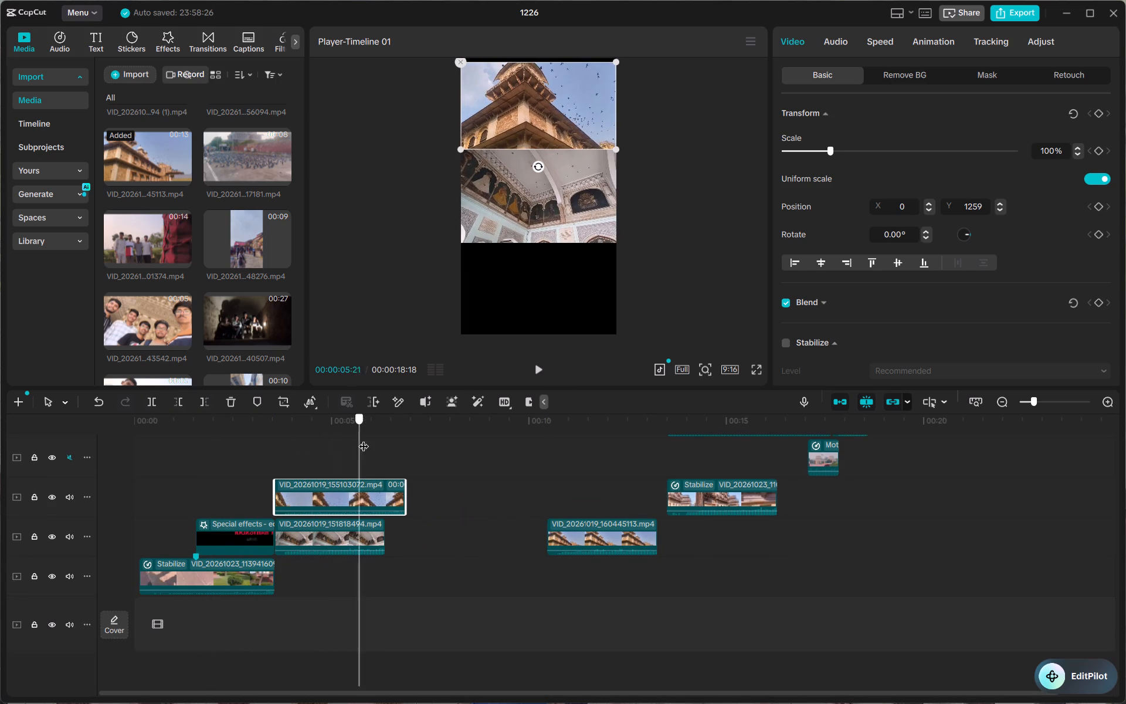
left_click_drag(364, 439, 226, 448)
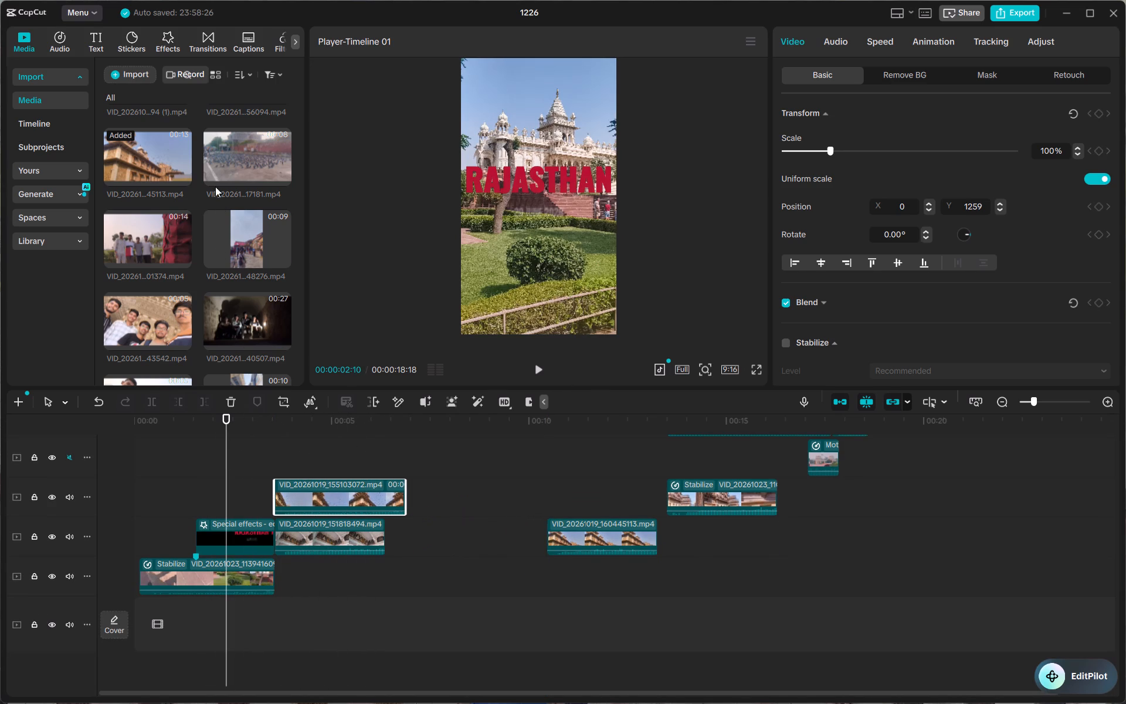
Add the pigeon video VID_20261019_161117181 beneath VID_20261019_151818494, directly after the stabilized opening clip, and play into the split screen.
scroll(215, 187, "up", 1)
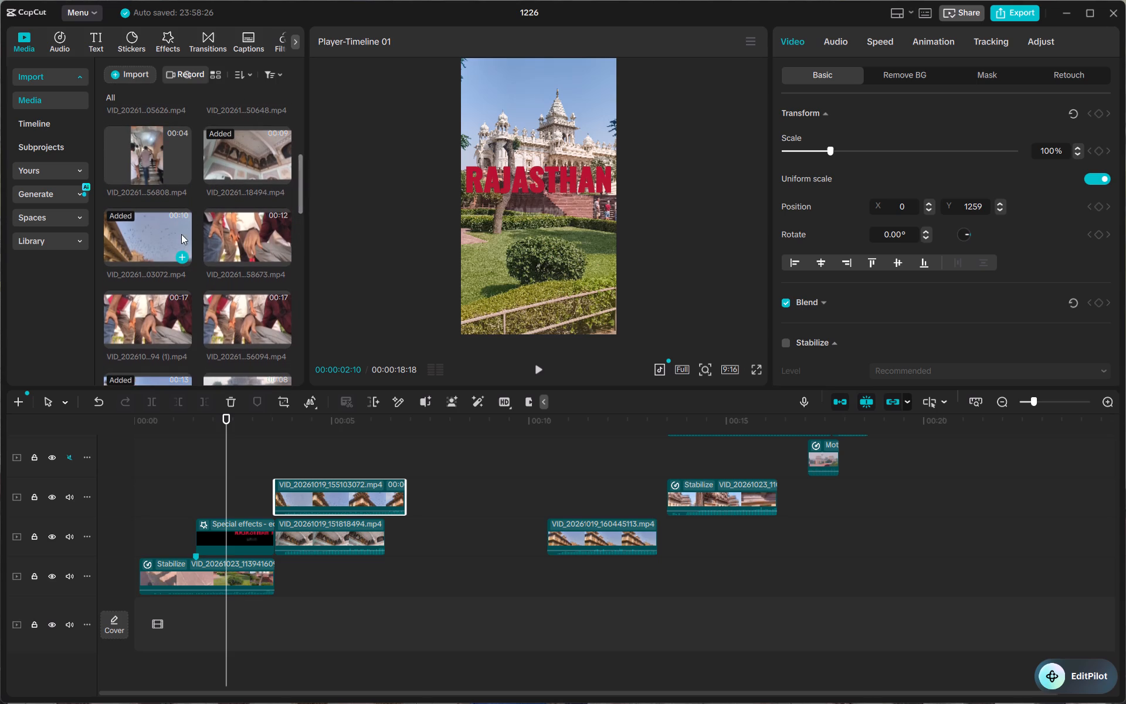
scroll(186, 233, "down", 2)
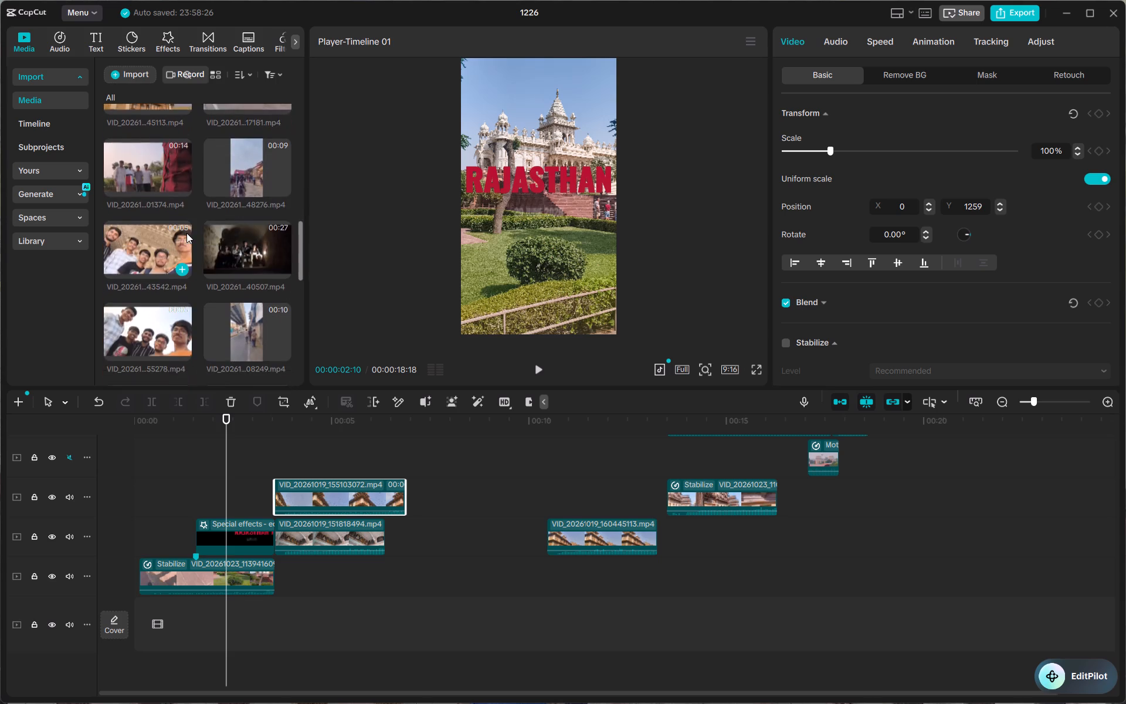
scroll(186, 233, "down", 1)
scroll(186, 233, "up", 2)
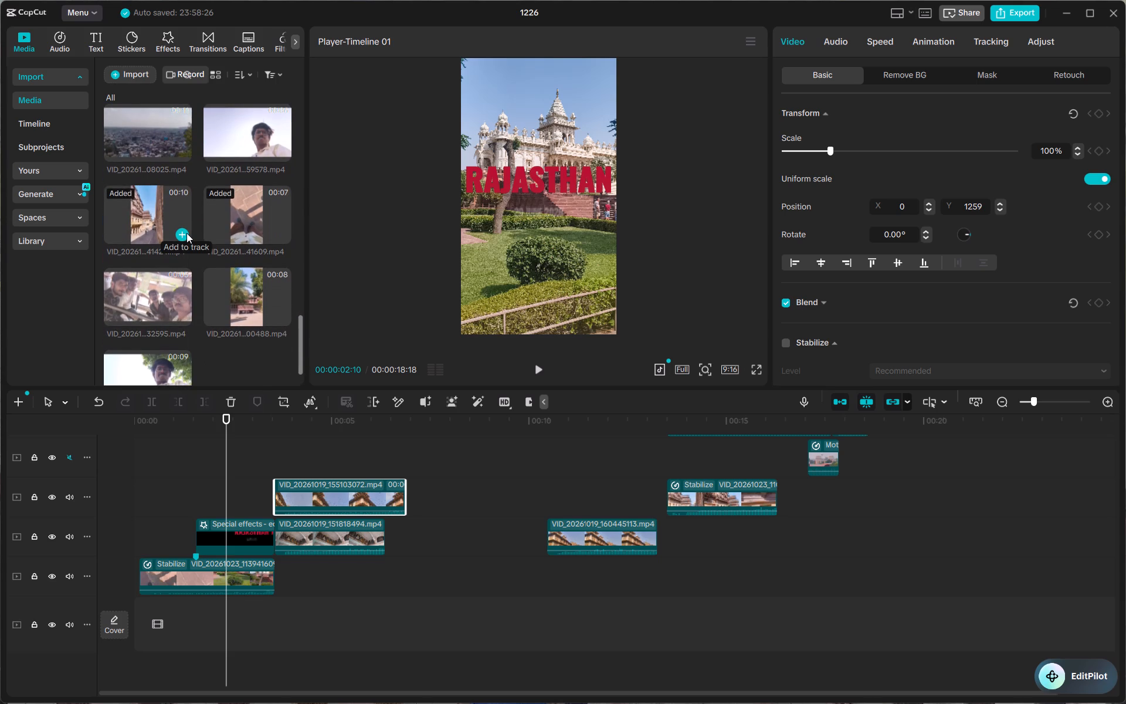
scroll(186, 233, "up", 1)
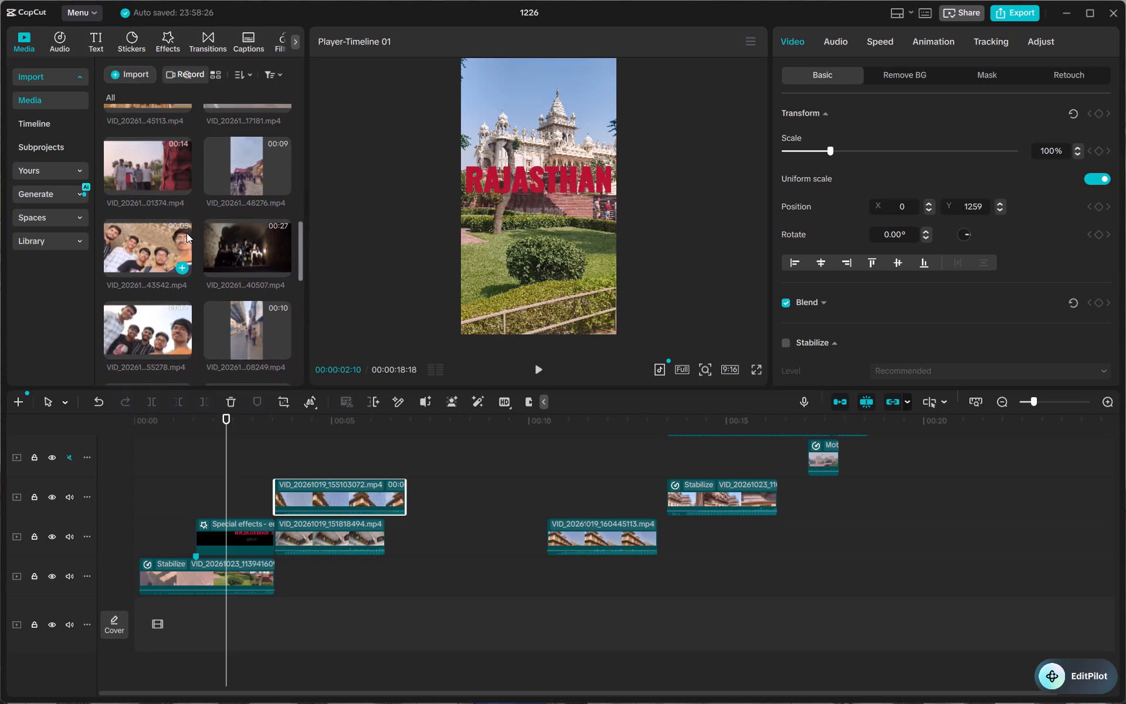
scroll(186, 233, "up", 2)
left_click_drag(239, 157, 357, 464)
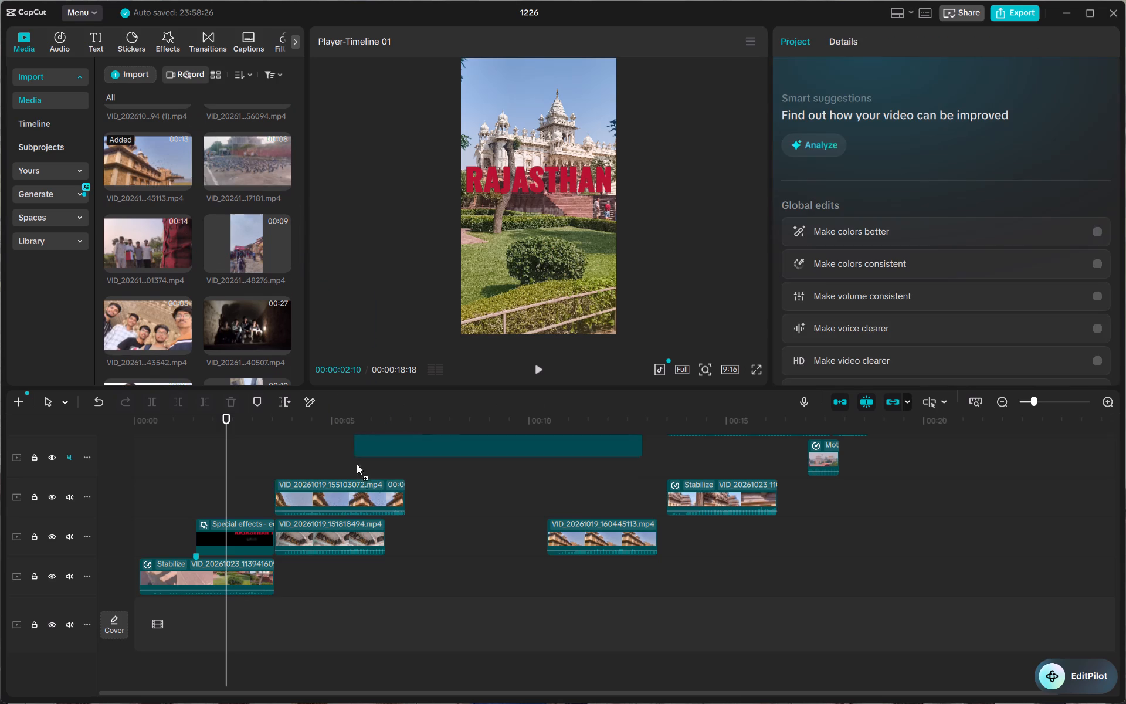
left_click_drag(357, 464, 277, 586)
left_click(226, 417)
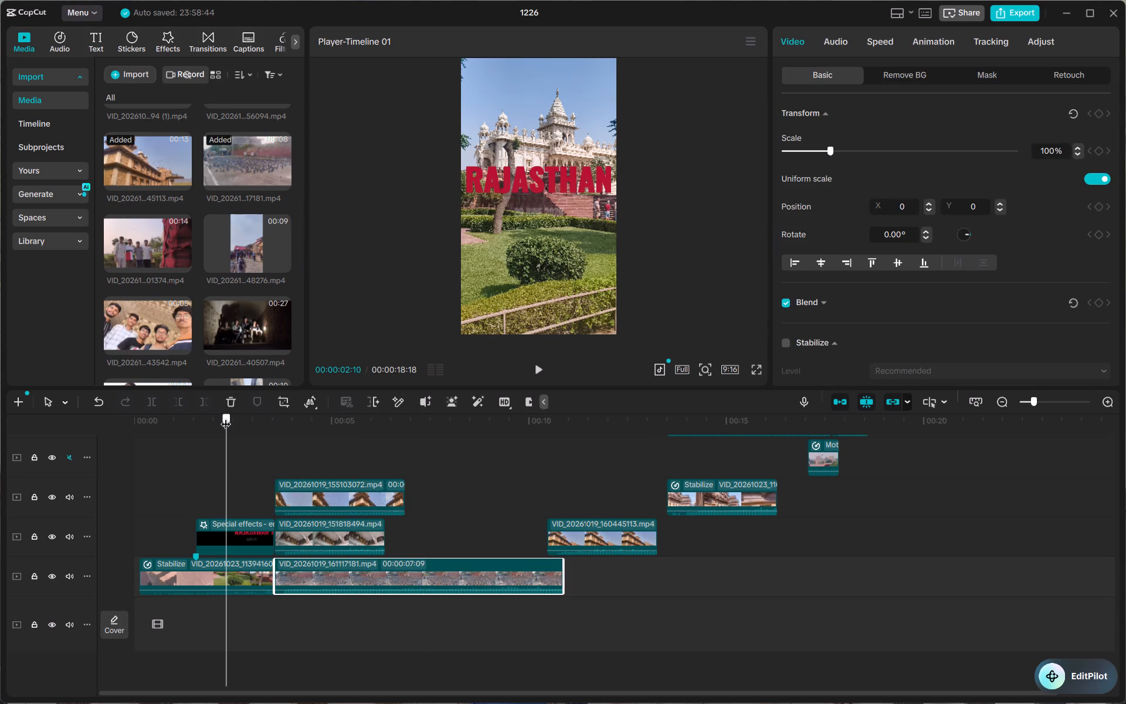
key("space")
key("space")
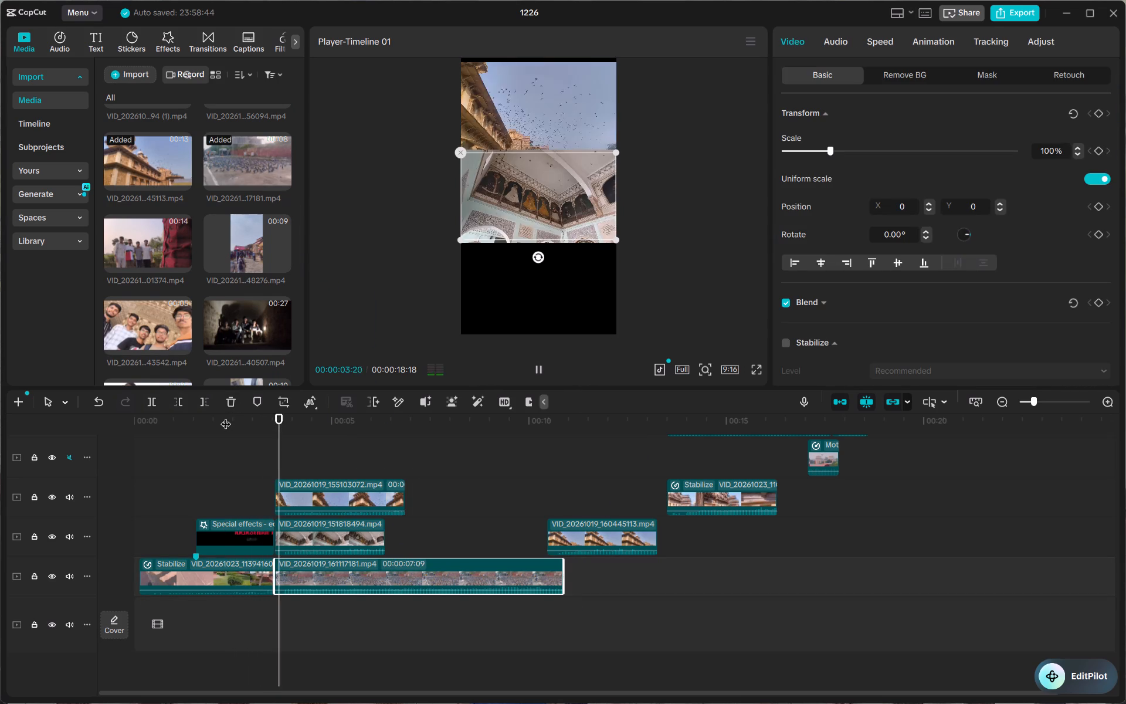
key("space")
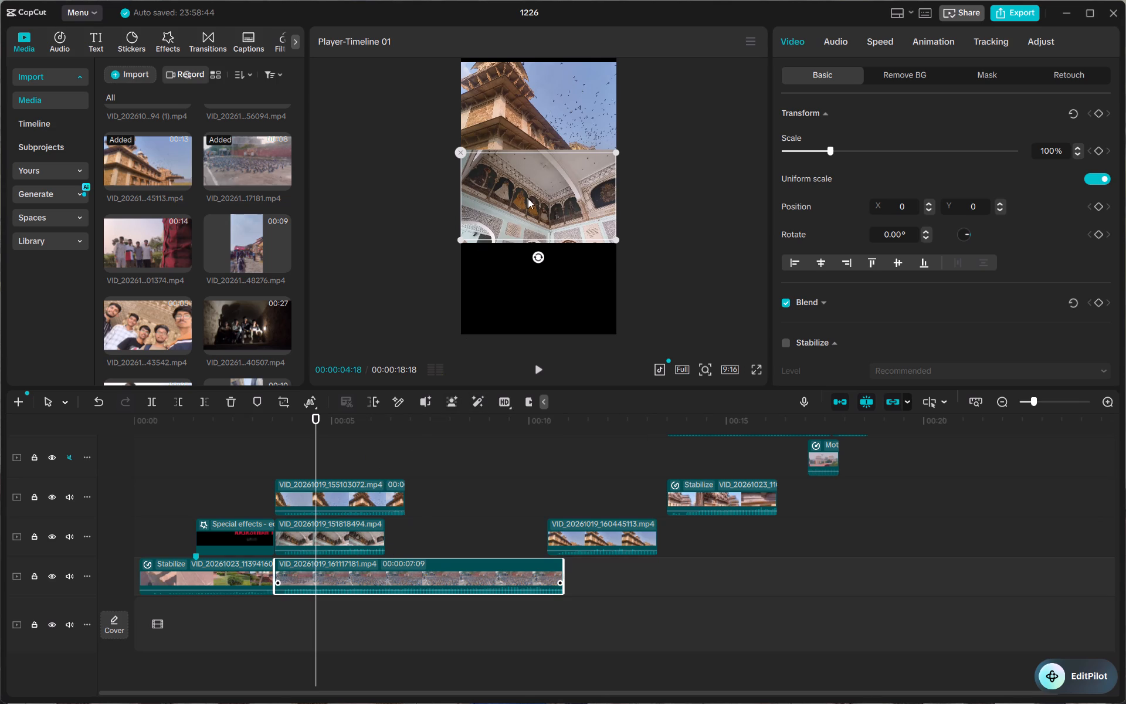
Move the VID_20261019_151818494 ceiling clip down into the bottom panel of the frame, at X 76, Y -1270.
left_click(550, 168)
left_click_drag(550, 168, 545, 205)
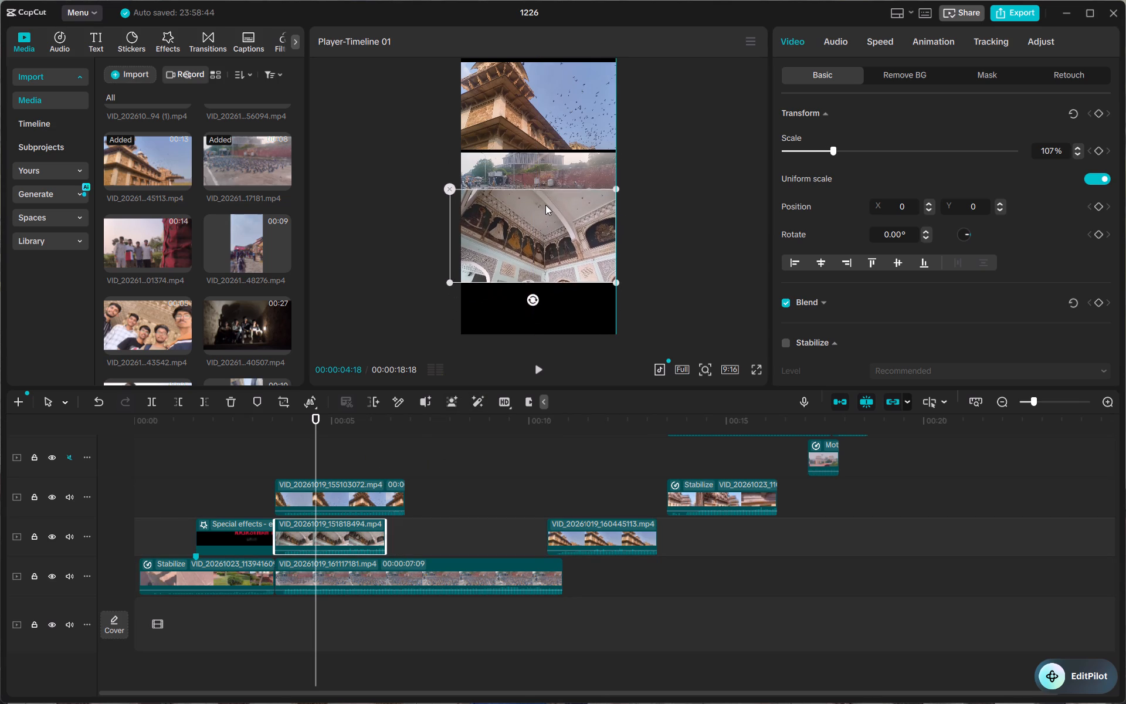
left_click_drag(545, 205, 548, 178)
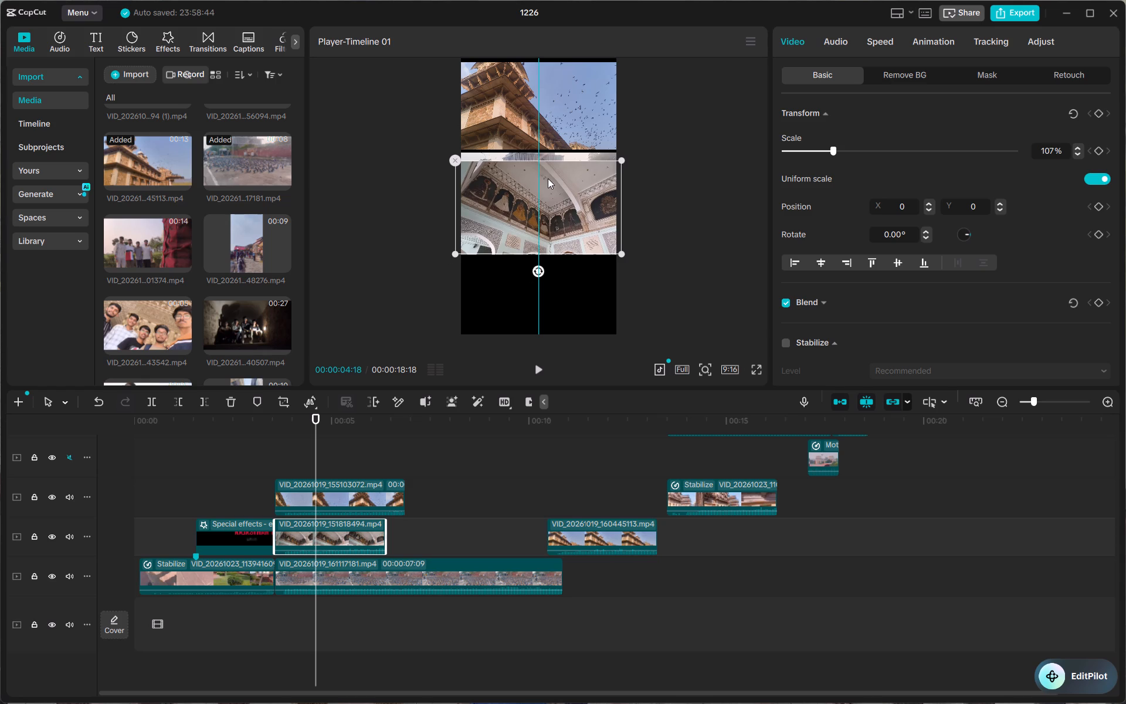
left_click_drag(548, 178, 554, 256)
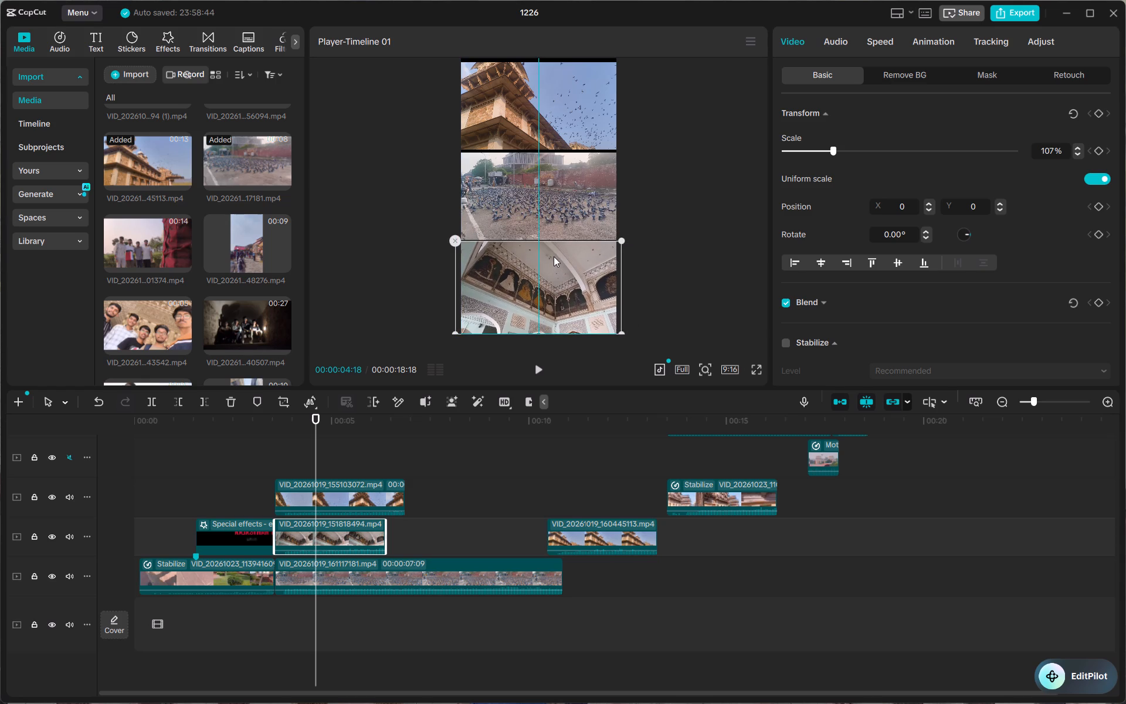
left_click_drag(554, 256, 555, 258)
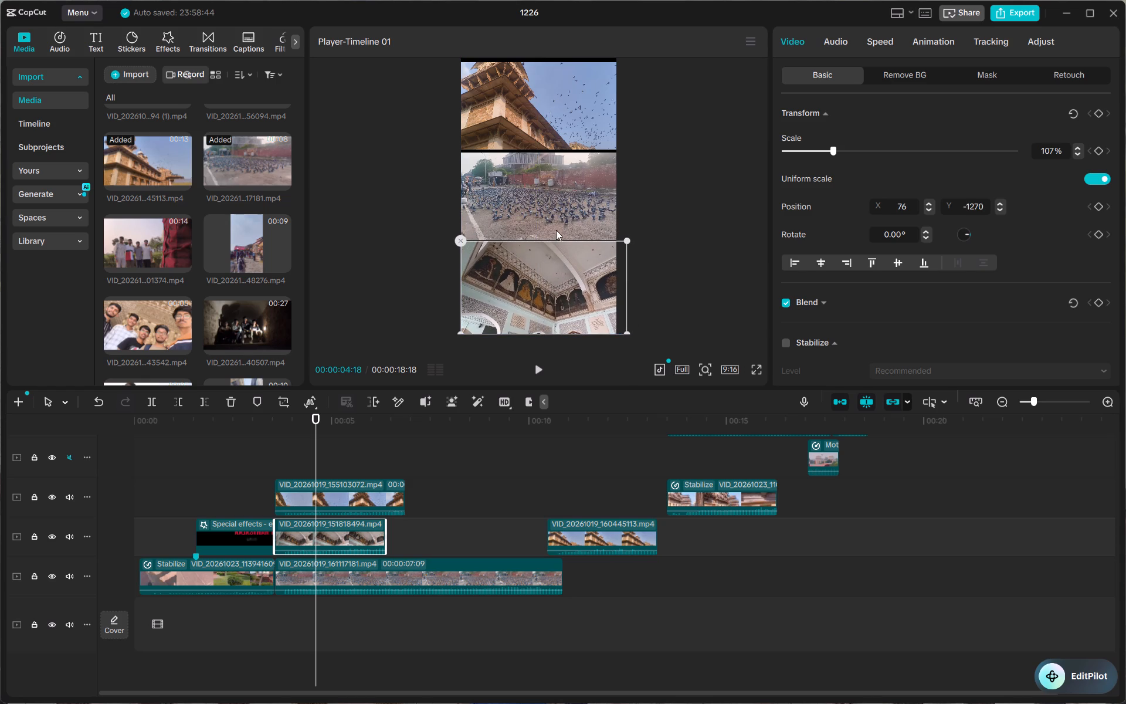
Enlarge the pigeon clip in the middle panel to 106% scale.
left_click(534, 172)
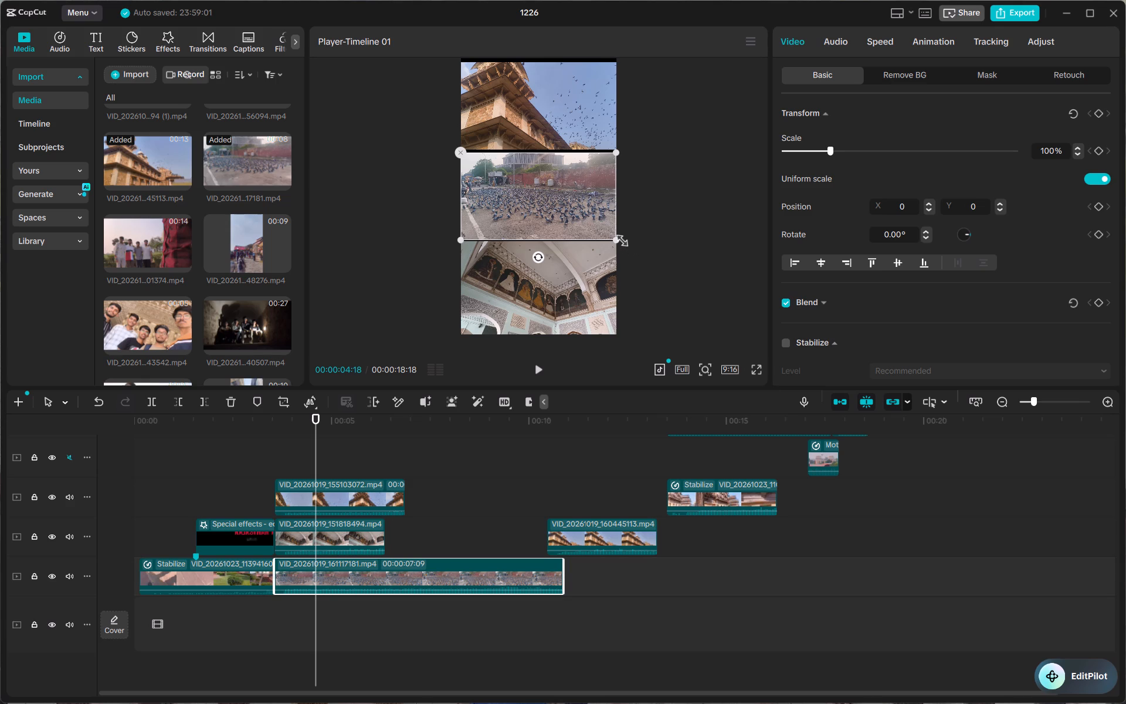
left_click_drag(618, 238, 627, 241)
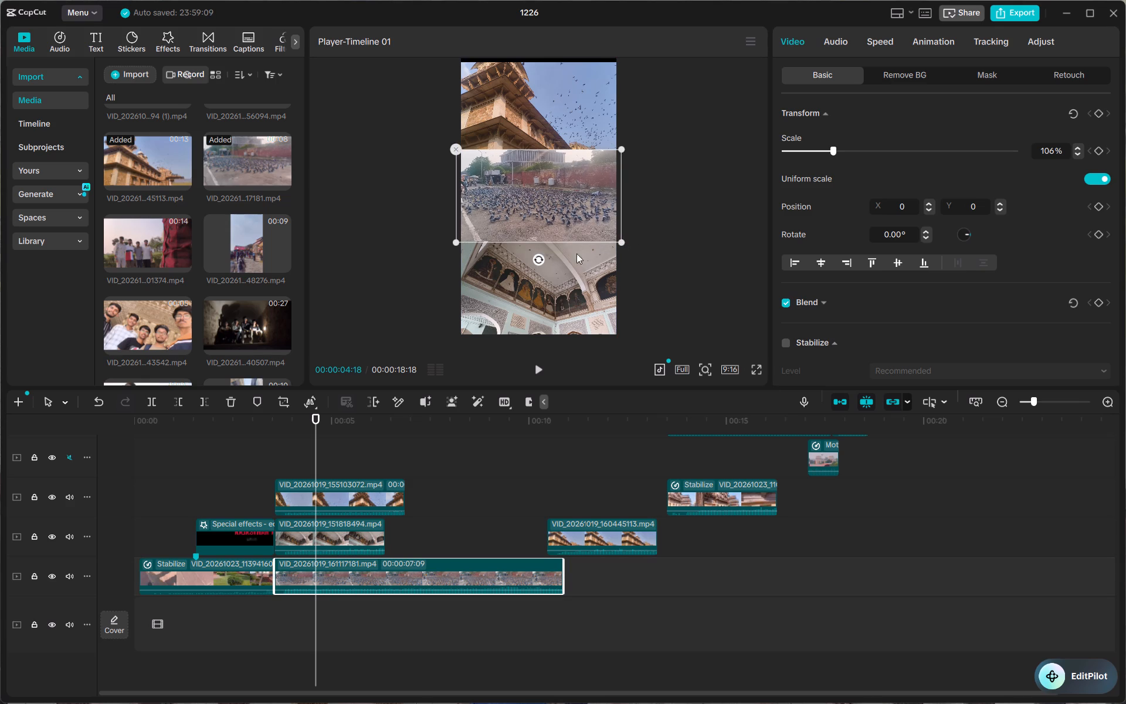
Move the ceiling clip from the bottom panel up over the middle panel, partly behind the top clip.
left_click(554, 280)
left_click_drag(554, 280, 557, 182)
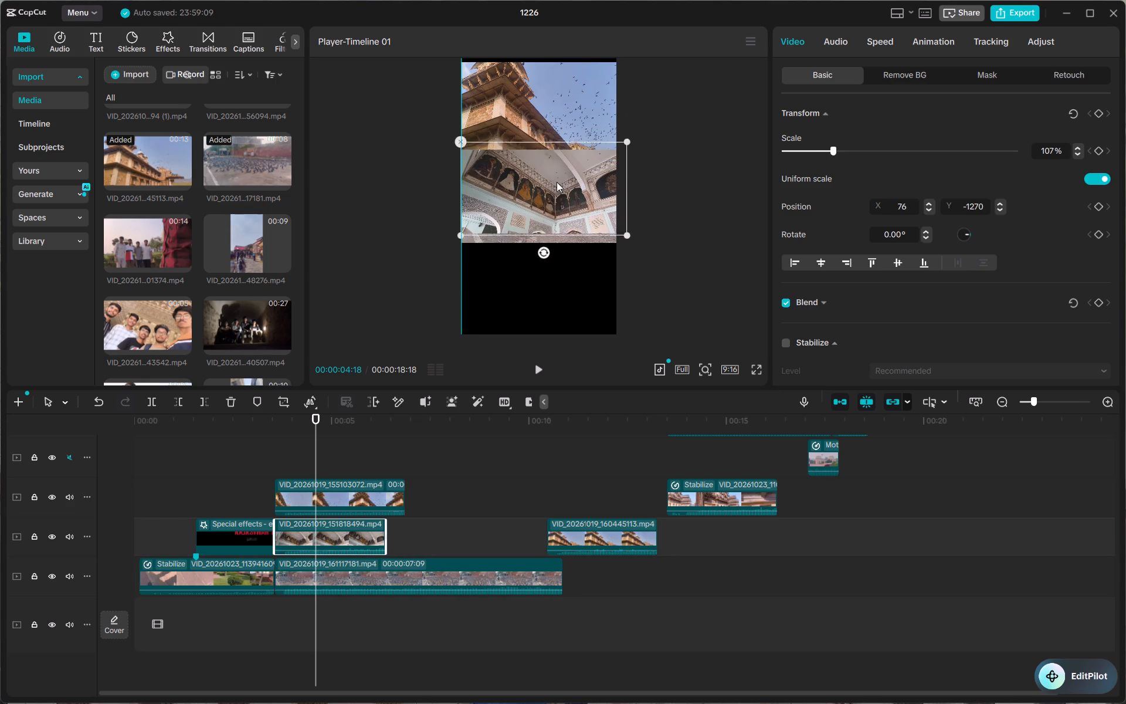
left_click_drag(557, 182, 563, 145)
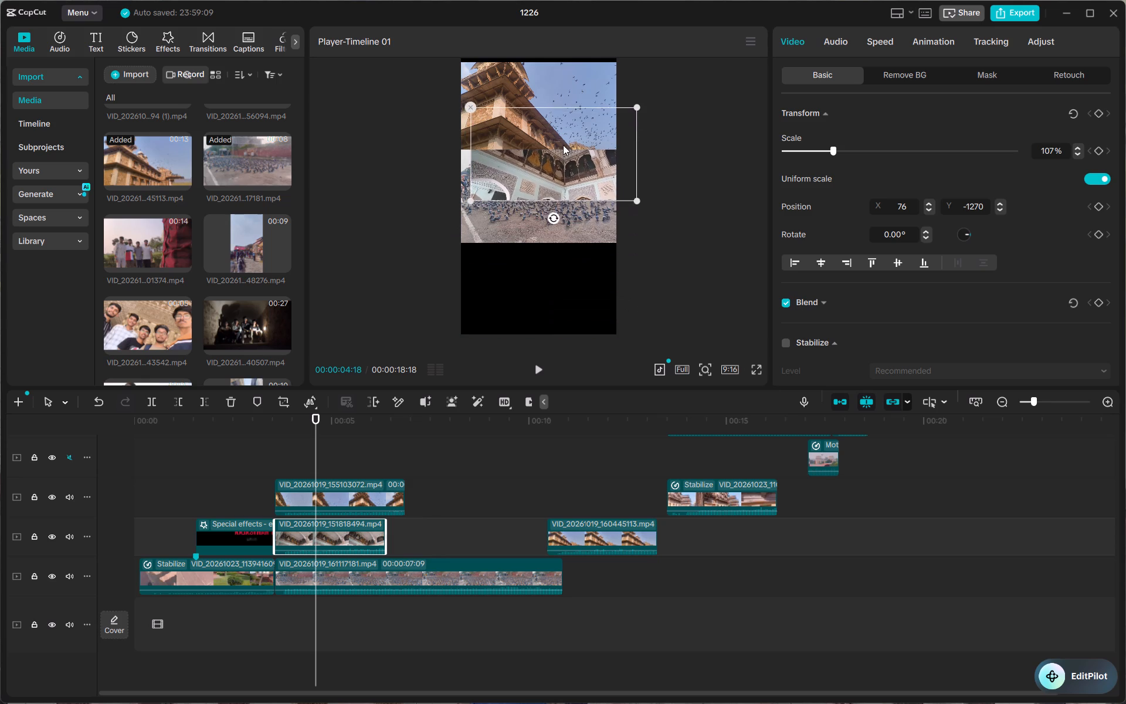
left_click_drag(563, 145, 552, 147)
Move the pigeon clip down into the bottom panel of the frame, at X 70, Y -1273.
left_click(578, 224)
left_click_drag(578, 224, 582, 293)
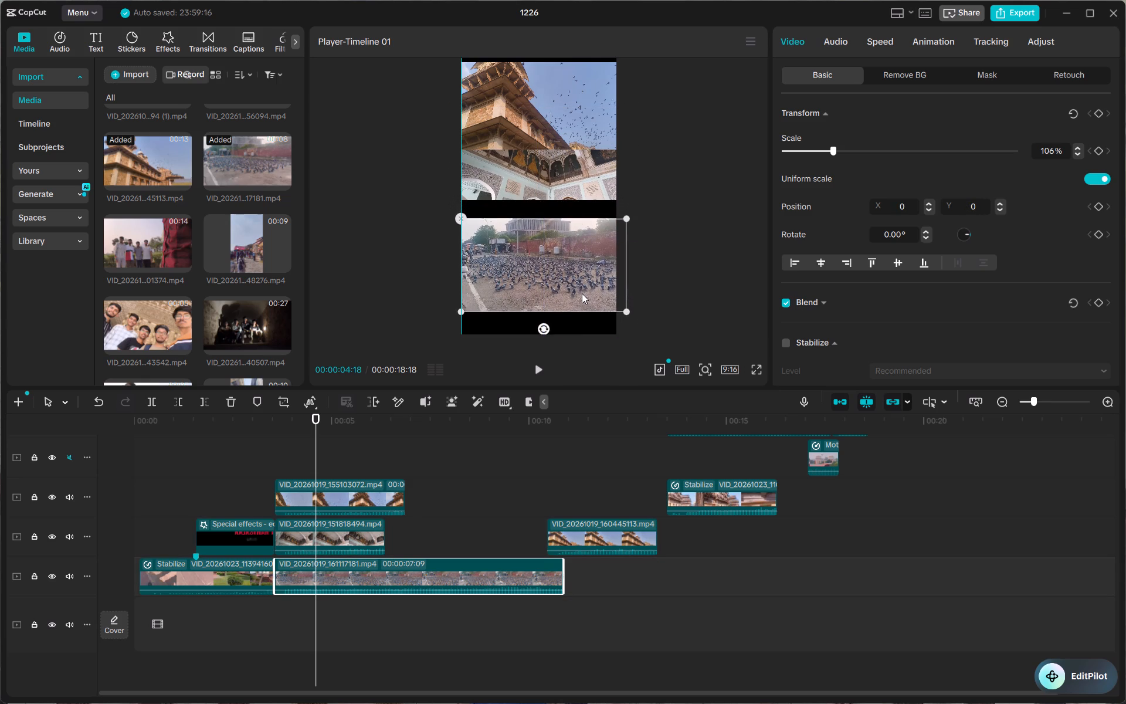
left_click_drag(582, 293, 582, 313)
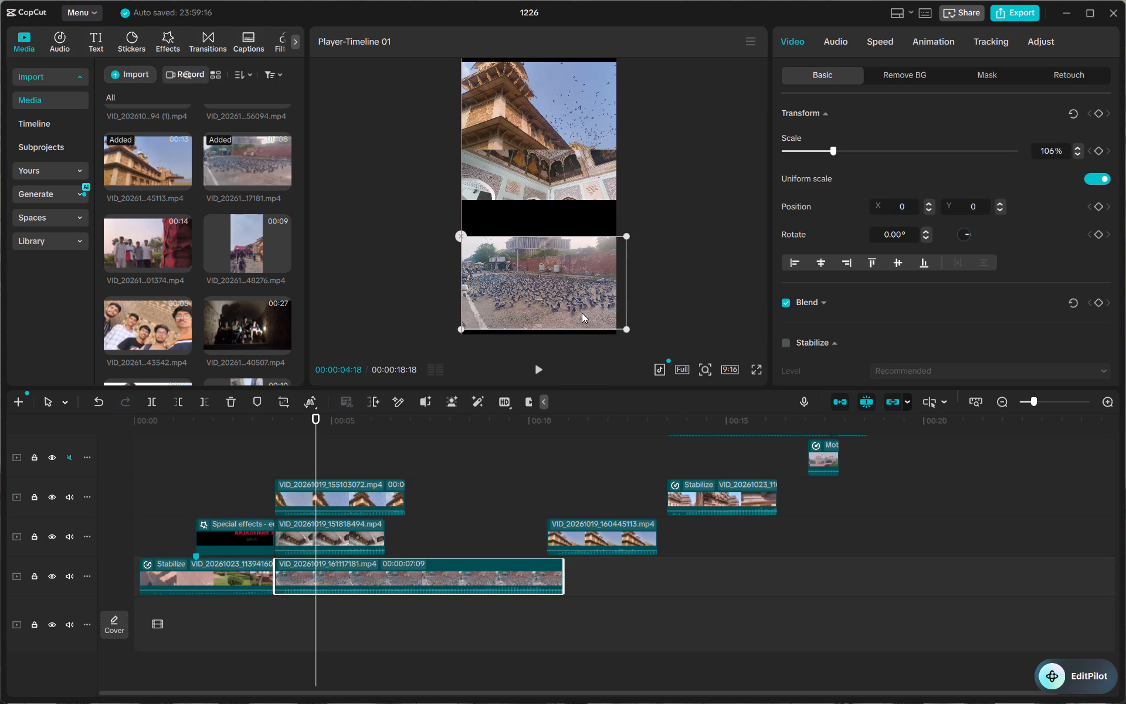
left_click_drag(582, 313, 582, 314)
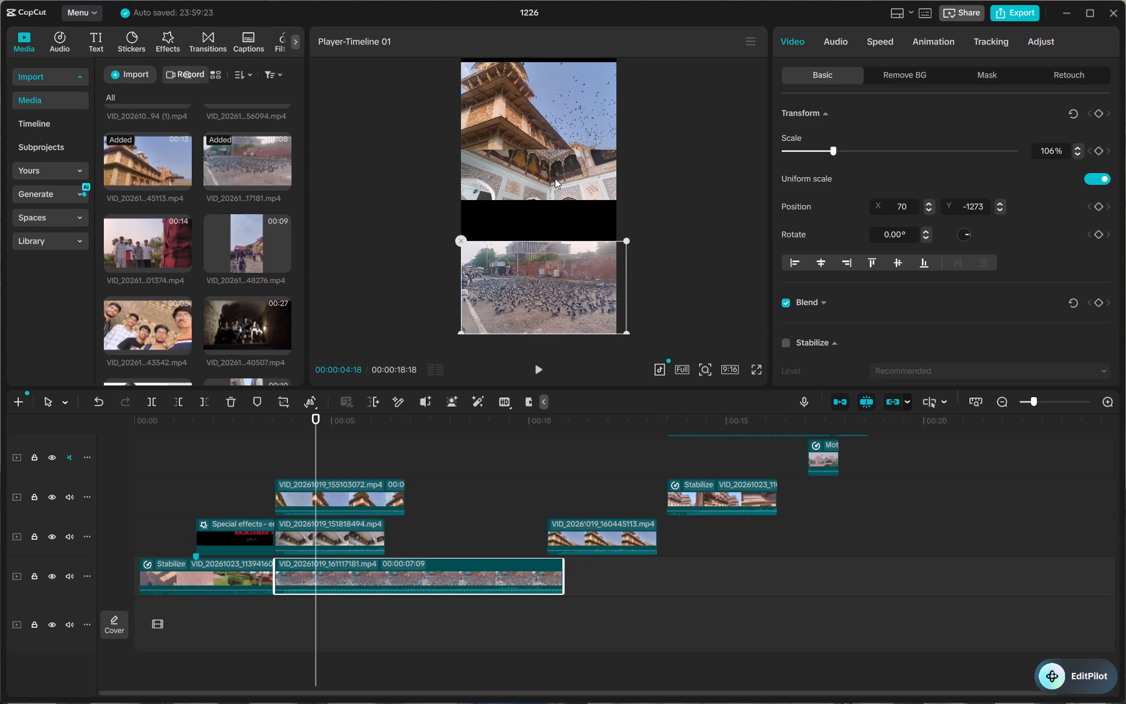
Move the ceiling clip into the middle panel at X 76, Y 0, and play back the split screen.
left_click_drag(555, 178, 560, 225)
left_click_drag(320, 446, 202, 473)
key("space")
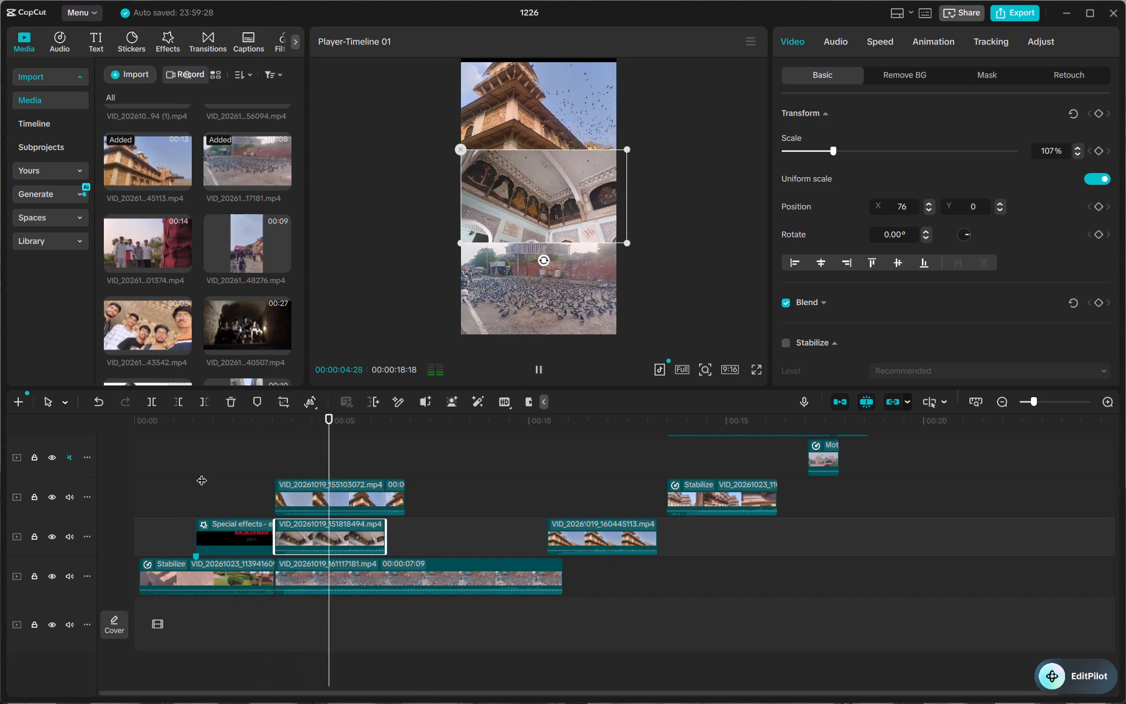
key("space")
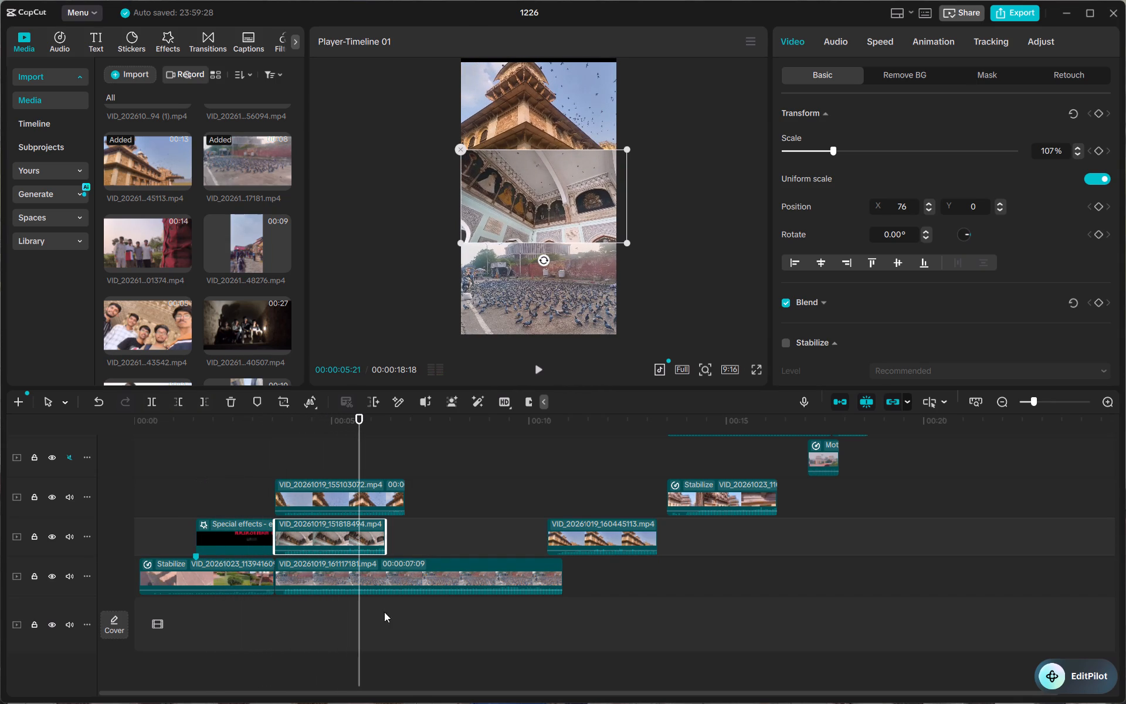
key("space")
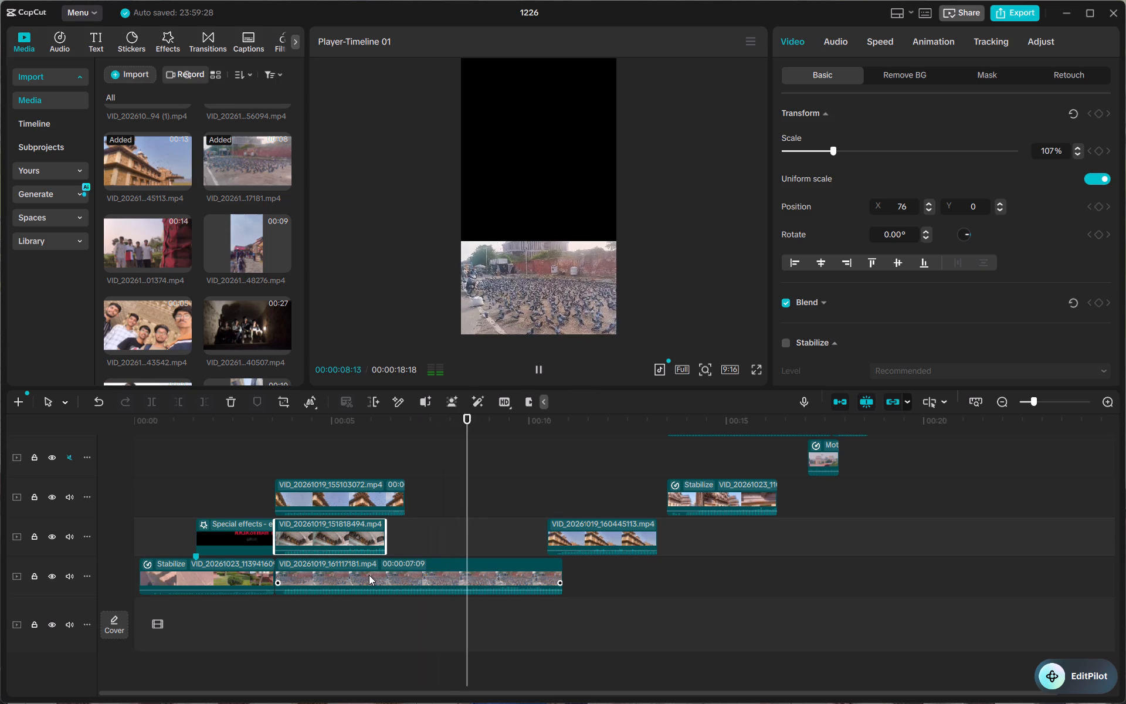
key("space")
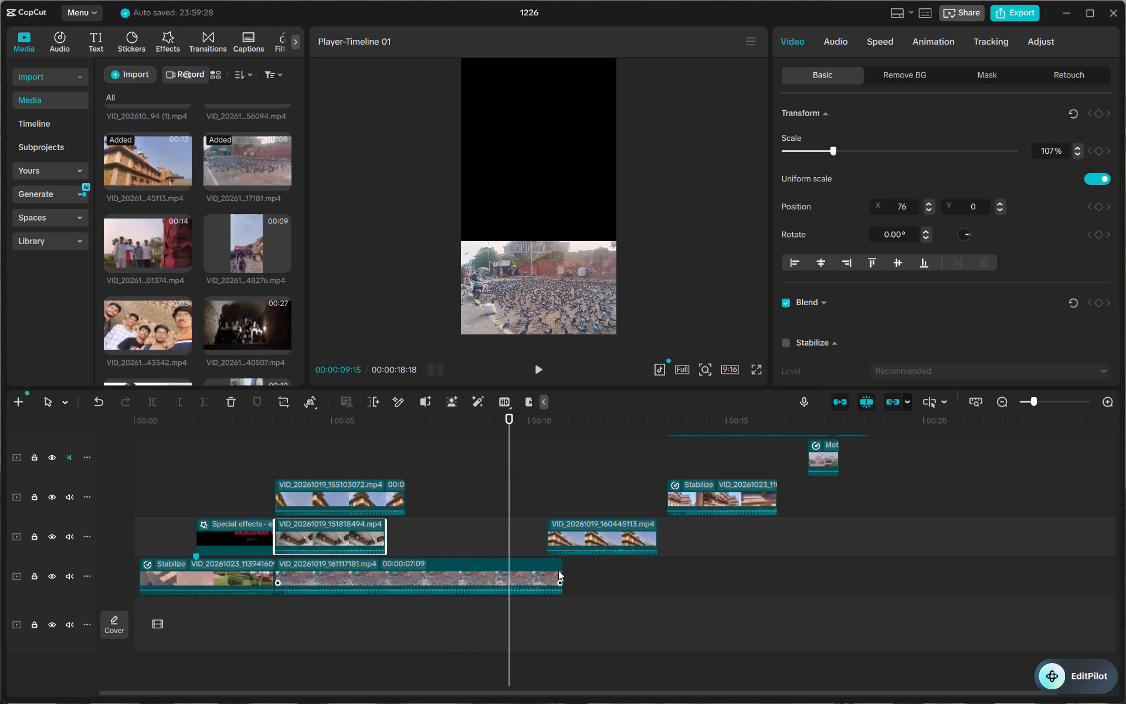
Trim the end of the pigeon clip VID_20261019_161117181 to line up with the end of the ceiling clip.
left_click_drag(561, 570, 390, 571)
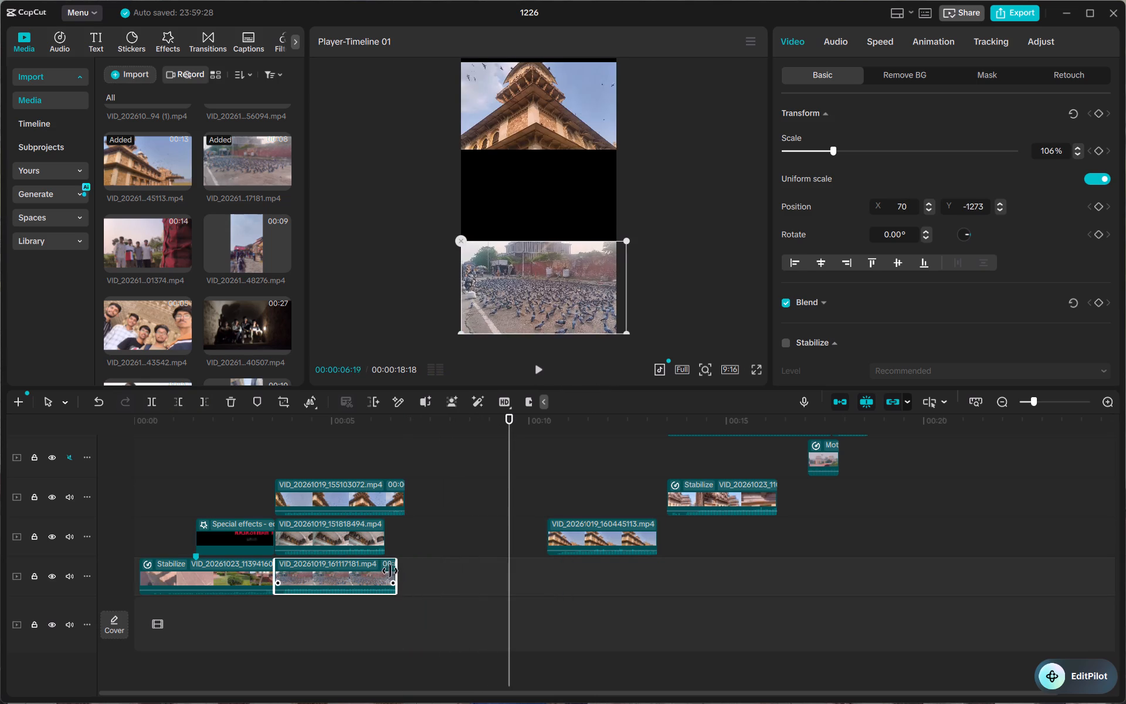
left_click_drag(390, 571, 386, 571)
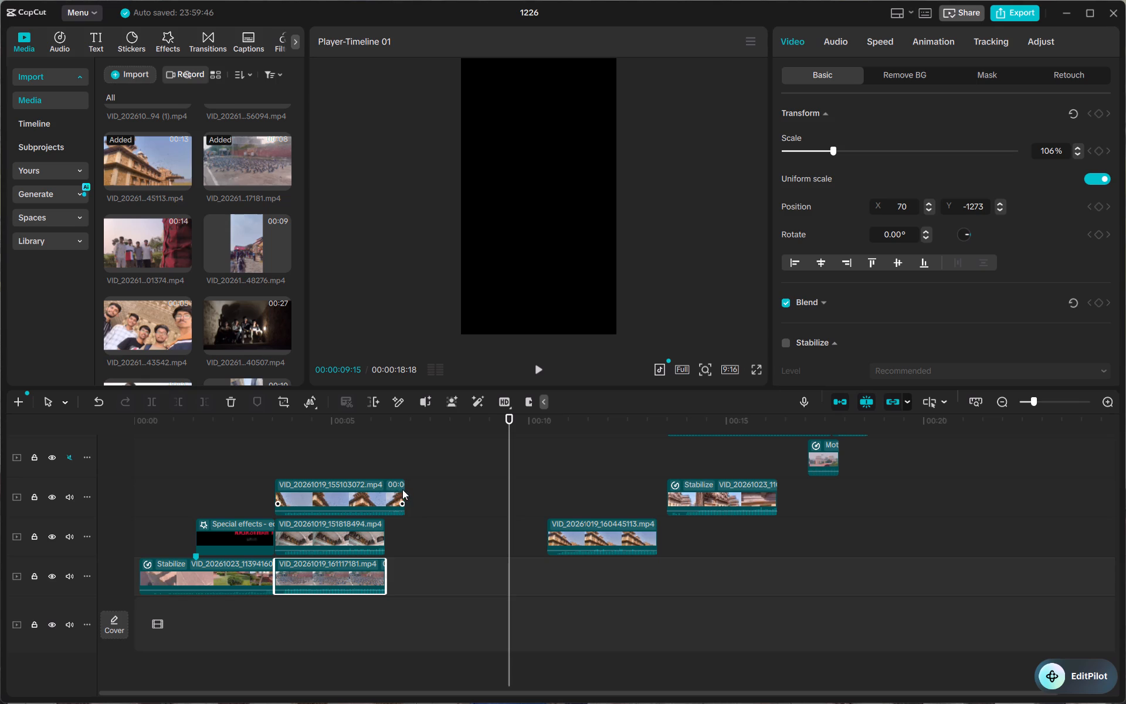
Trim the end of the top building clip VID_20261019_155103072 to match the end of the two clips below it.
left_click(403, 489)
left_click_drag(403, 489, 406, 493)
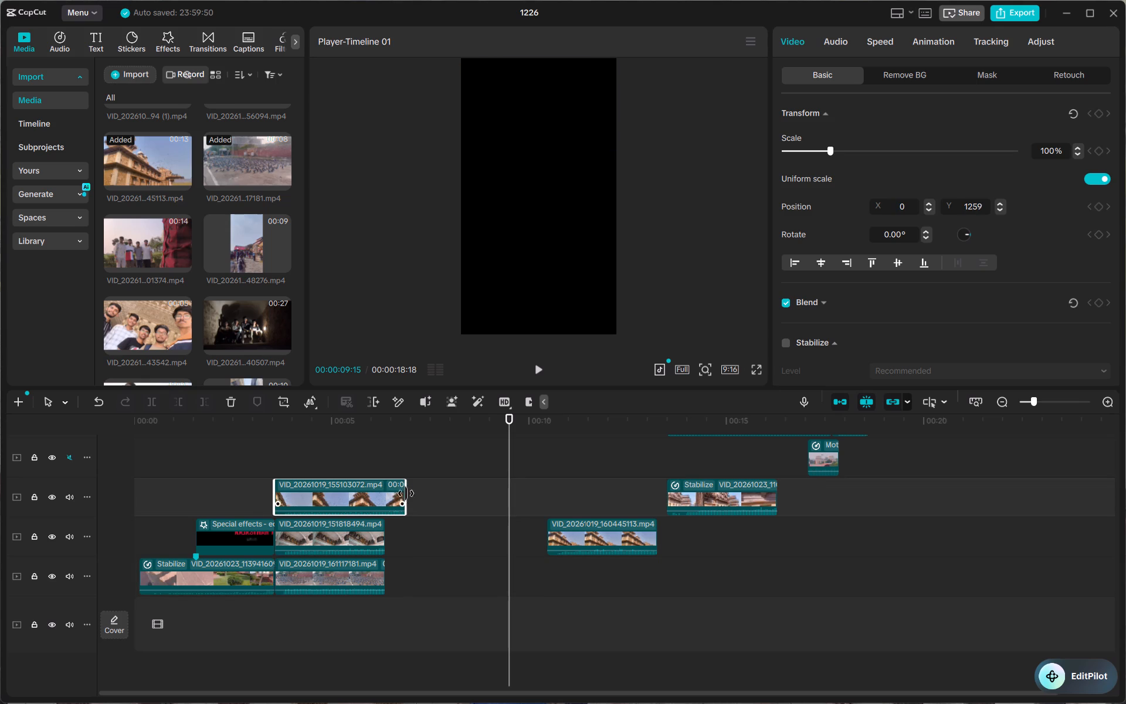
left_click_drag(406, 493, 410, 493)
left_click_drag(405, 492, 388, 491)
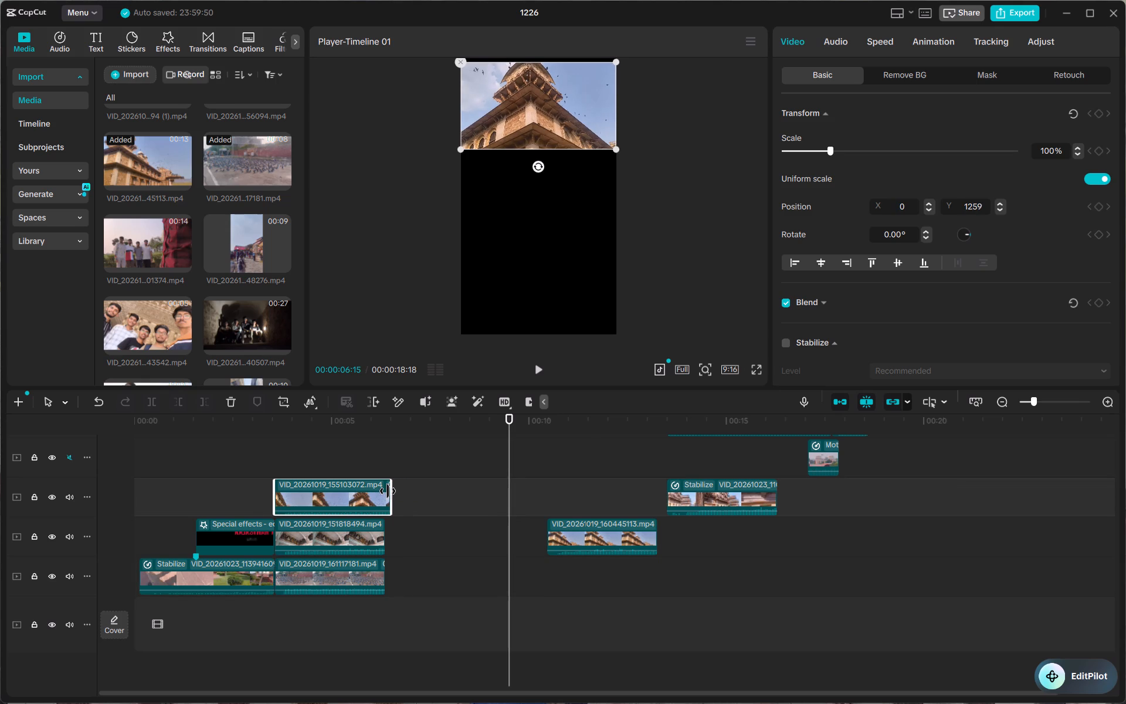
left_click_drag(388, 491, 382, 493)
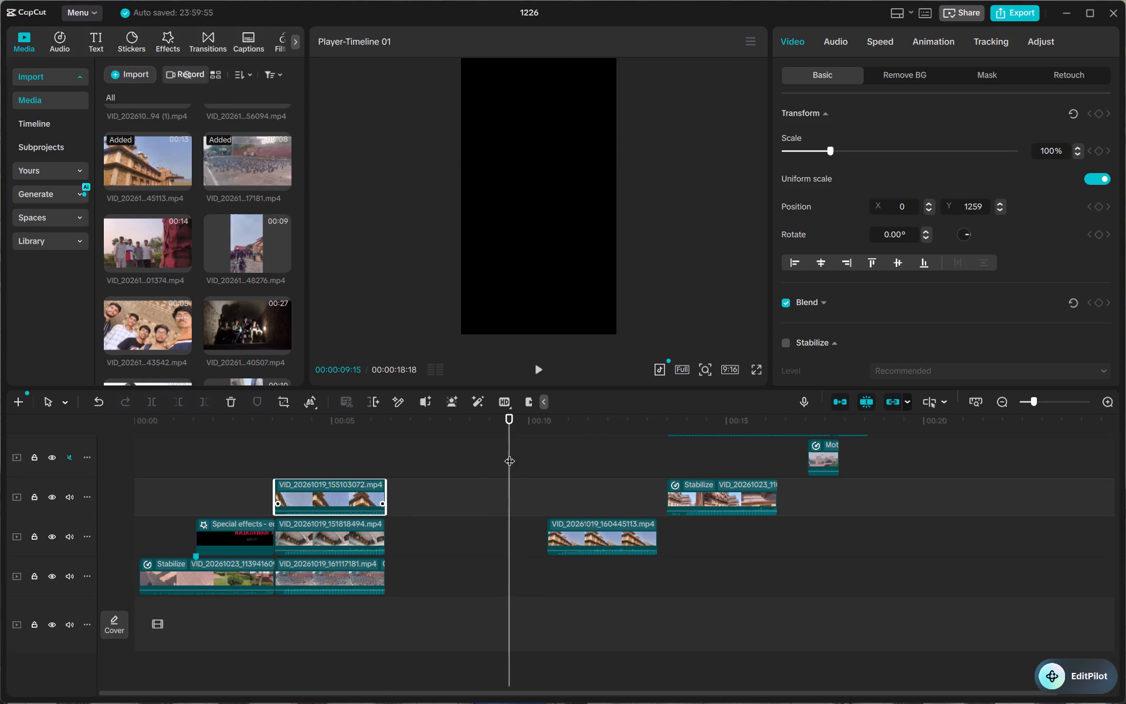
Play back the opening and the trimmed three-panel split screen through to its end.
left_click_drag(510, 453, 8, 507)
key("space")
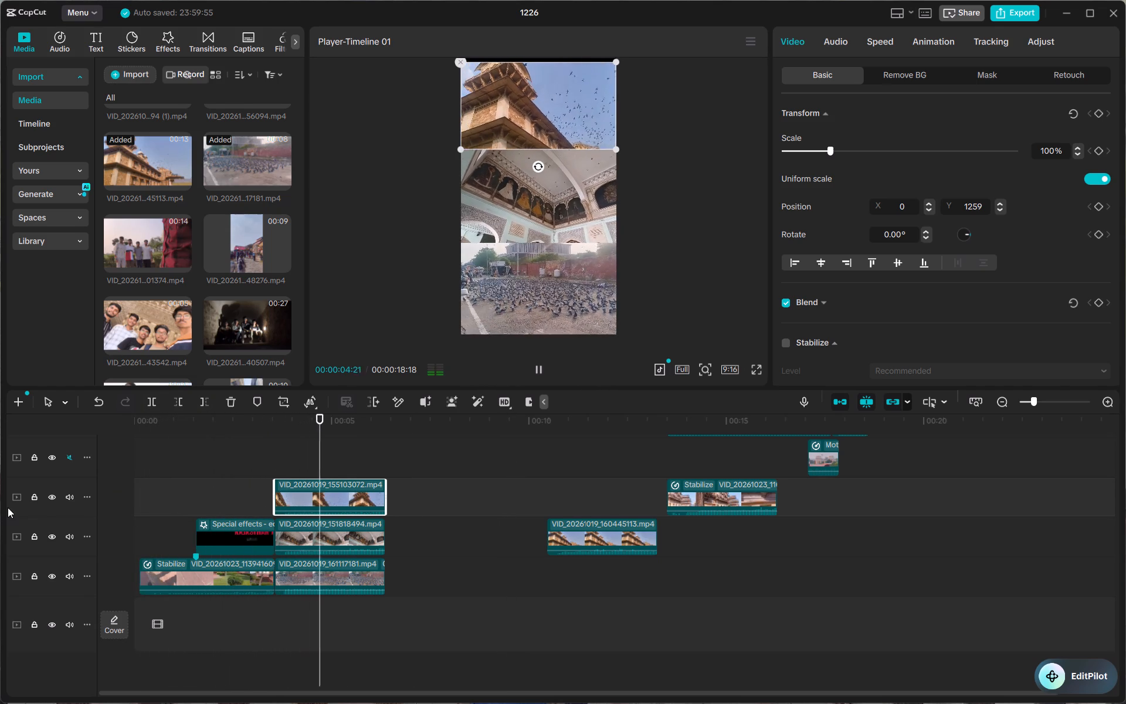
key("space")
key("space")
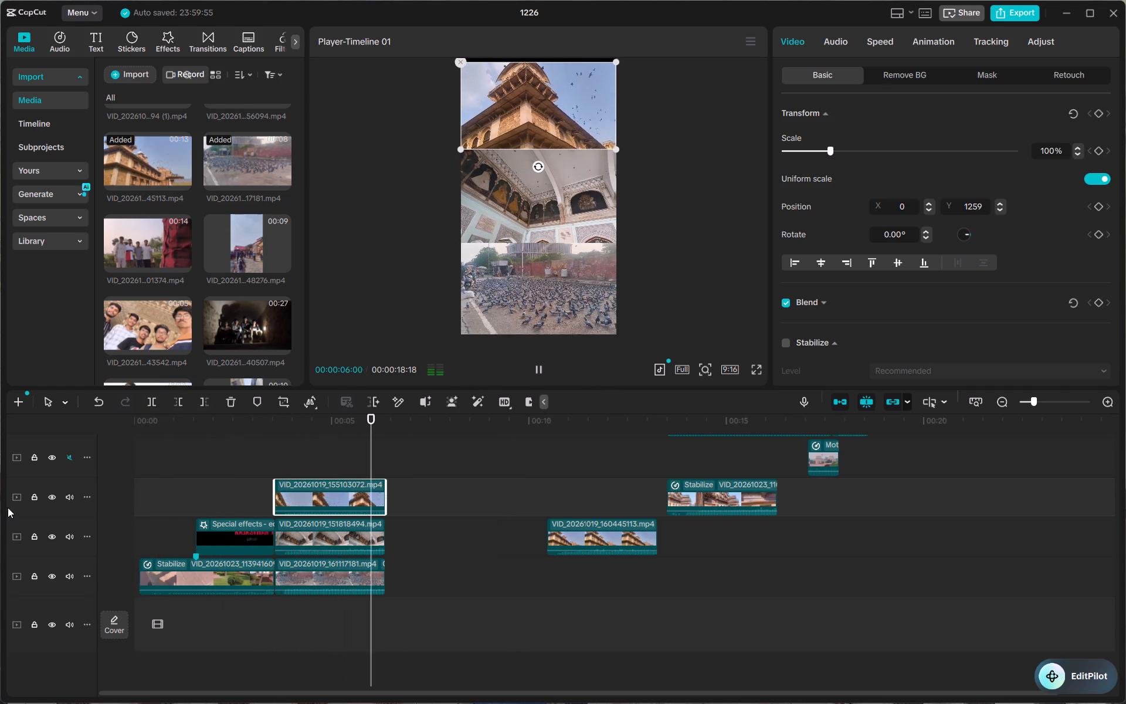
key("space")
key("space")
key("space")
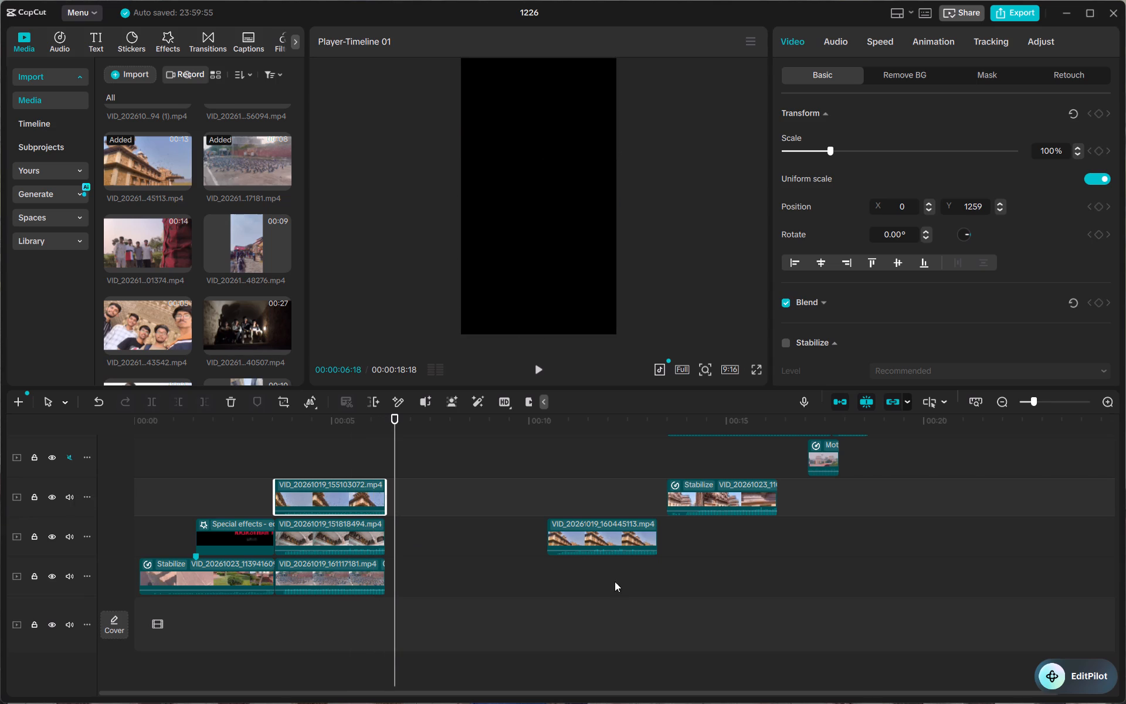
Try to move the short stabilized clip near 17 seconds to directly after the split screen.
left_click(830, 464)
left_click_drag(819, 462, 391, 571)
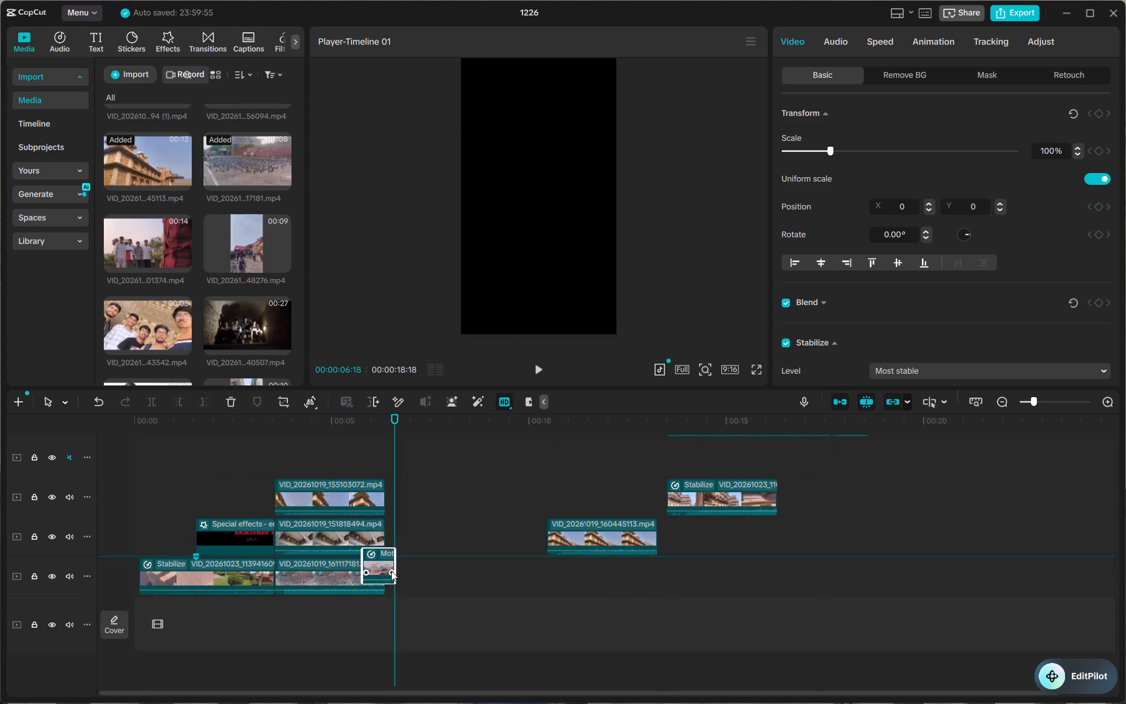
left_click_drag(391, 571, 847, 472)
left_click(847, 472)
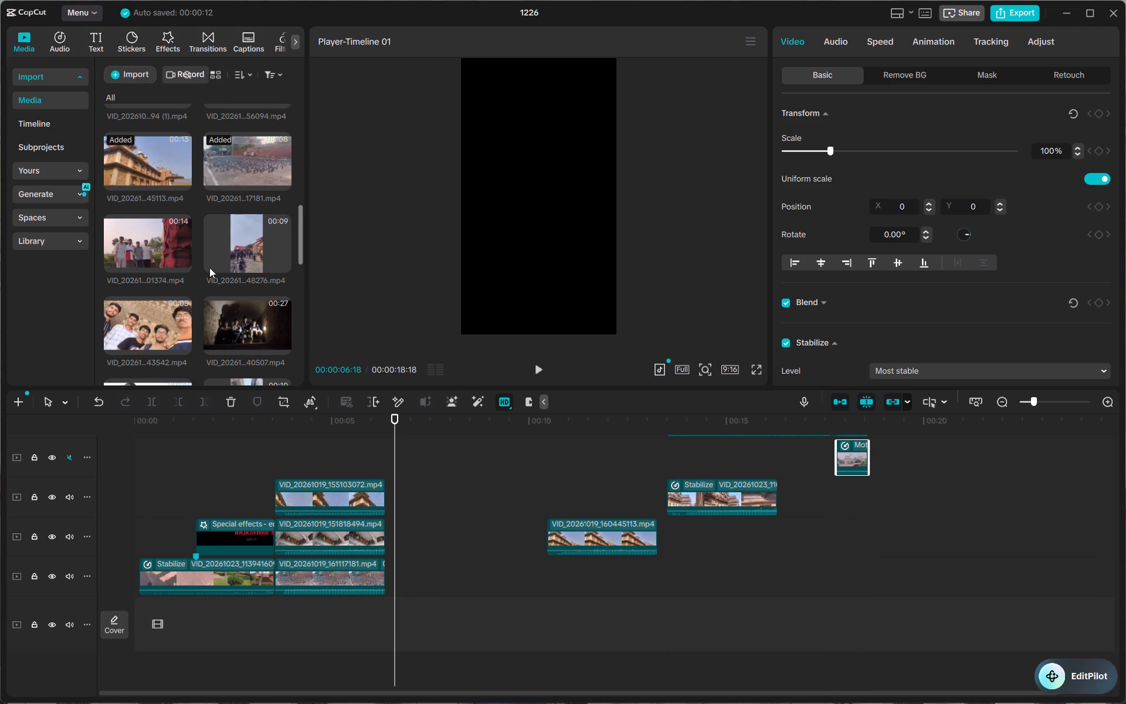
Browse the remaining imported videos and preview the group selfie video VID_20261023_133732595.
scroll(148, 346, "down", 2)
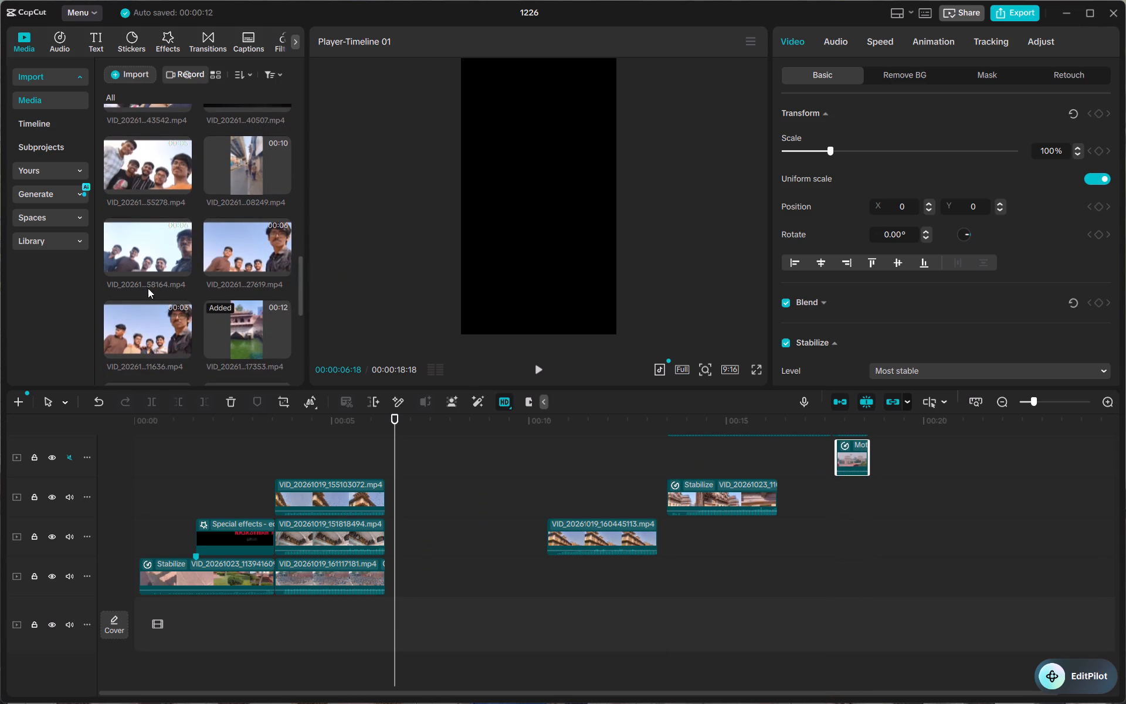
scroll(148, 288, "down", 1)
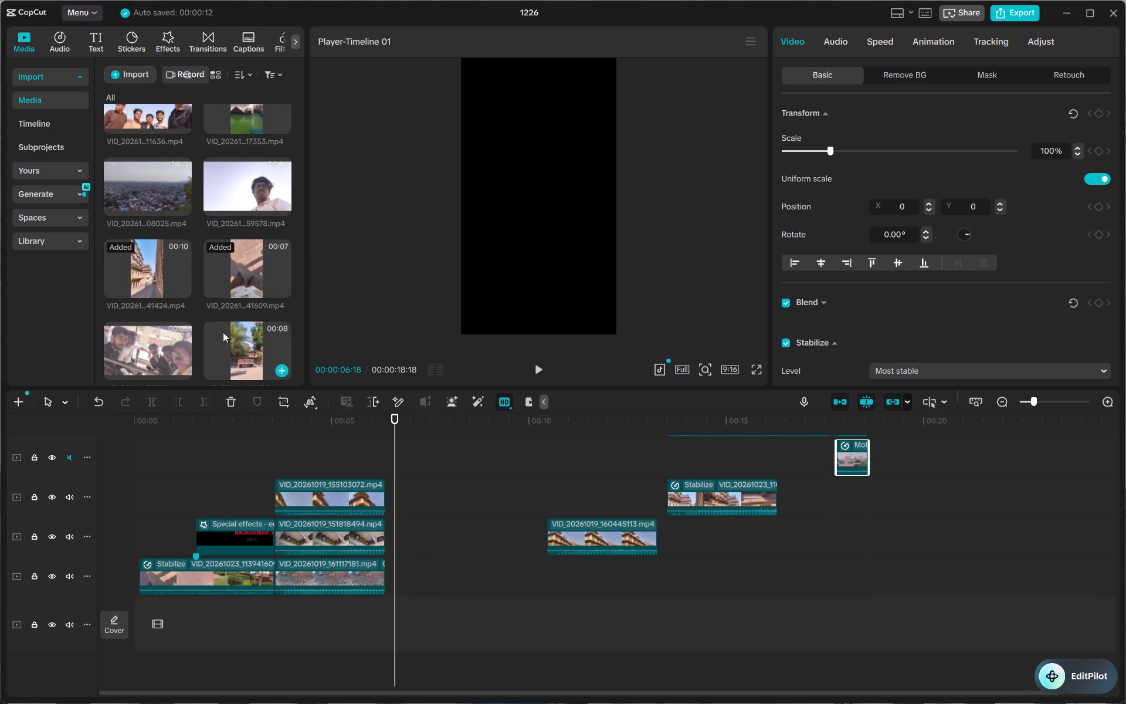
scroll(152, 353, "down", 2)
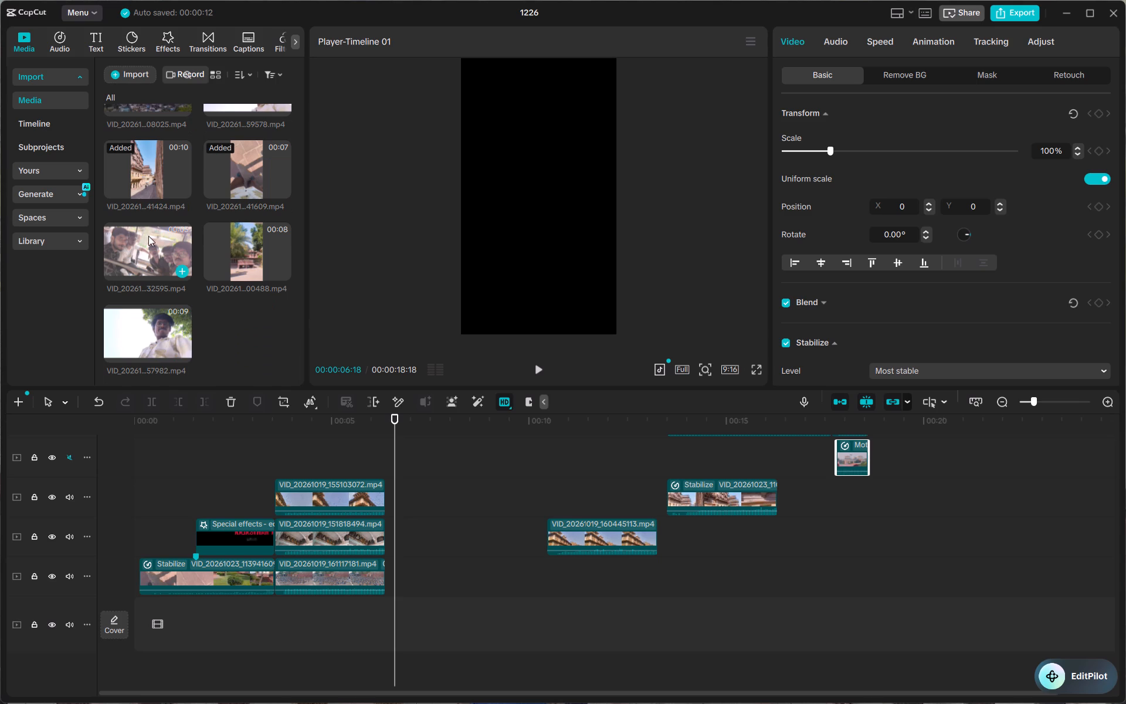
left_click(144, 247)
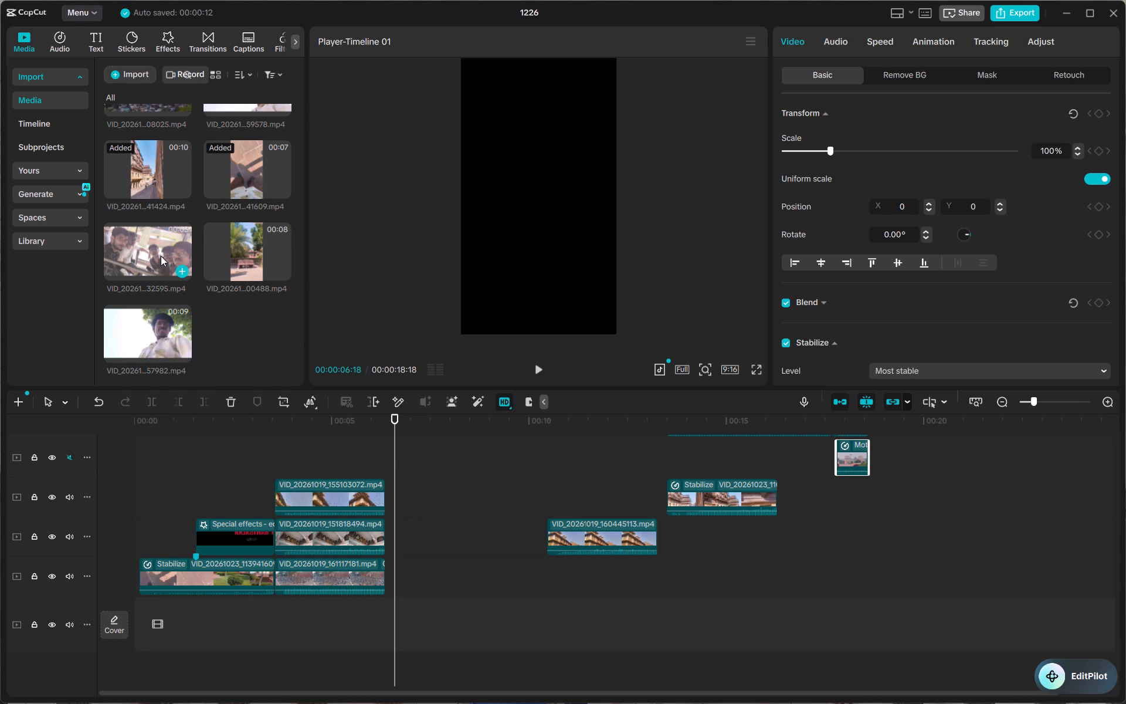
double_click(161, 256)
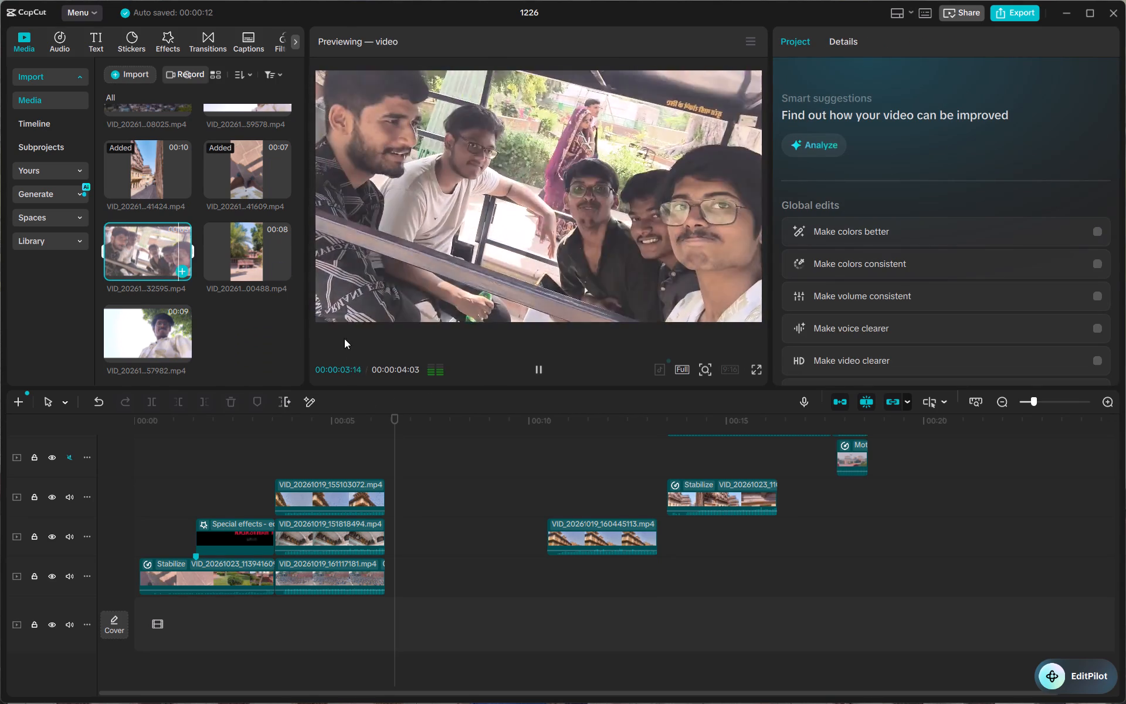
key("space")
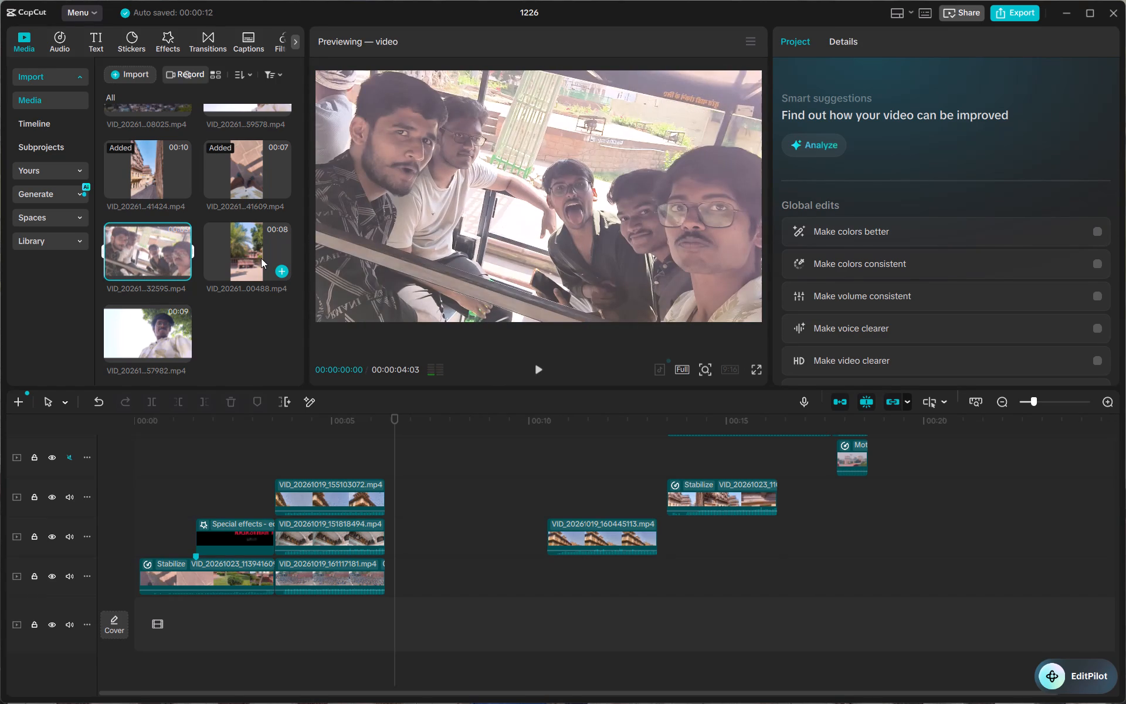
key("space")
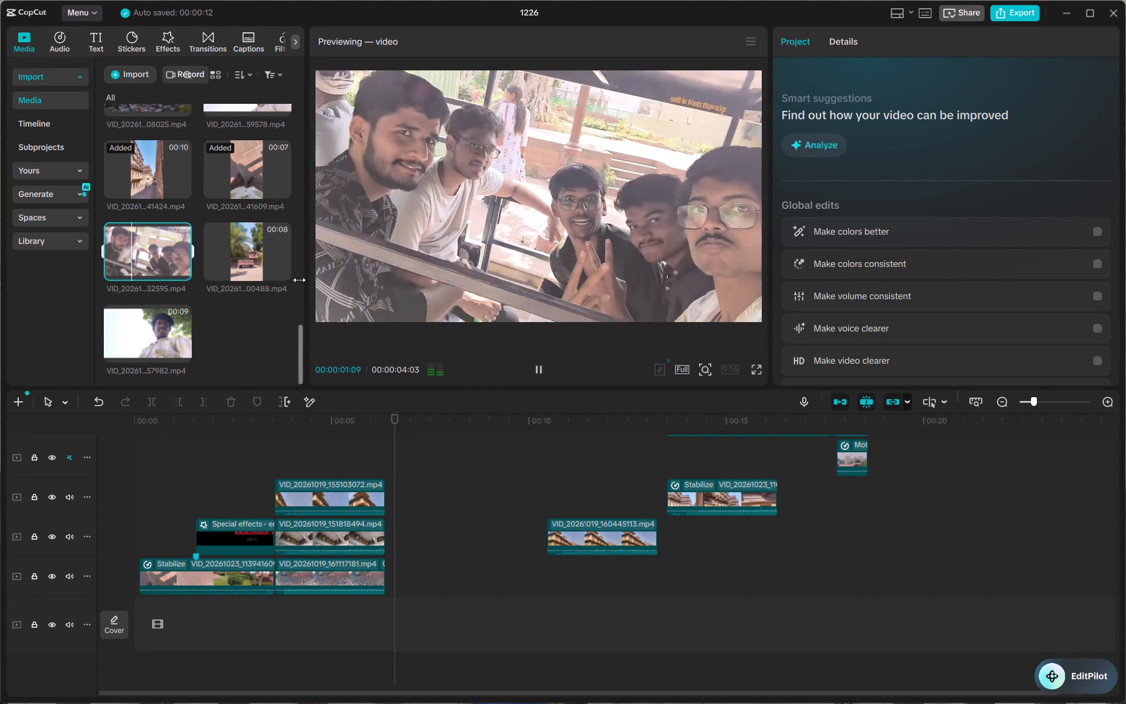
Delete VID_20261019_160445113, the stabilized building clip and the short stabilized clip left over after the split screen.
left_click_drag(551, 465, 870, 517)
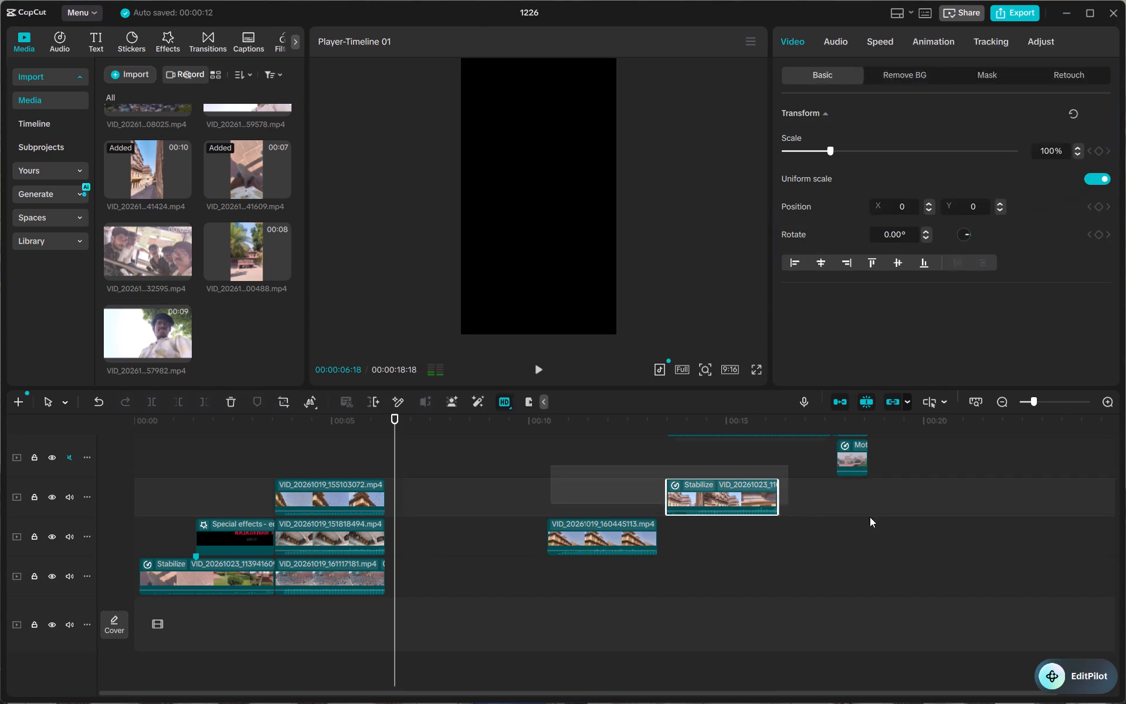
left_click_drag(870, 517, 886, 556)
key("BackSpace")
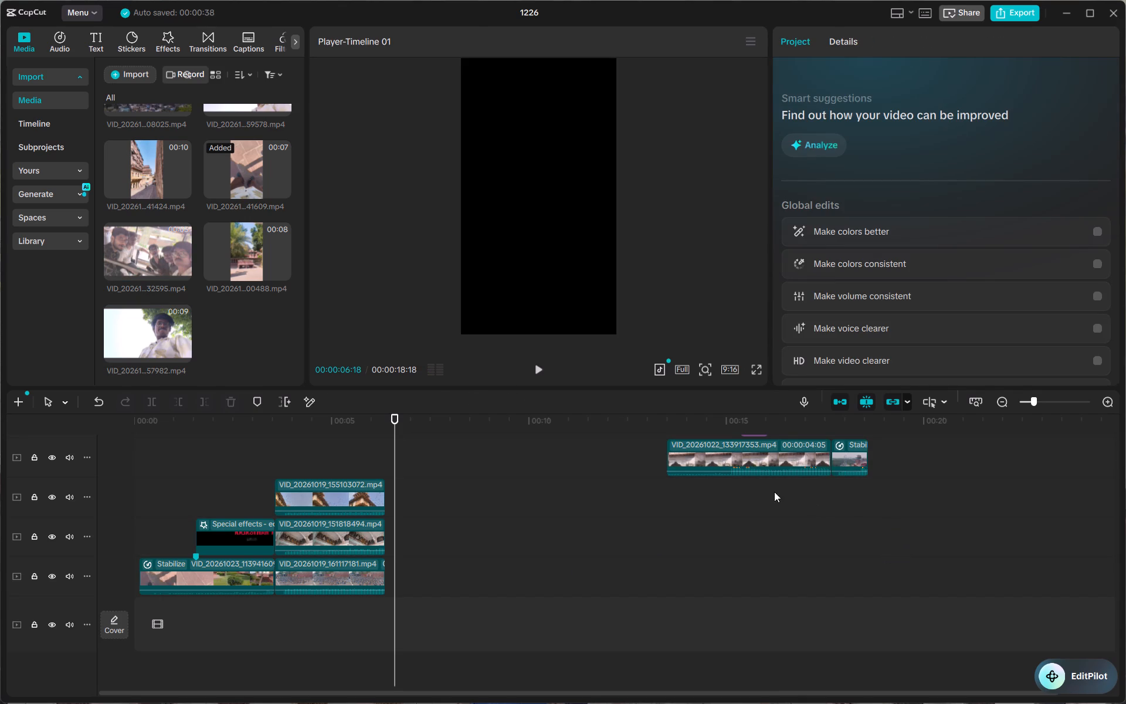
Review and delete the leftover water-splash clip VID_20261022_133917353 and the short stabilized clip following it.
left_click_drag(399, 433, 684, 428)
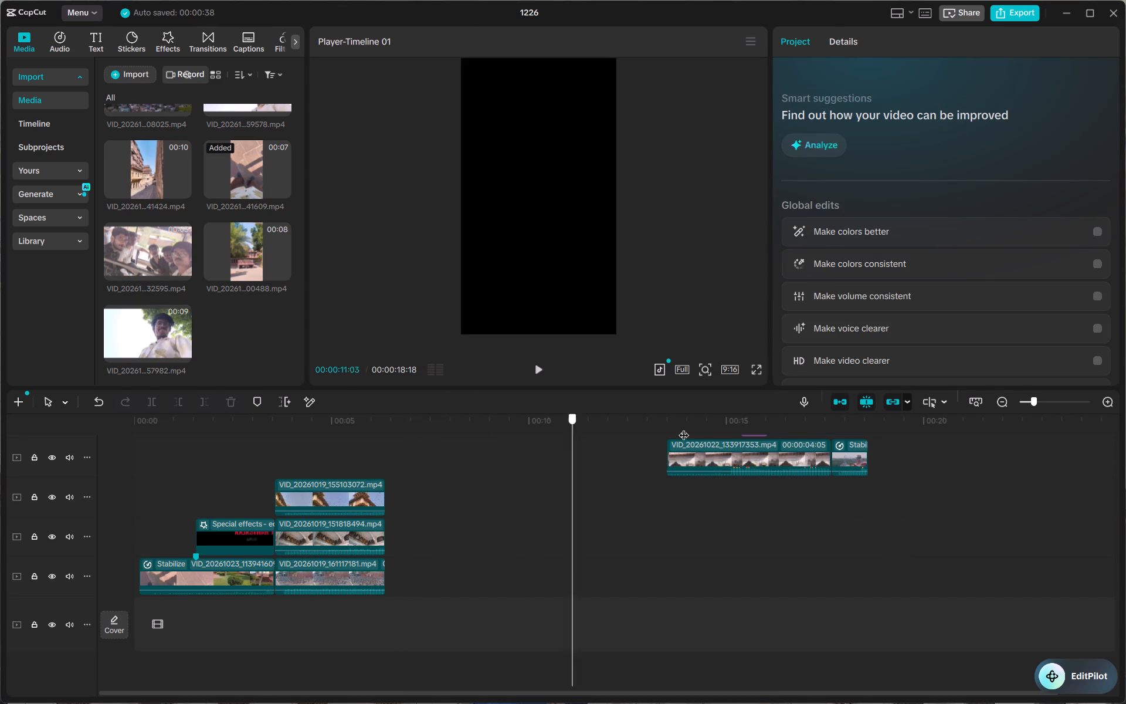
left_click_drag(684, 428, 827, 456)
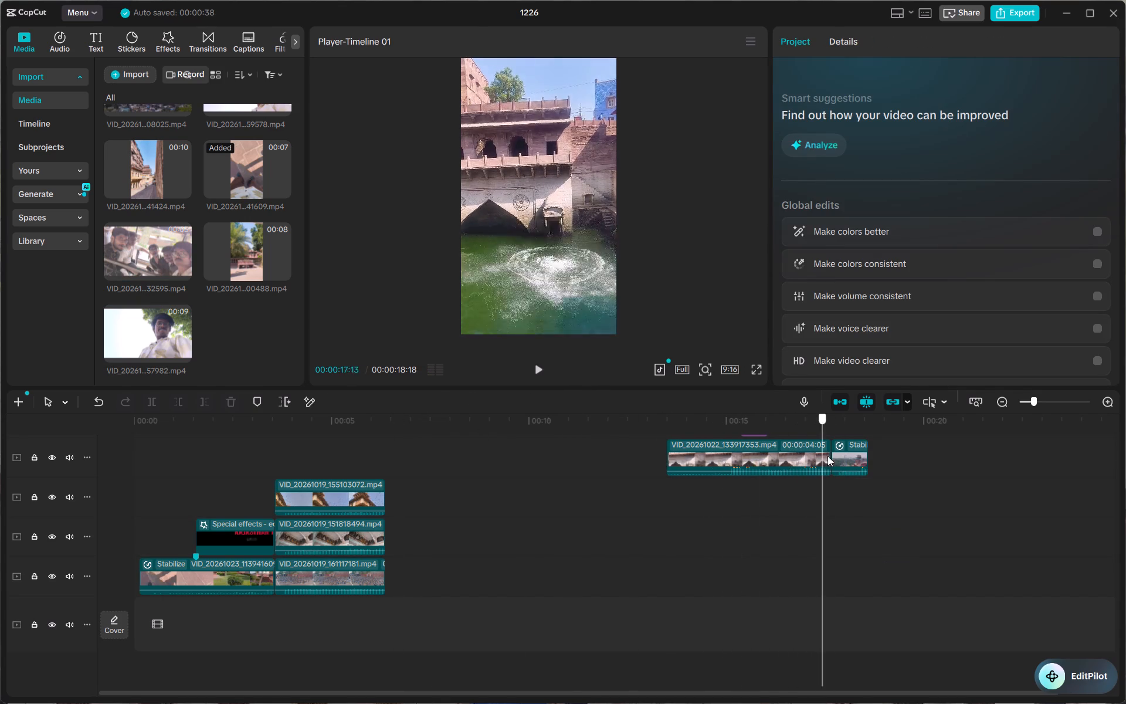
left_click_drag(827, 456, 756, 466)
left_click(756, 466)
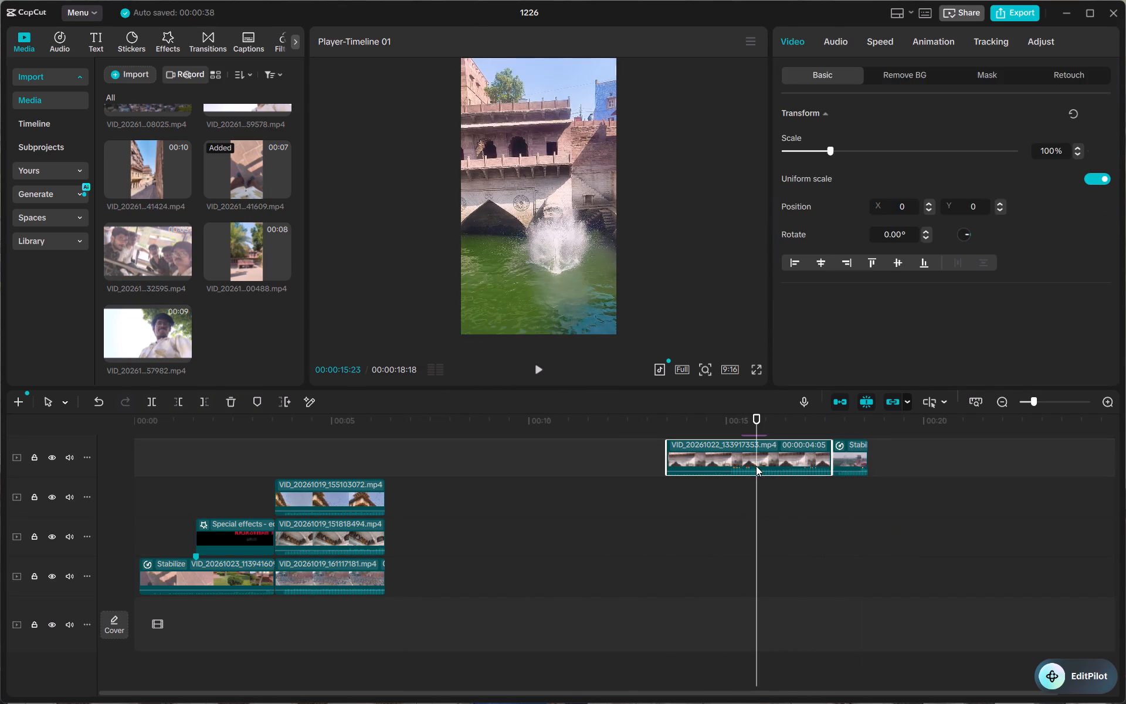
key("BackSpace")
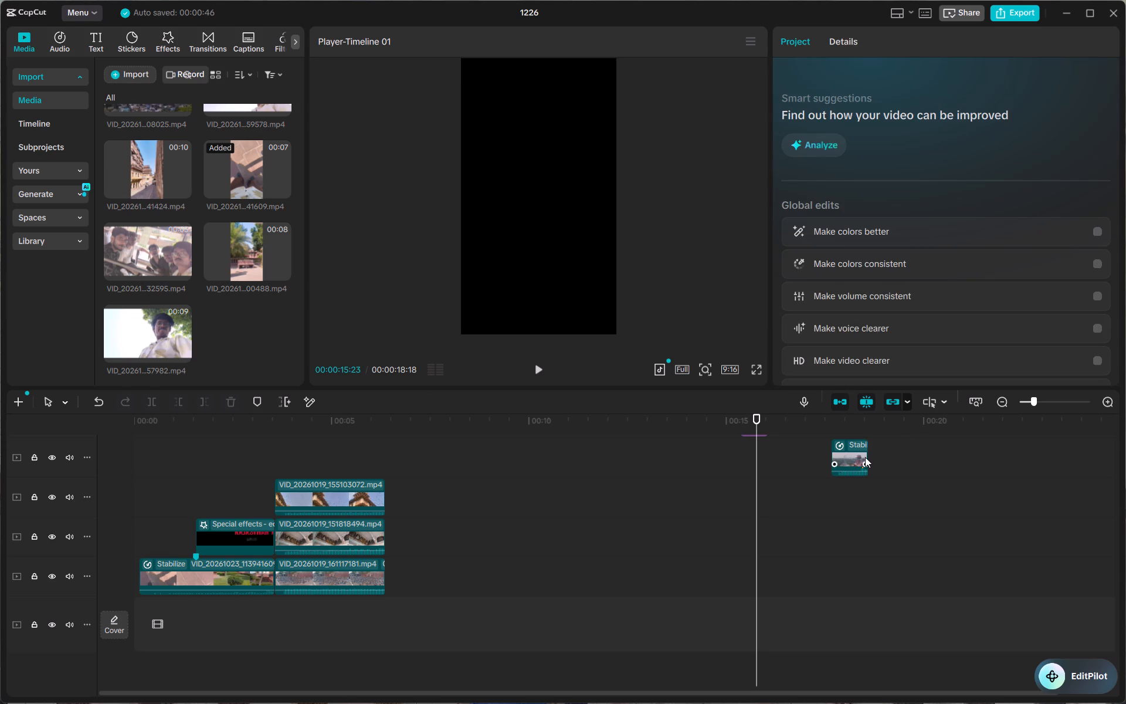
left_click(864, 460)
key("BackSpace")
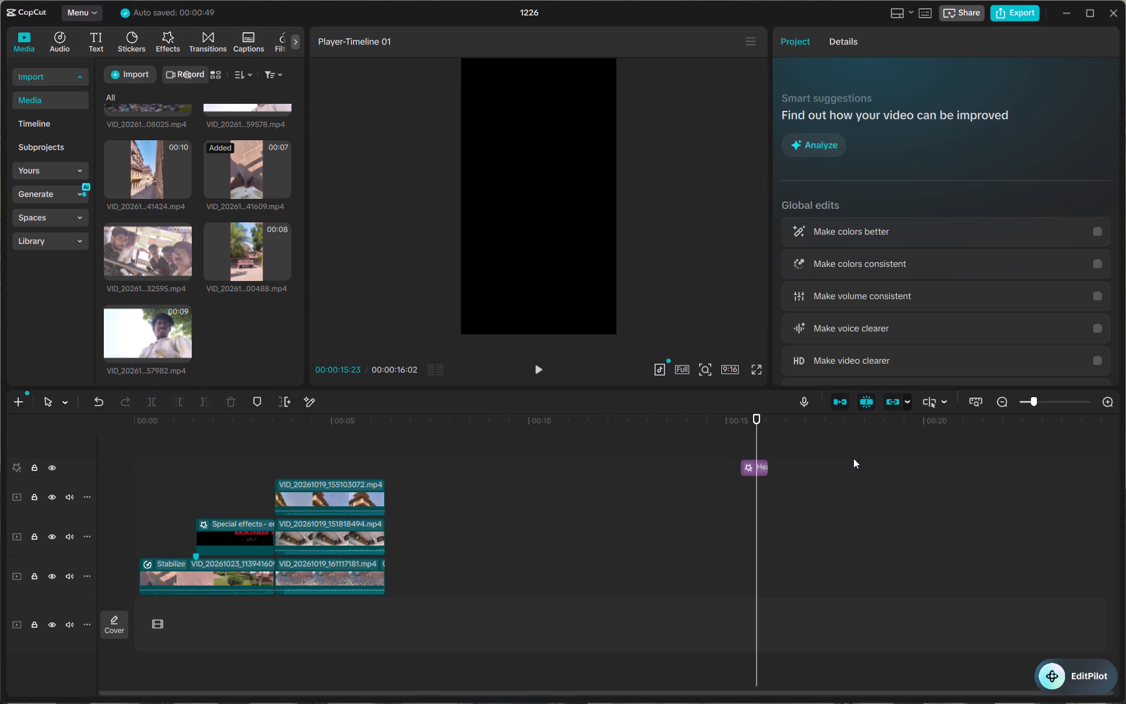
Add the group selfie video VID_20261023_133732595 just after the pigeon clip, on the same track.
left_click_drag(160, 260, 452, 519)
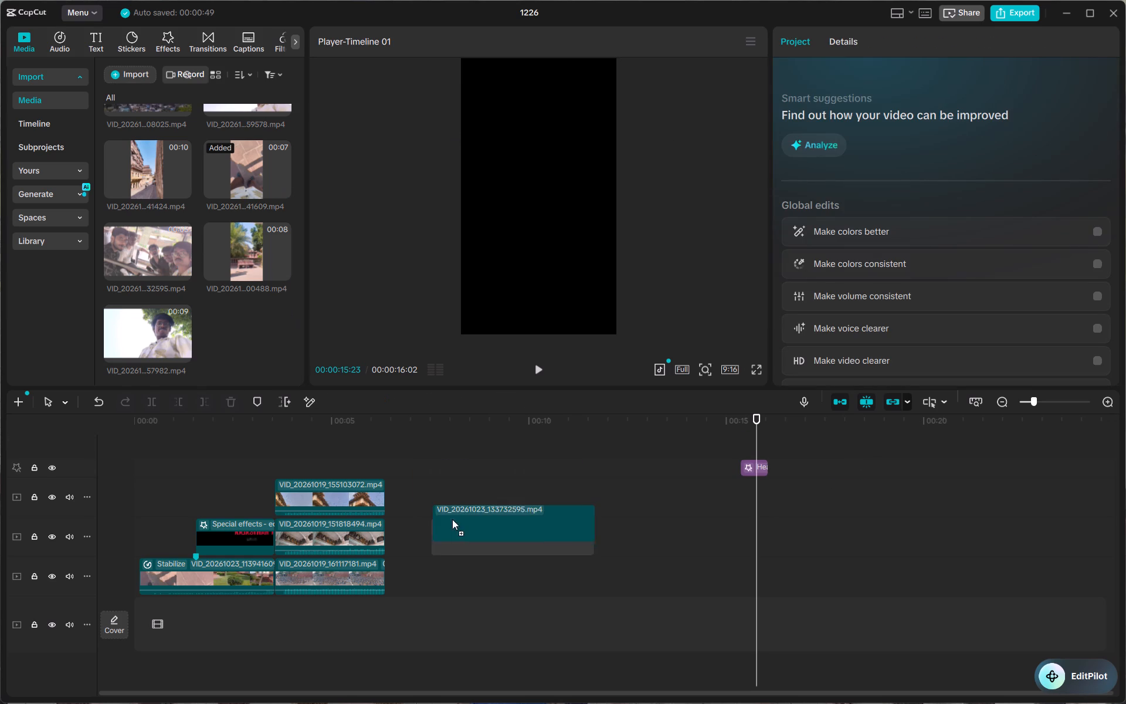
left_click_drag(452, 519, 394, 573)
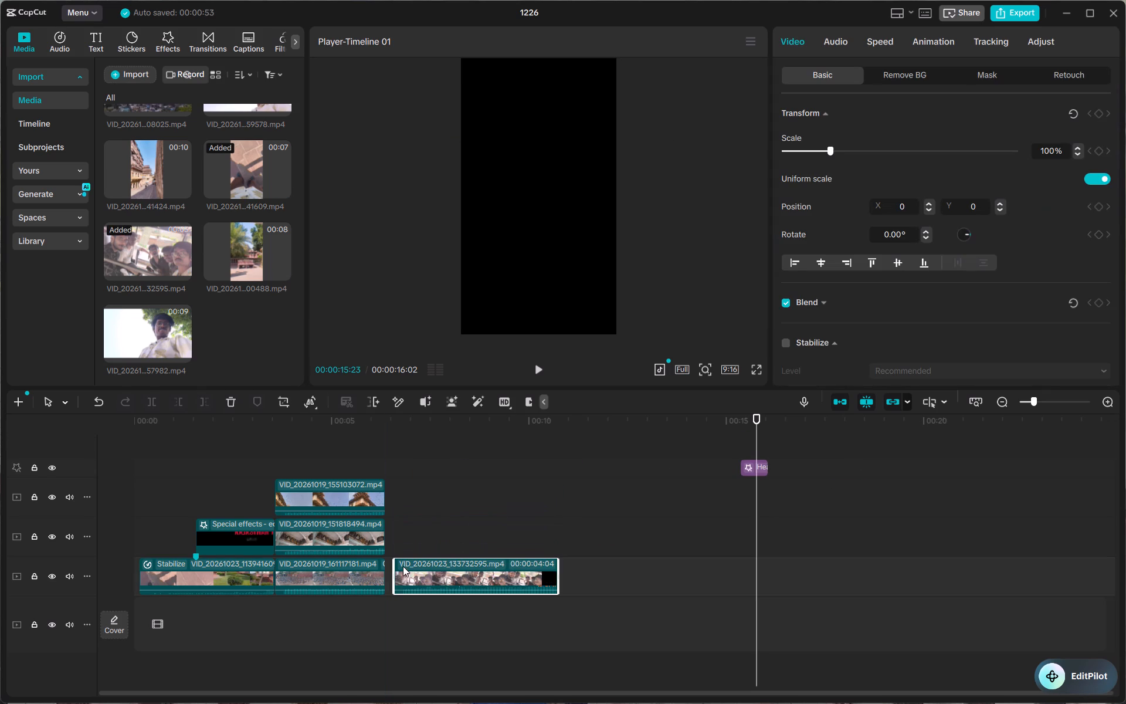
Remove the leftover effect near the 15-second mark.
left_click_drag(764, 463, 666, 521)
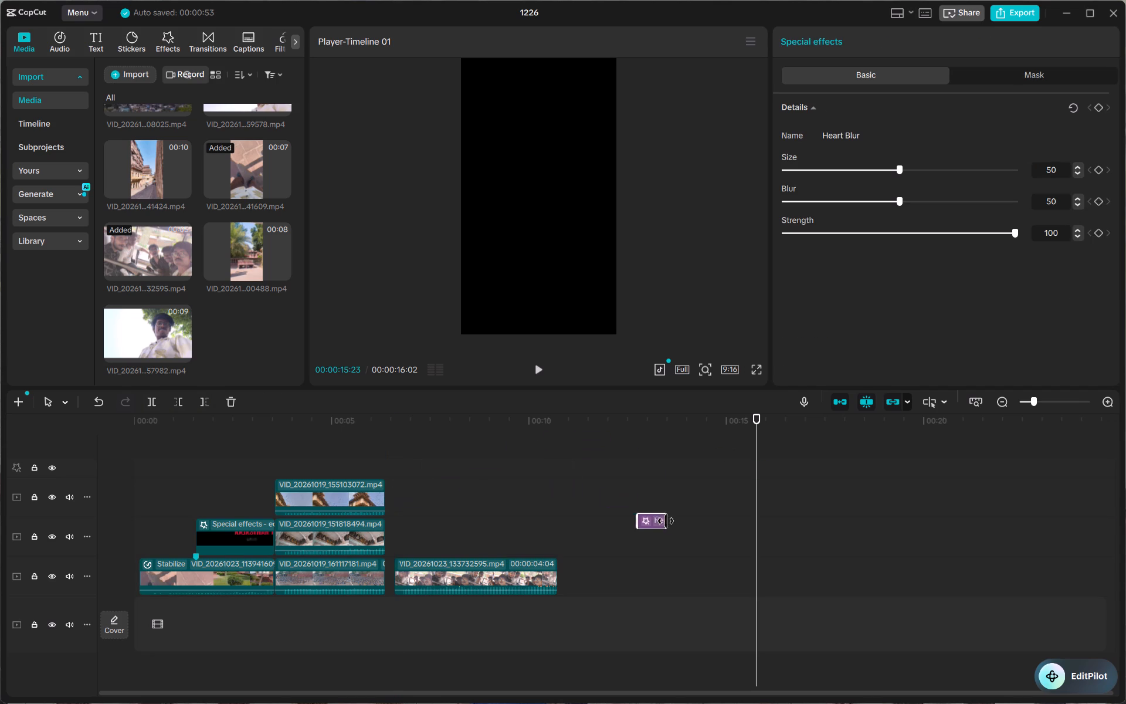
Delete the leftover Heart Blur effect that sits after the end of the group selfie clip.
left_click_drag(666, 521, 668, 523)
left_click(664, 510)
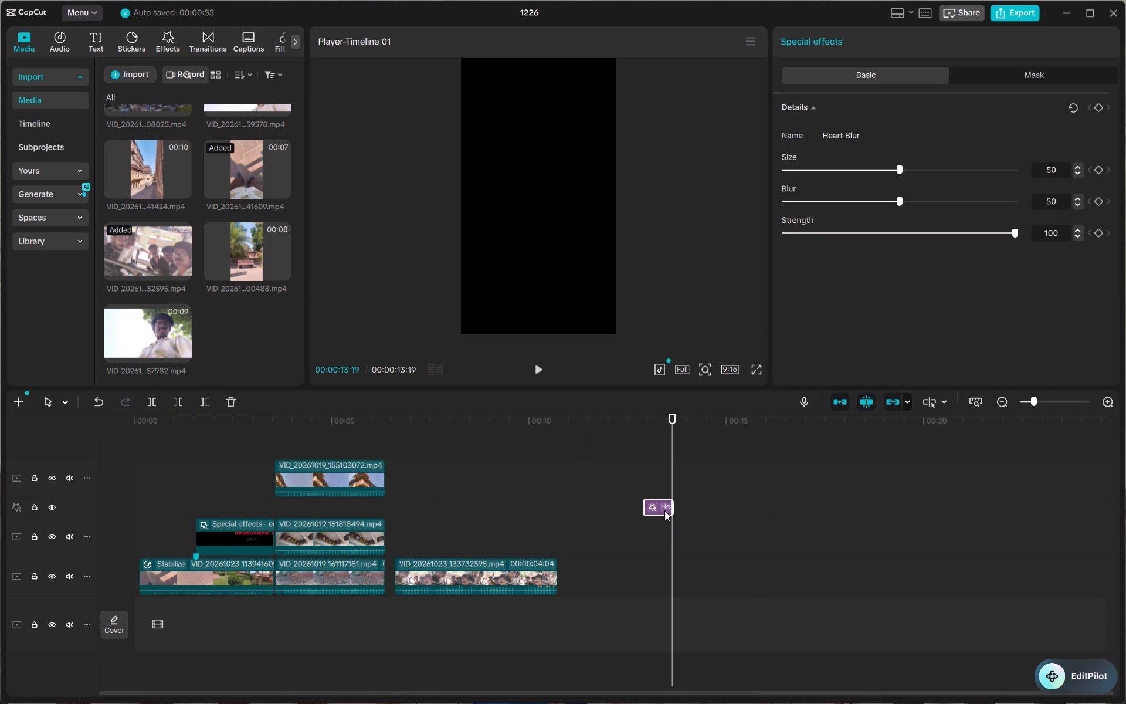
left_click(659, 502)
key("BackSpace")
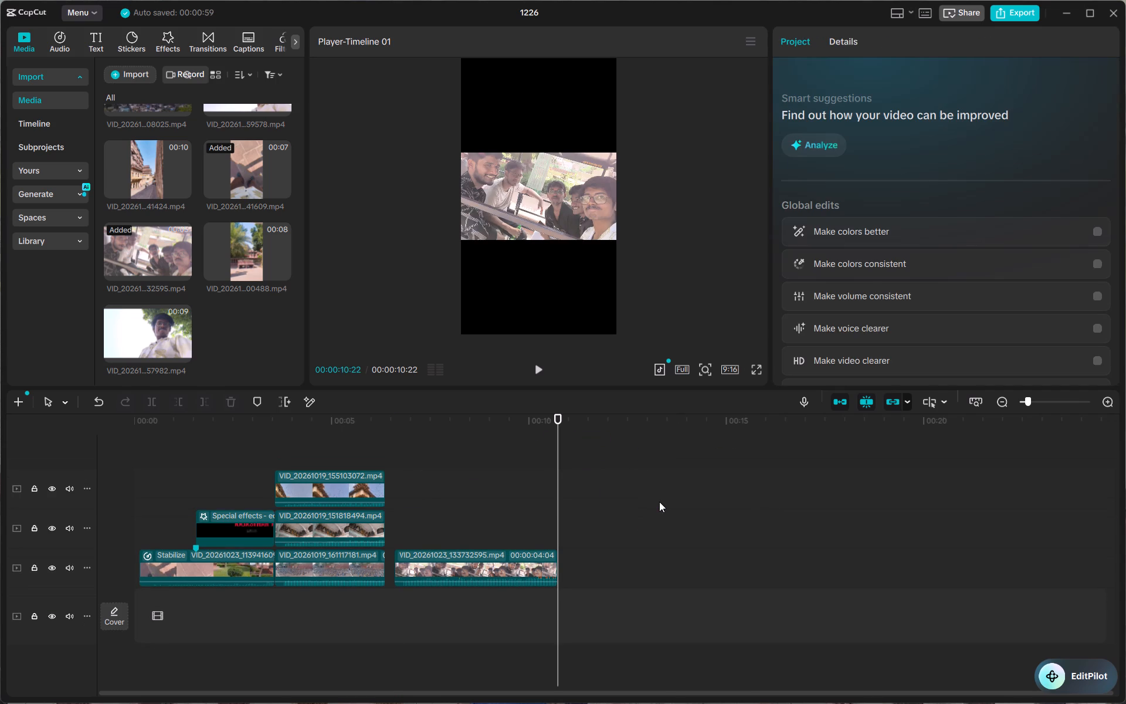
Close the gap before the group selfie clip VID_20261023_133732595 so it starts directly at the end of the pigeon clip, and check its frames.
left_click_drag(557, 474, 344, 502)
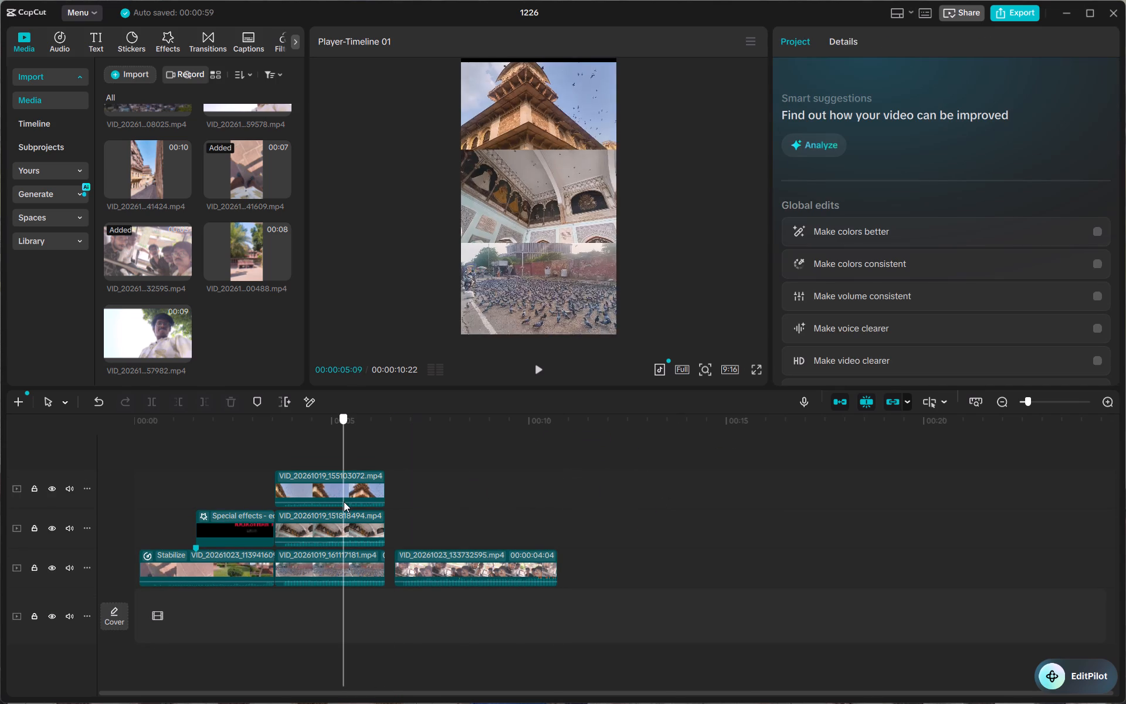
left_click_drag(344, 502, 432, 502)
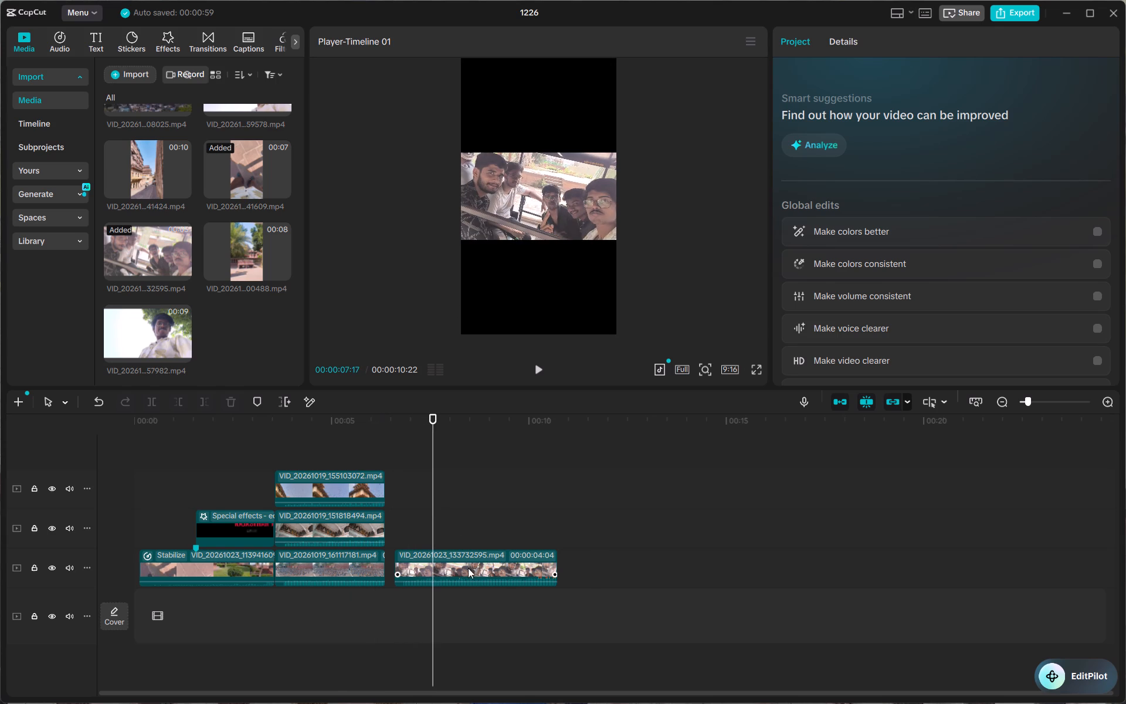
left_click_drag(467, 573, 454, 574)
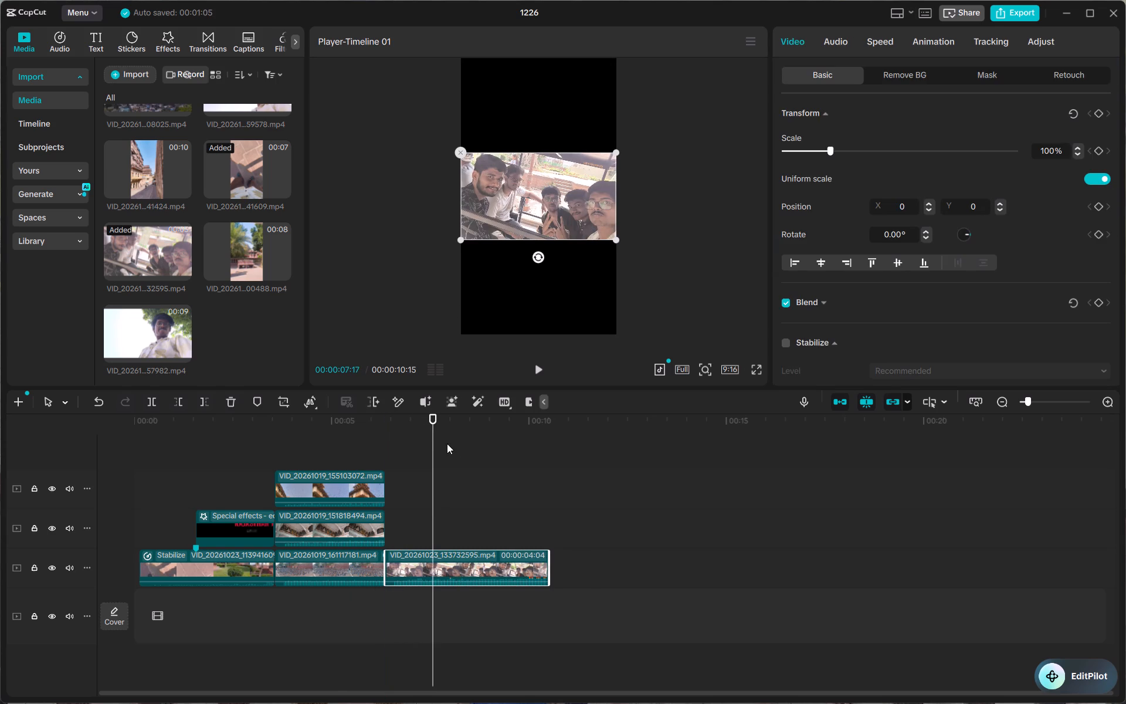
left_click_drag(434, 446, 436, 448)
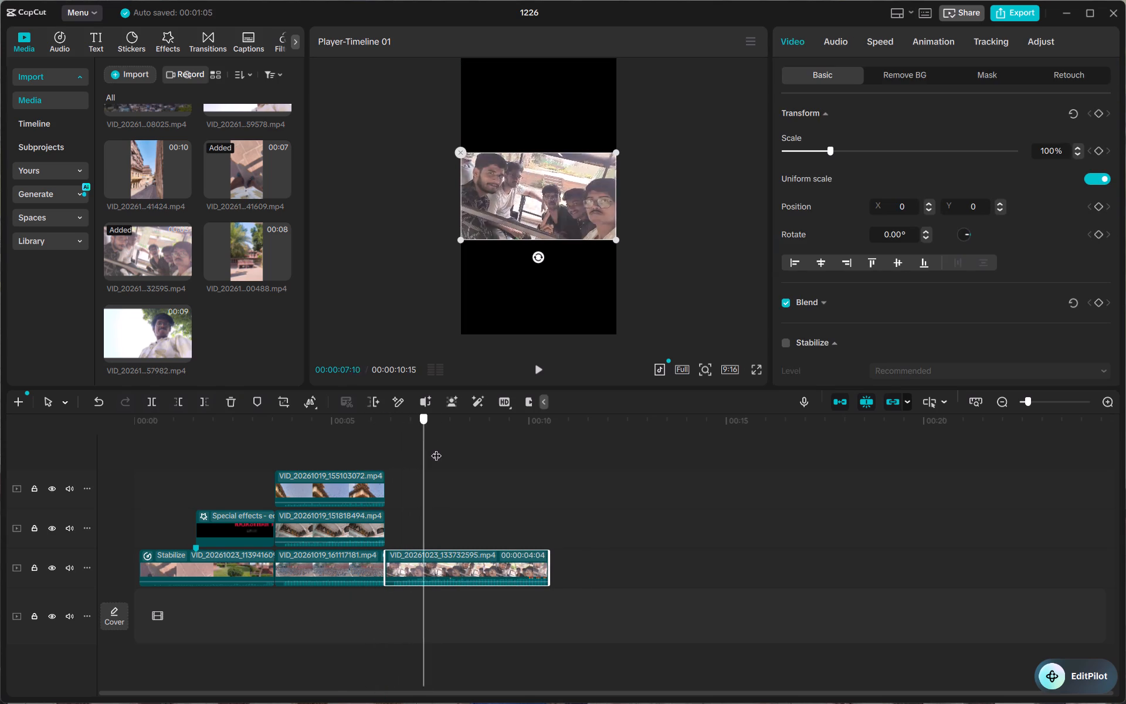
left_click_drag(436, 448, 443, 454)
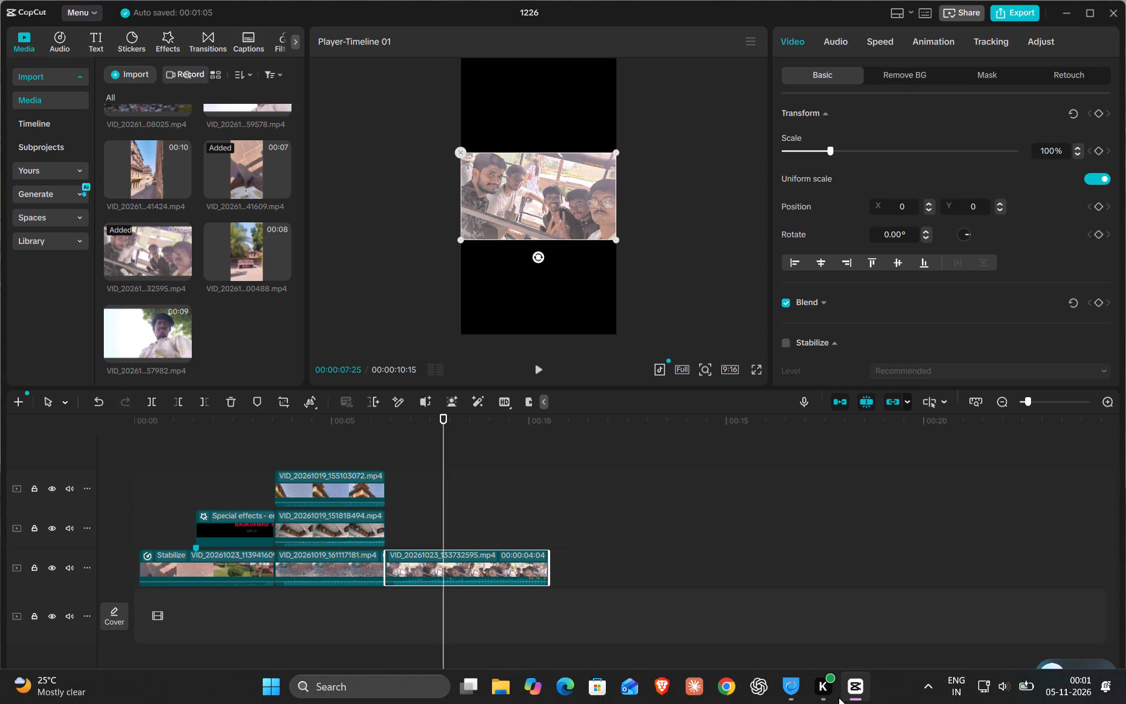
Switch to the Brave browser, search the web for pinterest, and return to CapCut.
left_click(664, 700)
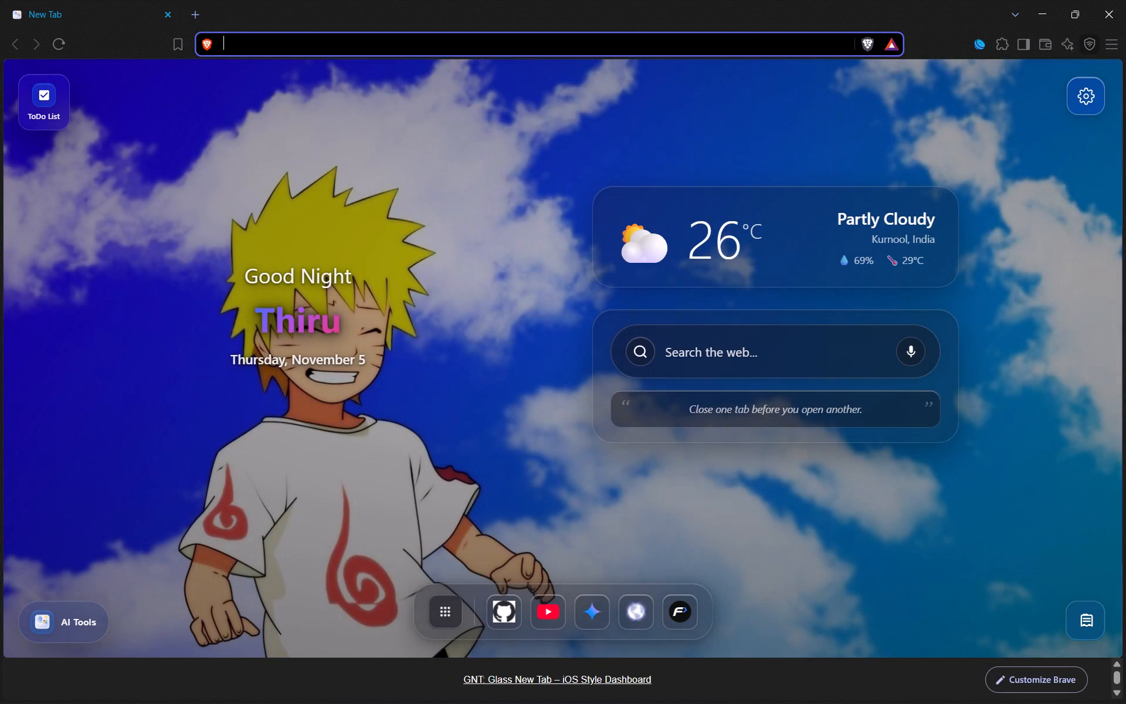
left_click(564, 39)
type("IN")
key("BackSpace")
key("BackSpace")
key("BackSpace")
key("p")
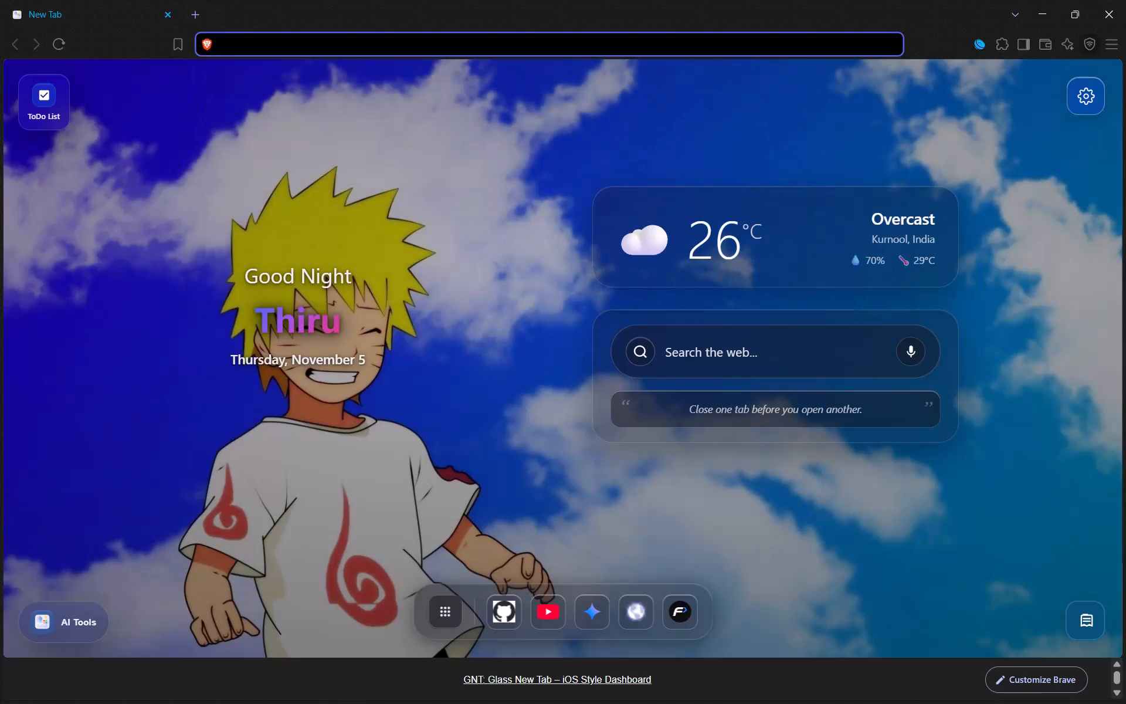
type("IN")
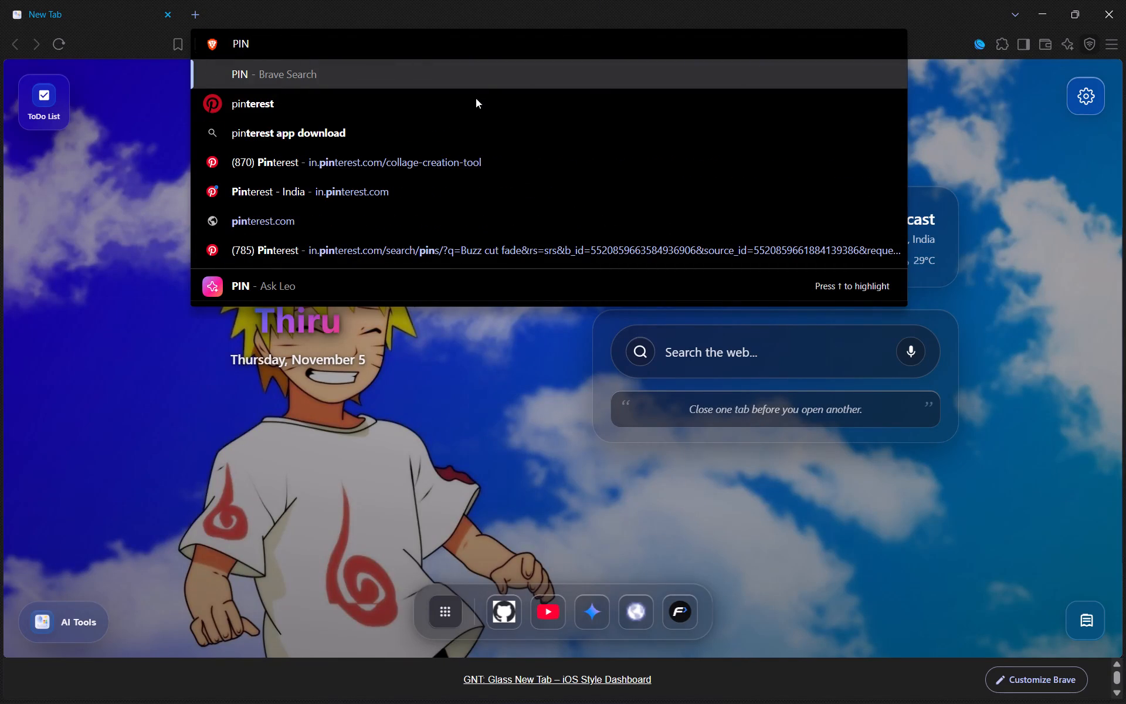
left_click(466, 114)
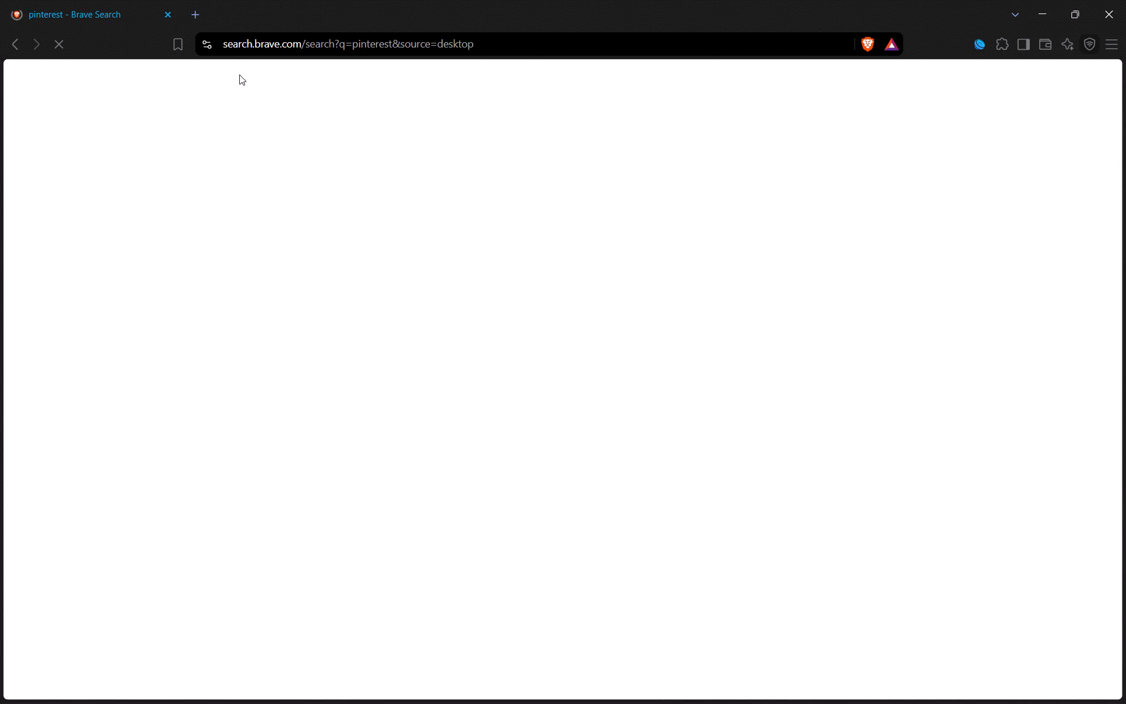
left_click(1033, 7)
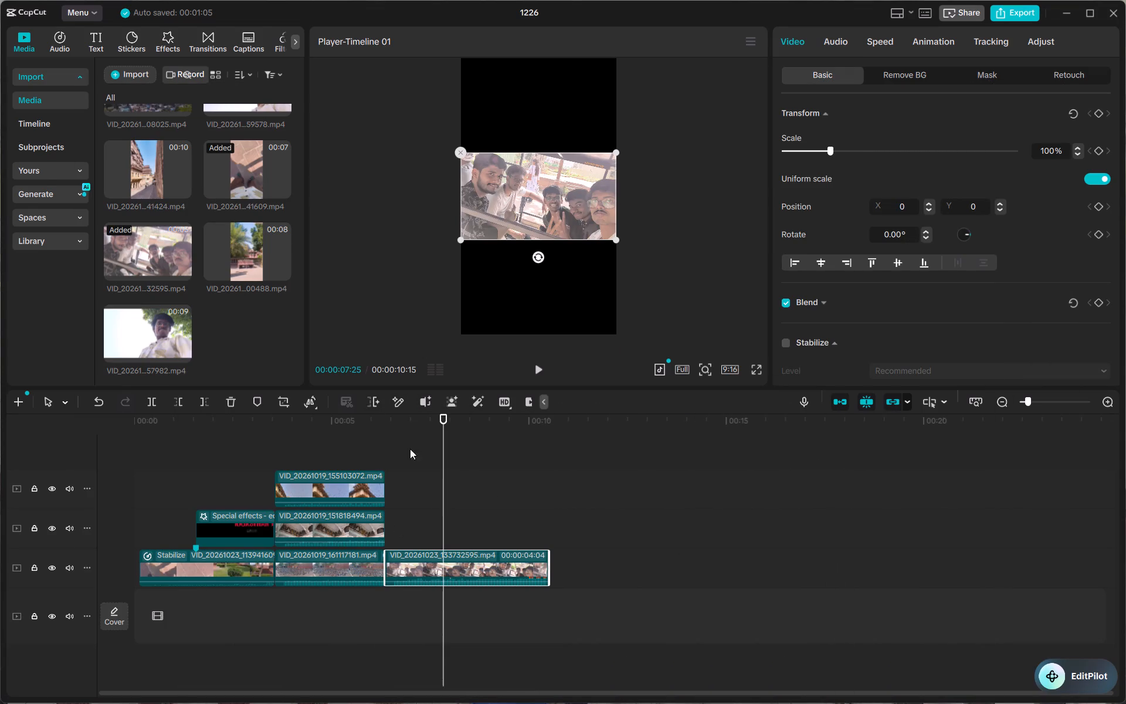
Download the solid red background from the stock library's Background category.
left_click(40, 239)
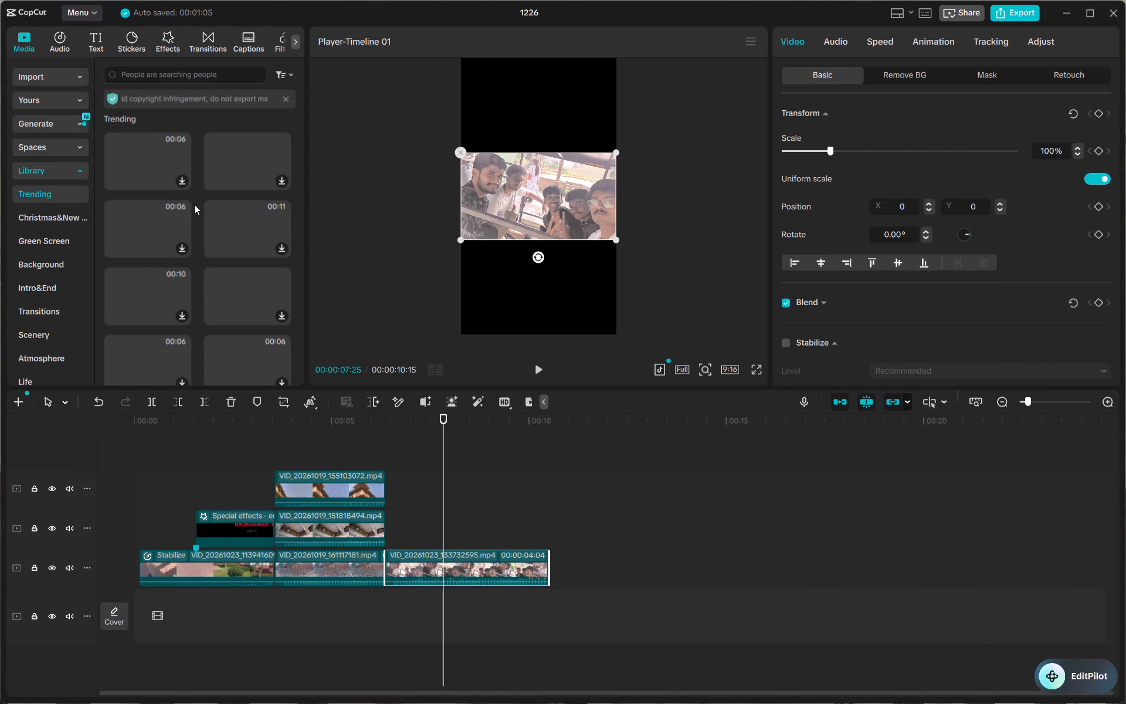
scroll(48, 289, "down", 1)
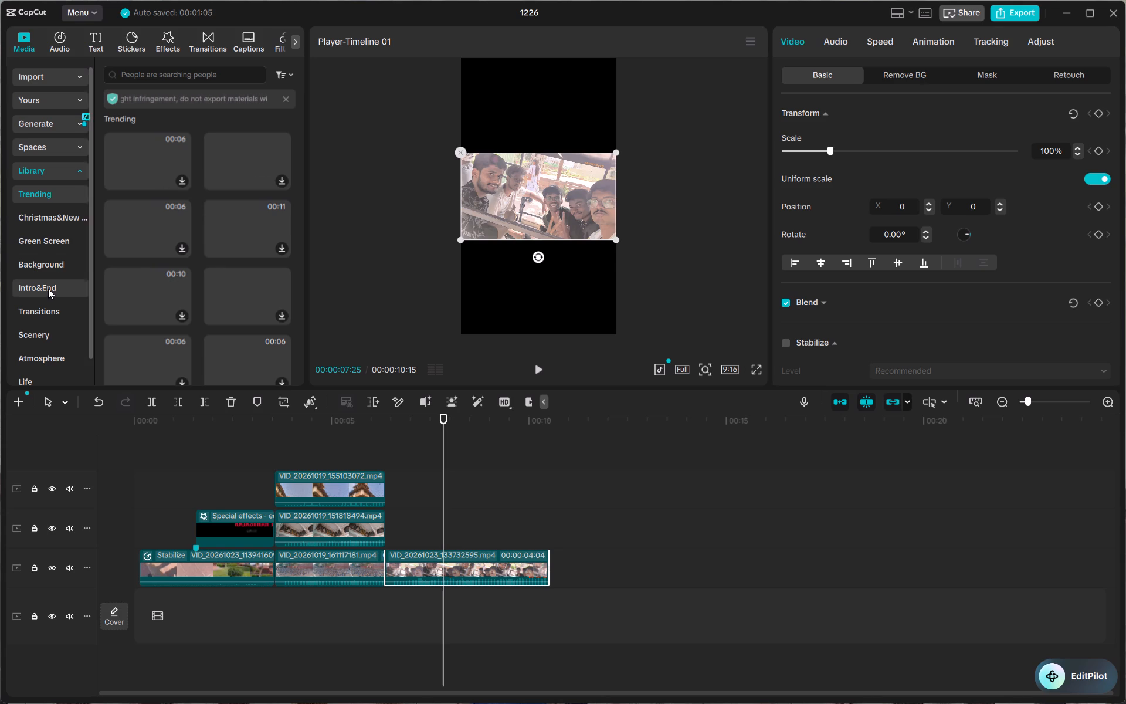
scroll(48, 289, "down", 1)
left_click(57, 237)
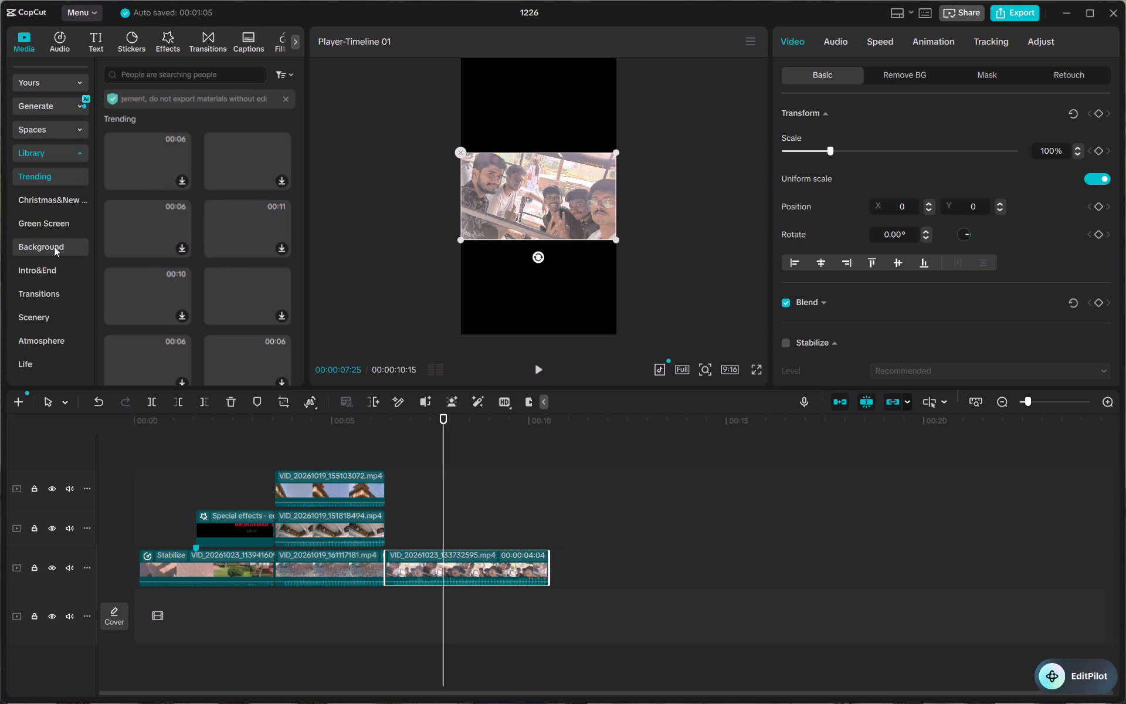
left_click(53, 248)
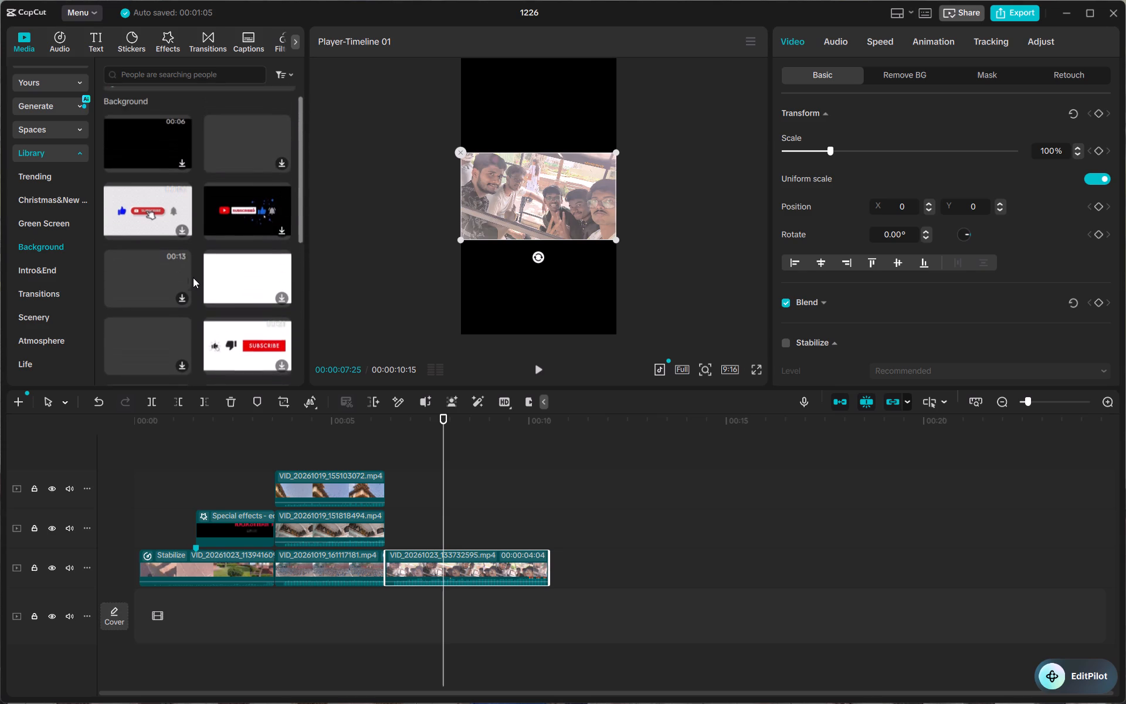
scroll(193, 277, "up", 1)
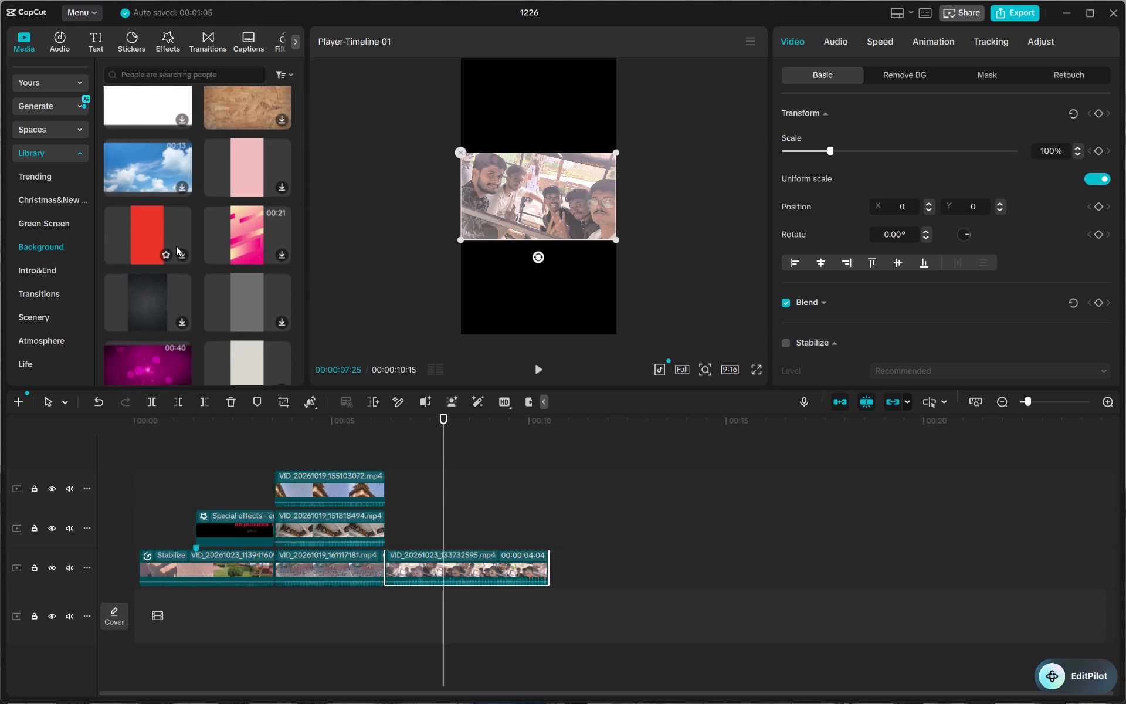
left_click(188, 256)
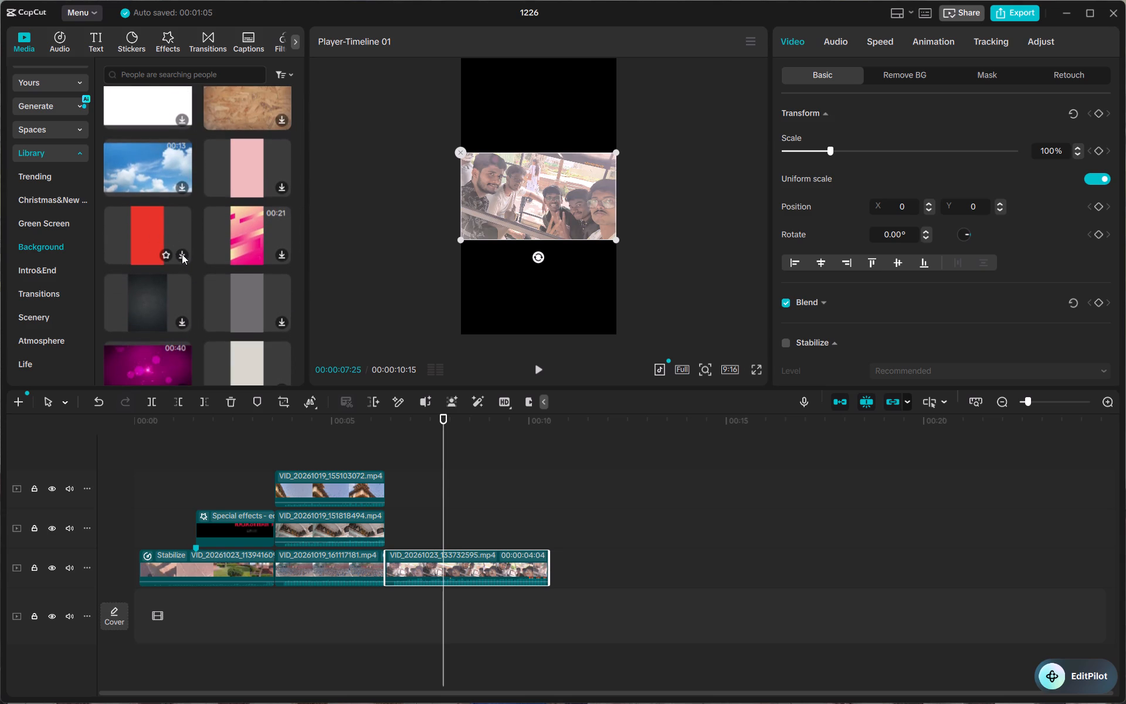
left_click(182, 254)
double_click(141, 226)
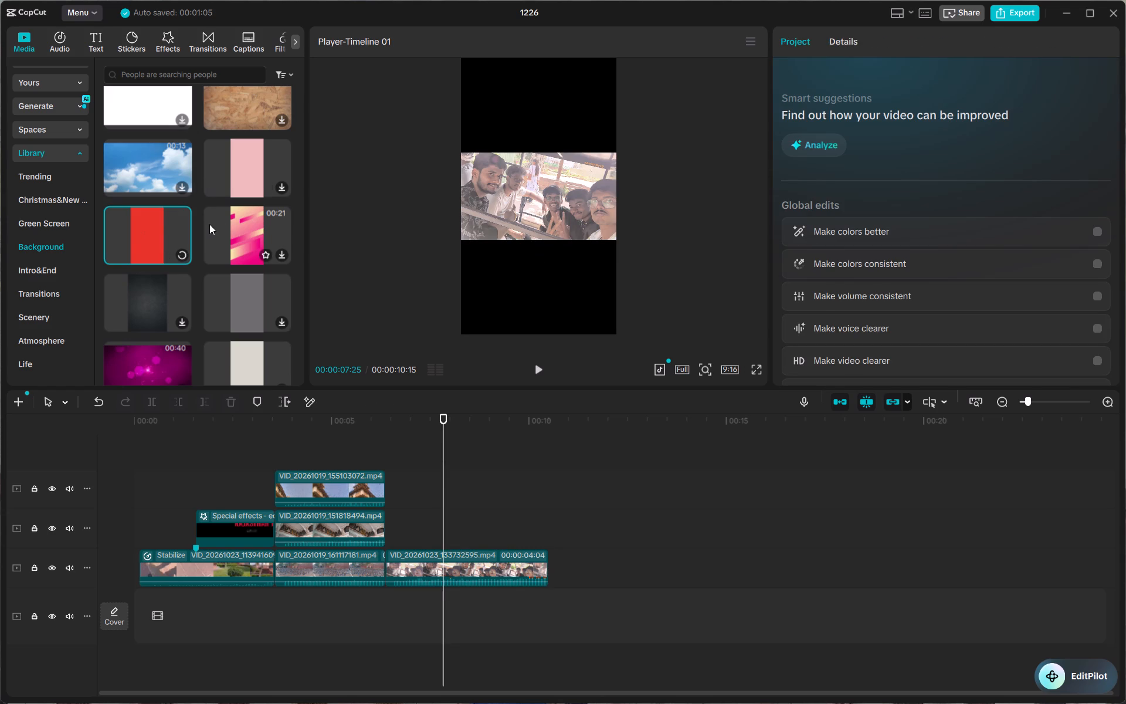
Add the solid red background to the timeline on the track above the group selfie clip.
scroll(209, 224, "down", 3)
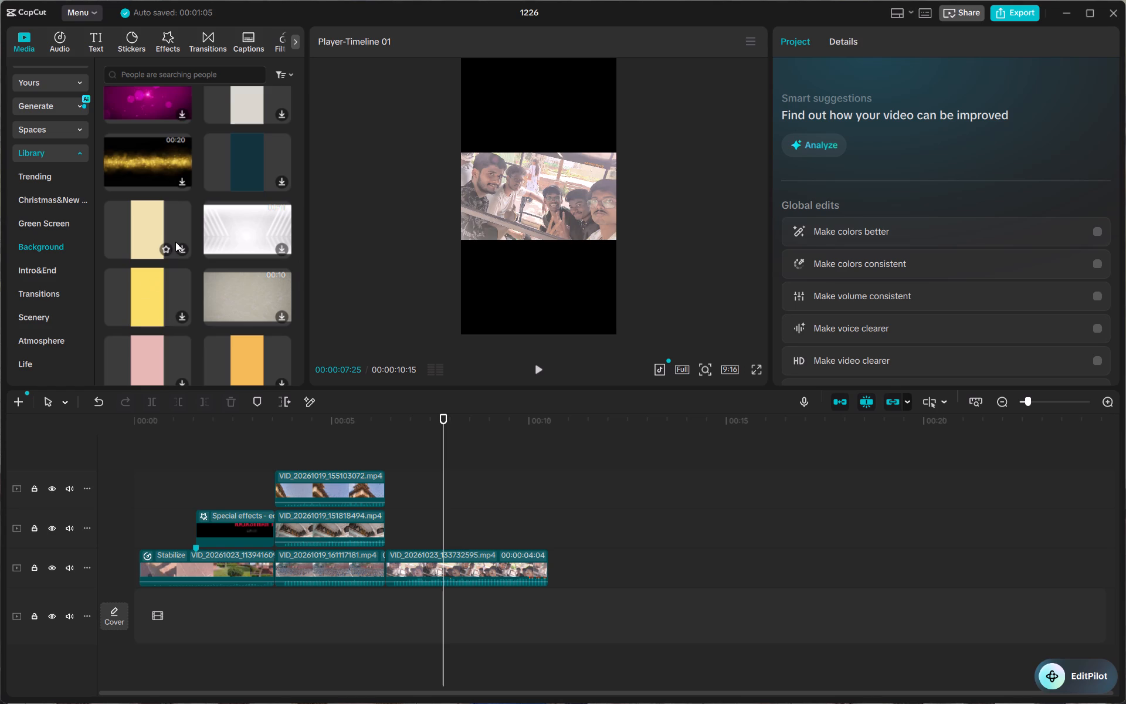
scroll(147, 225, "up", 1)
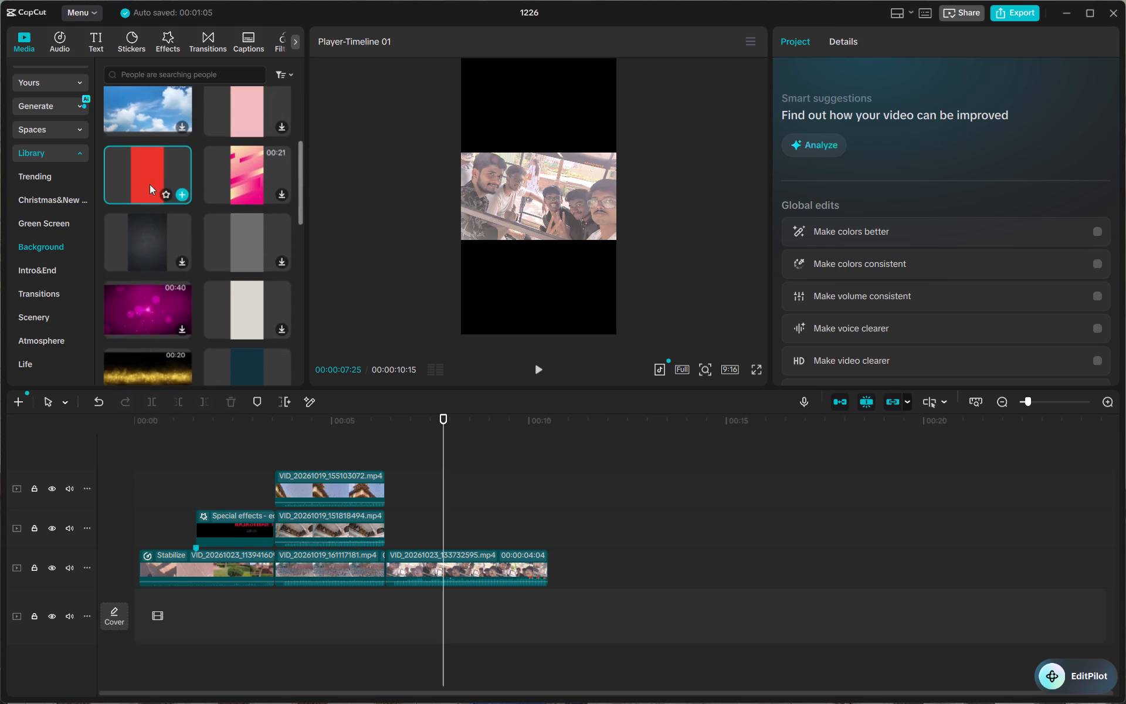
left_click_drag(148, 178, 407, 521)
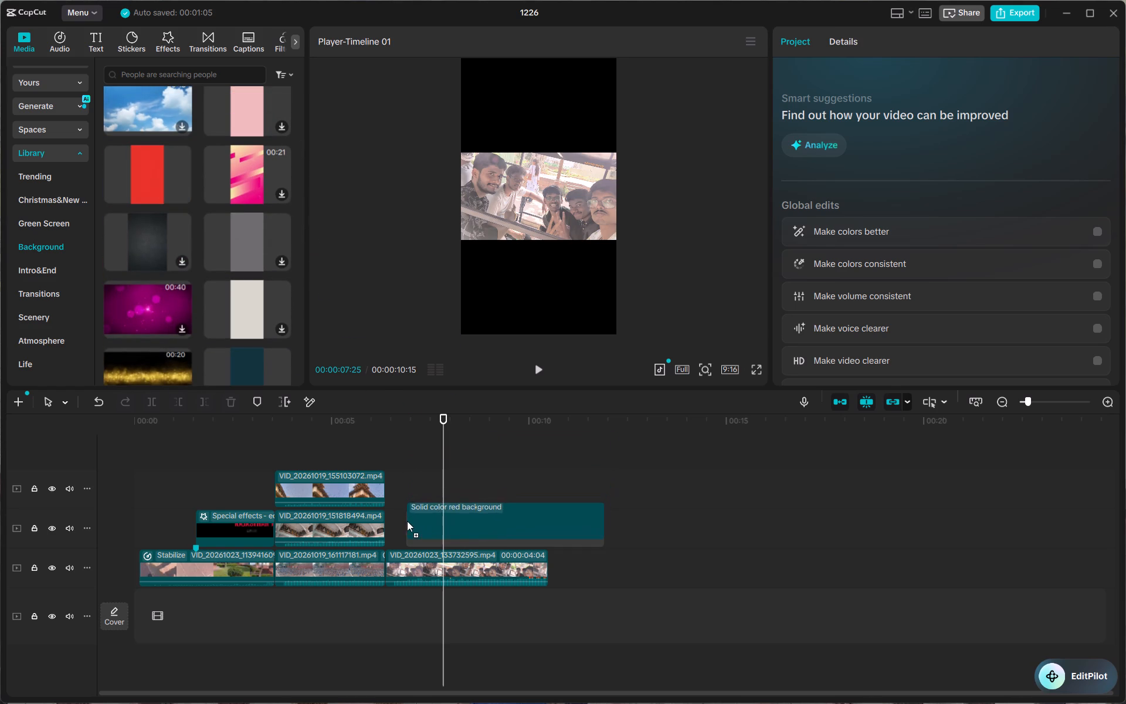
left_click_drag(407, 521, 406, 522)
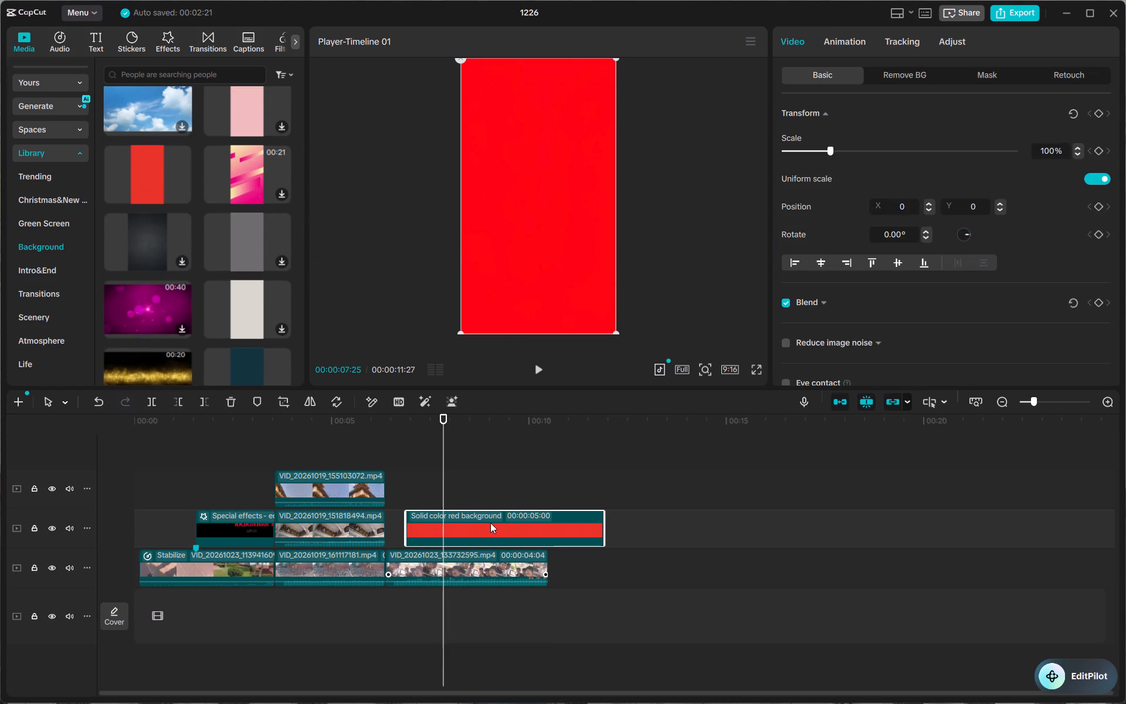
Move the selfie clip to the top track and place the red background on the bottom track directly after the pigeon clip.
left_click_drag(480, 561, 494, 476)
left_click_drag(483, 527, 481, 535)
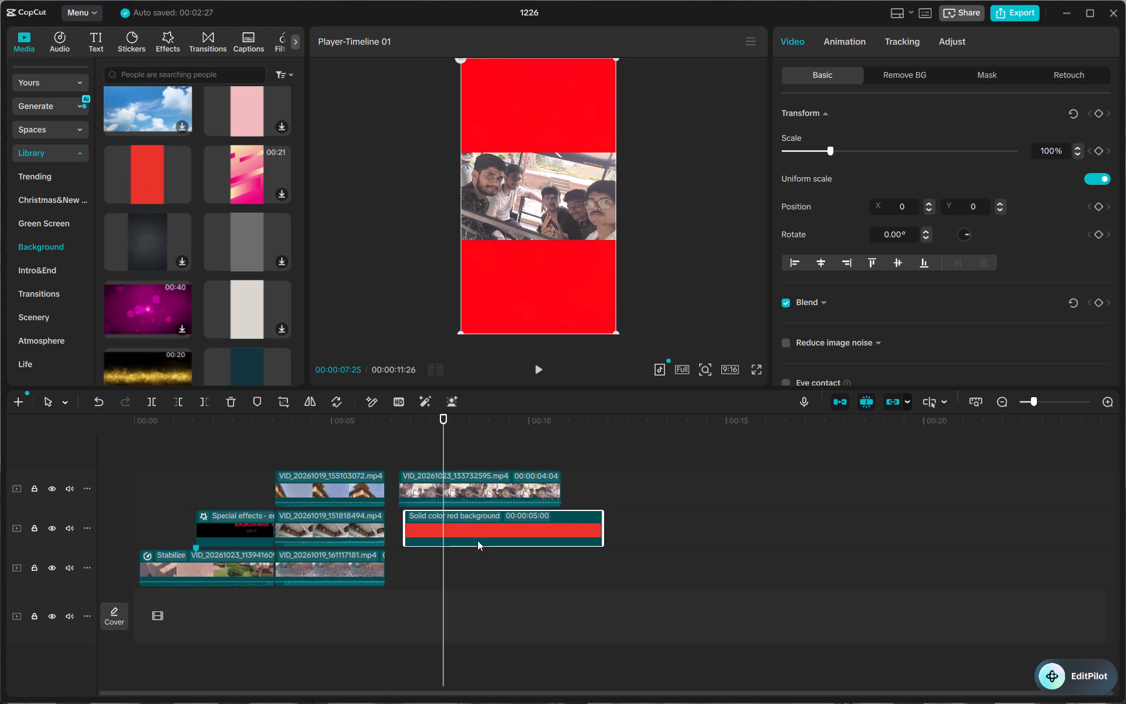
left_click_drag(478, 531, 467, 577)
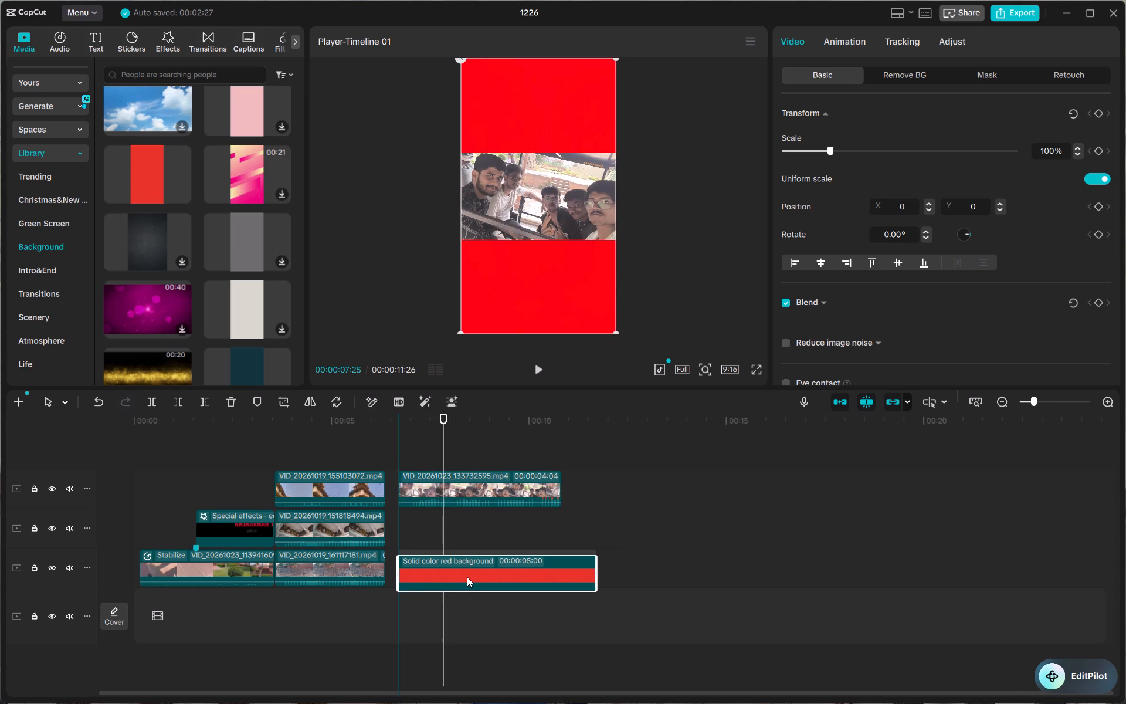
left_click_drag(467, 577, 462, 573)
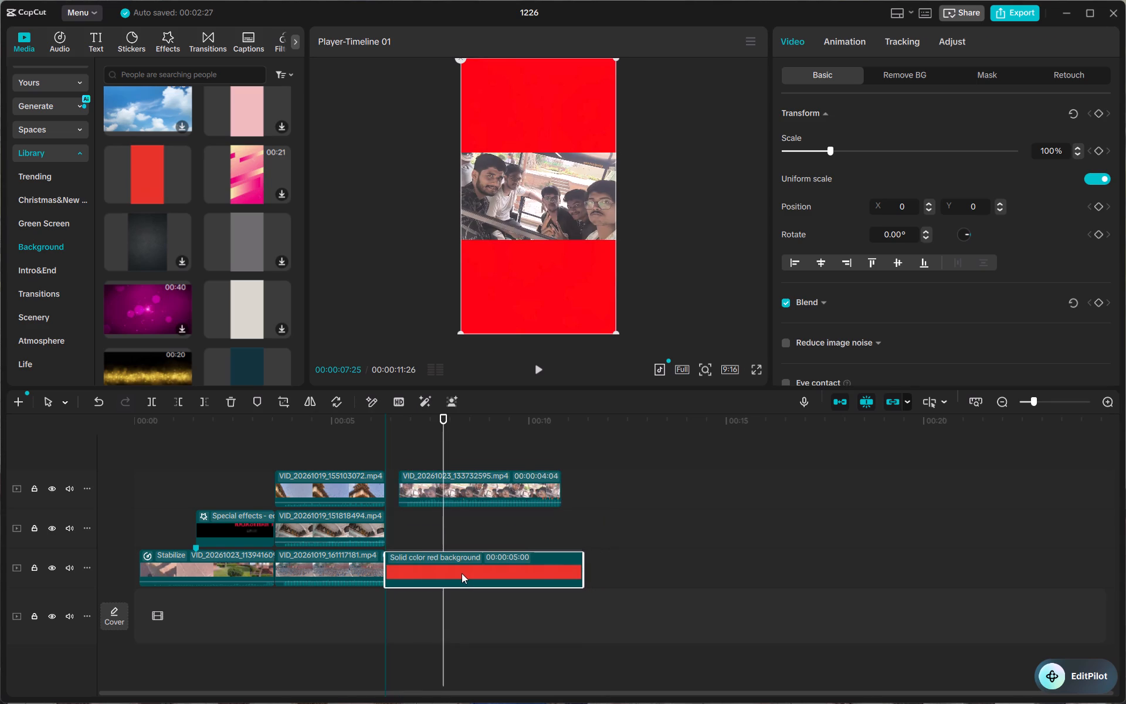
left_click_drag(462, 573, 461, 573)
Move the selfie clip to the track directly above the red background, aligned with the background's start.
left_click_drag(468, 488, 464, 521)
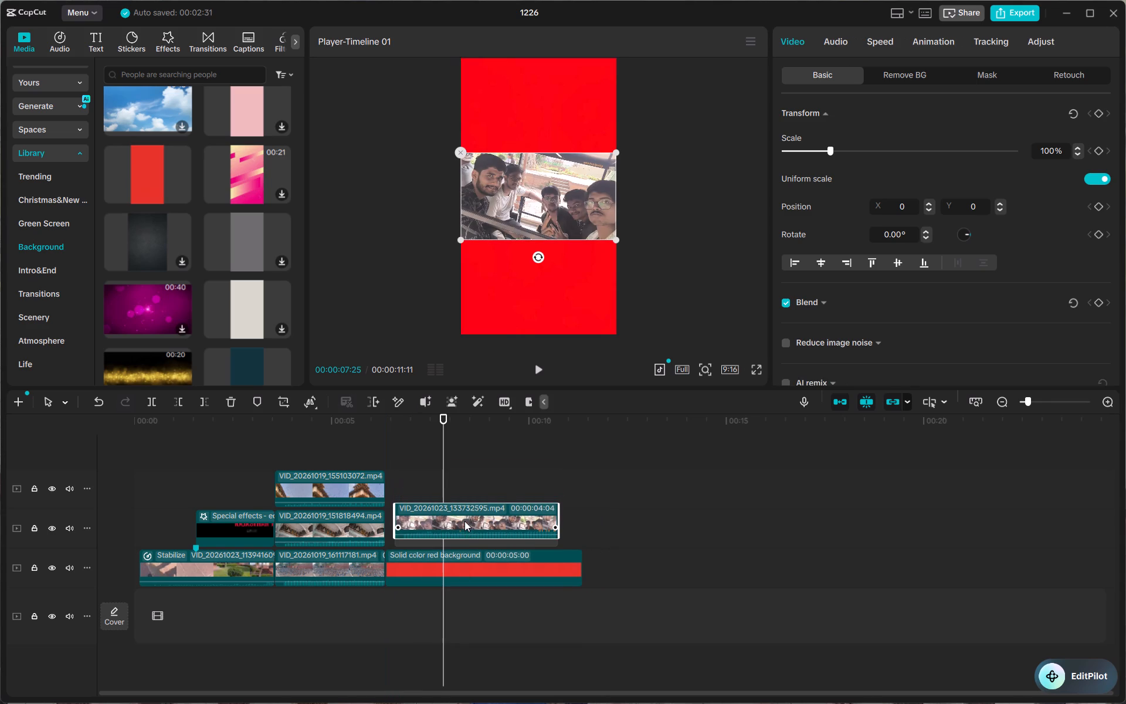
left_click_drag(464, 521, 459, 531)
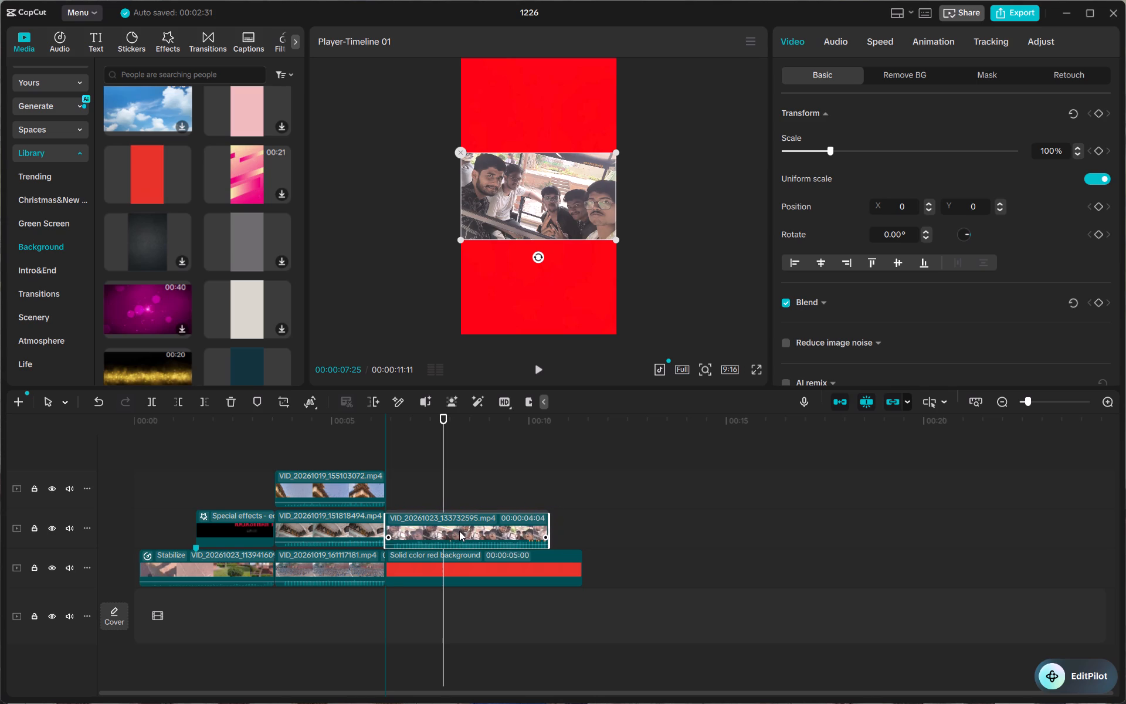
left_click_drag(459, 531, 460, 529)
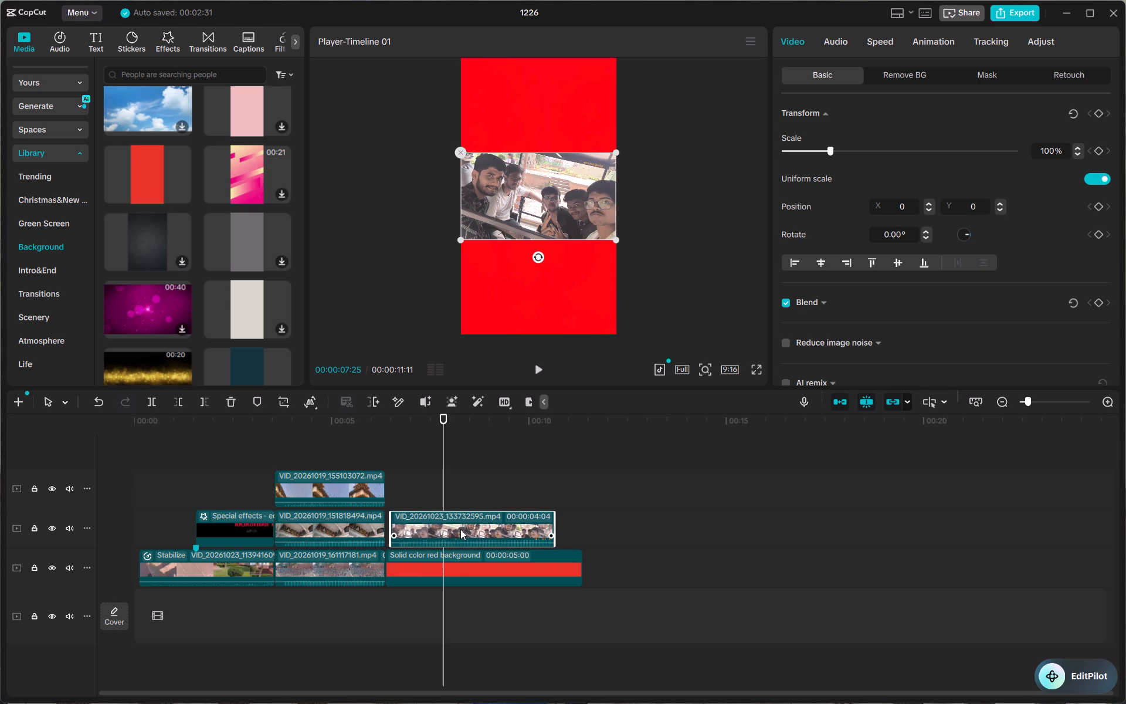
left_click_drag(460, 529, 457, 529)
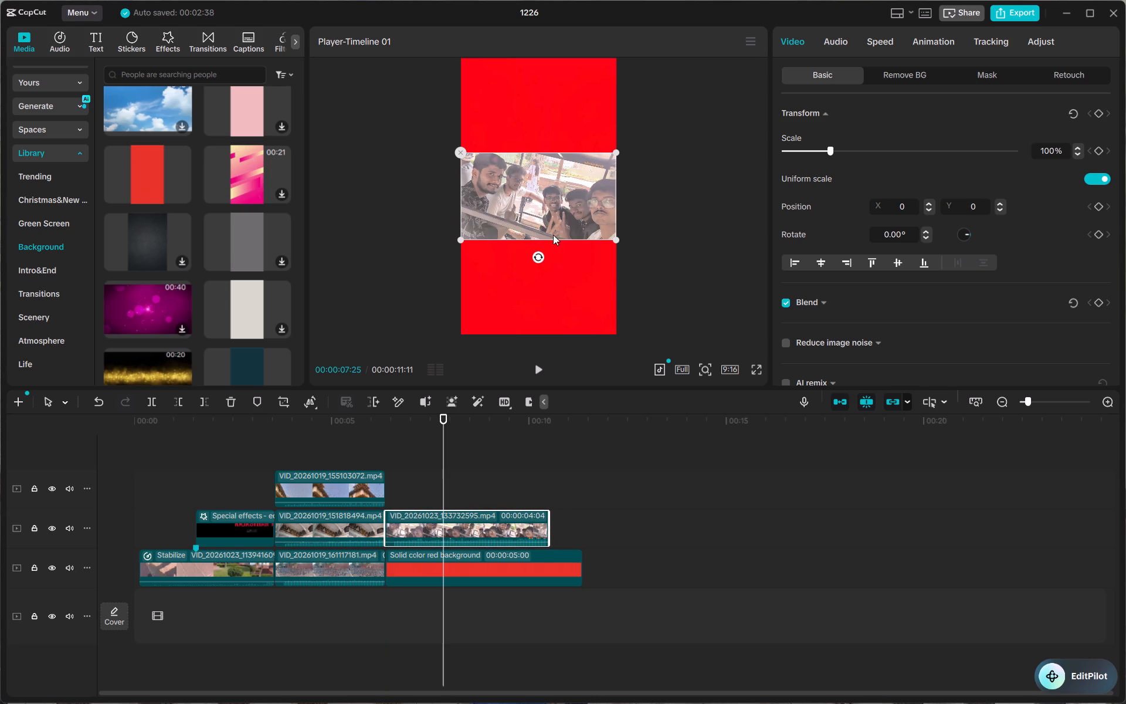
Scale the selfie clip to 80% and position it near the frame's upper-left corner, at about X -306, Y 1260.
left_click_drag(616, 241, 595, 224)
left_click_drag(543, 193, 541, 70)
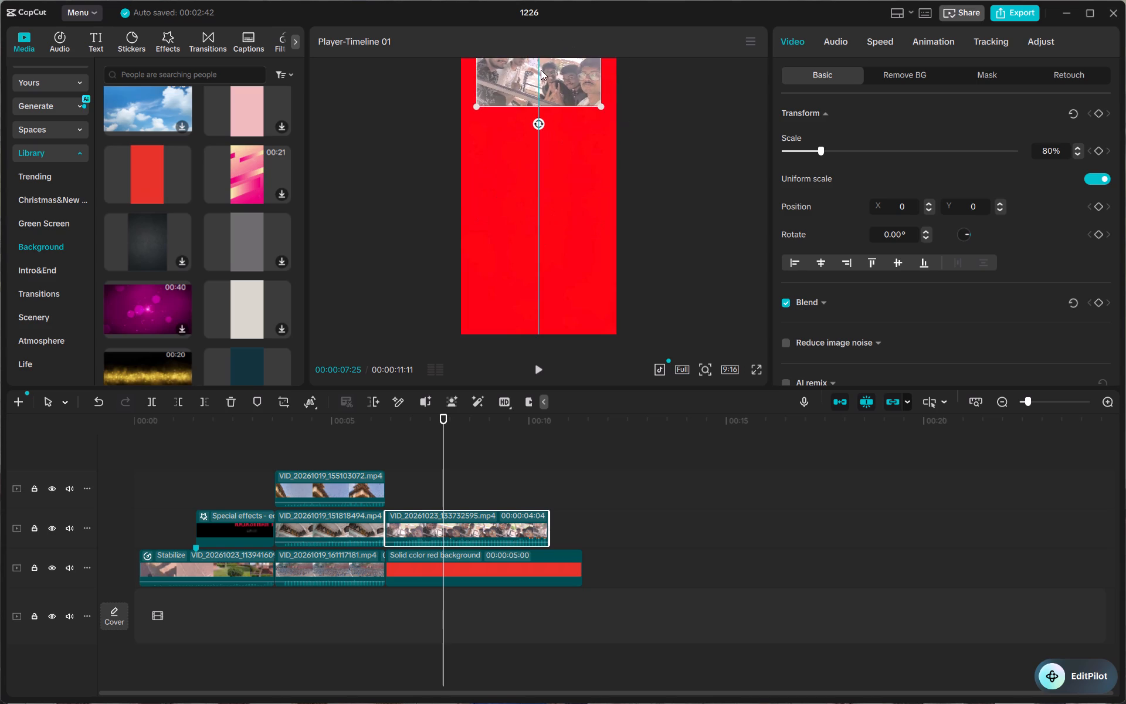
left_click_drag(541, 70, 544, 91)
left_click_drag(538, 109, 555, 109)
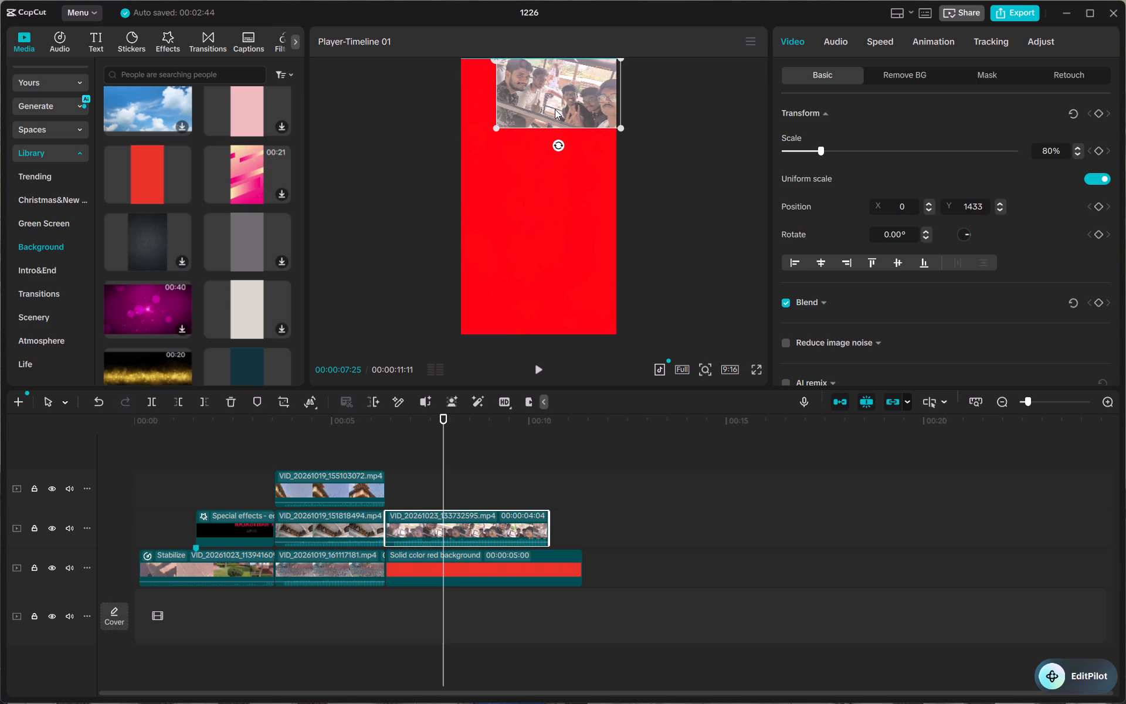
left_click_drag(555, 109, 544, 138)
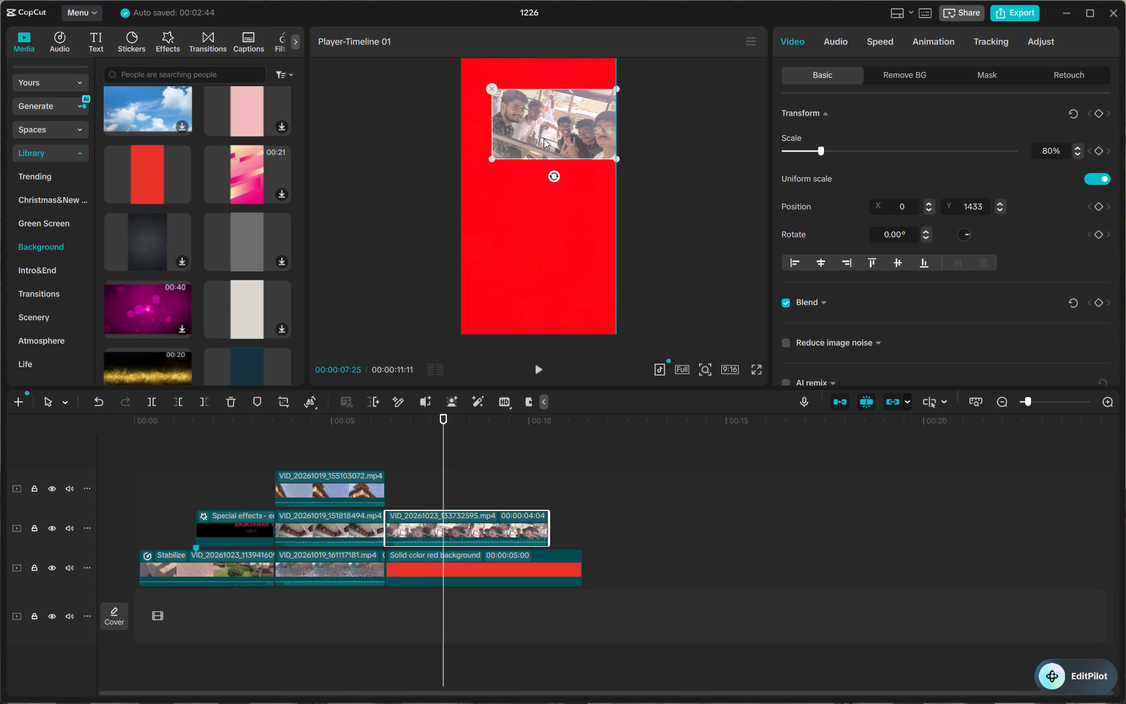
left_click_drag(544, 138, 517, 119)
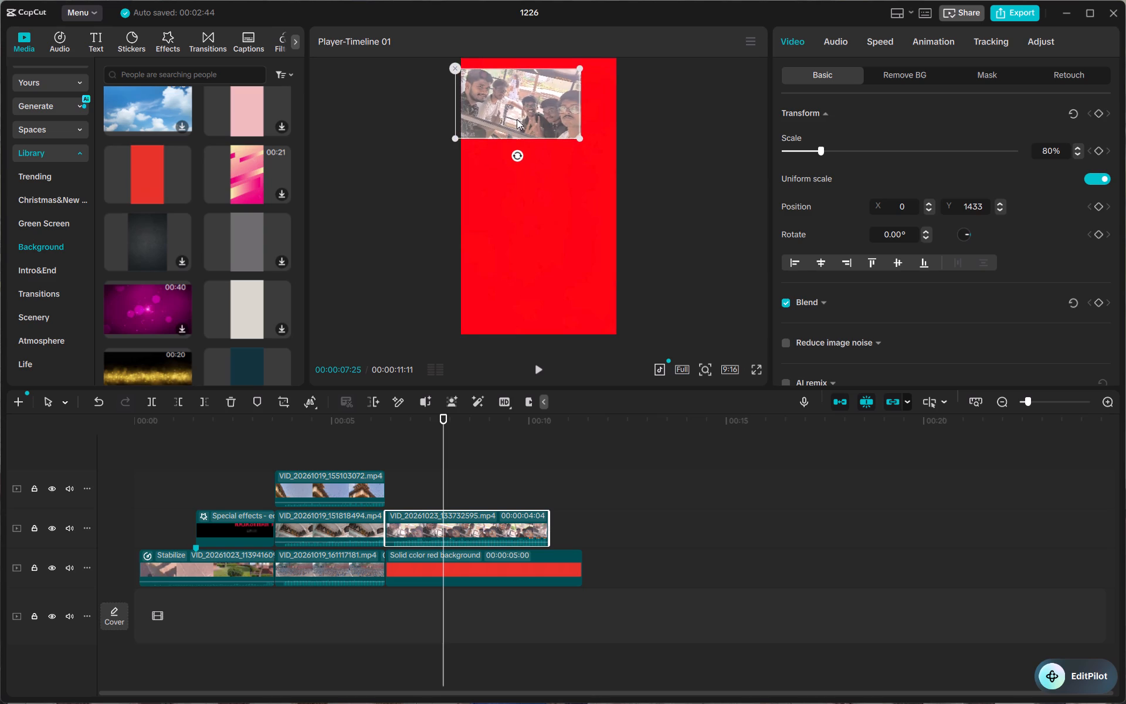
left_click_drag(517, 119, 516, 121)
Add Solid Color Pink Background II from the library to the track above the selfie clip, starting near 7 seconds.
scroll(212, 279, "down", 1)
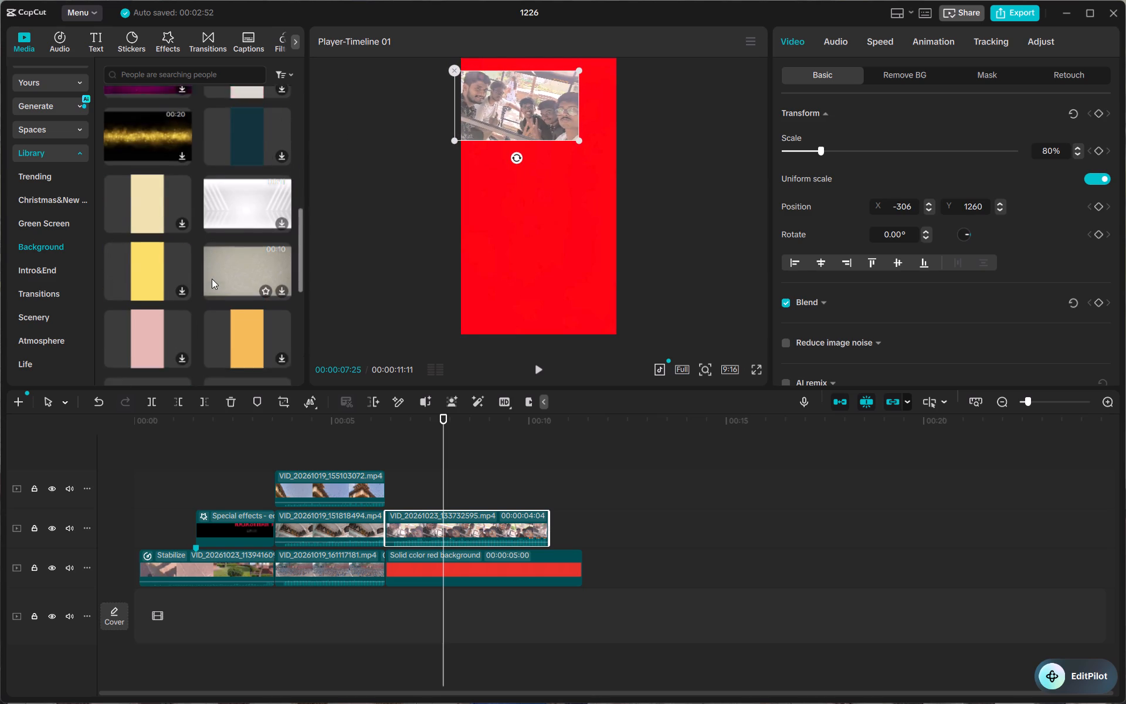
scroll(212, 279, "down", 1)
left_click(141, 275)
left_click_drag(141, 275, 409, 484)
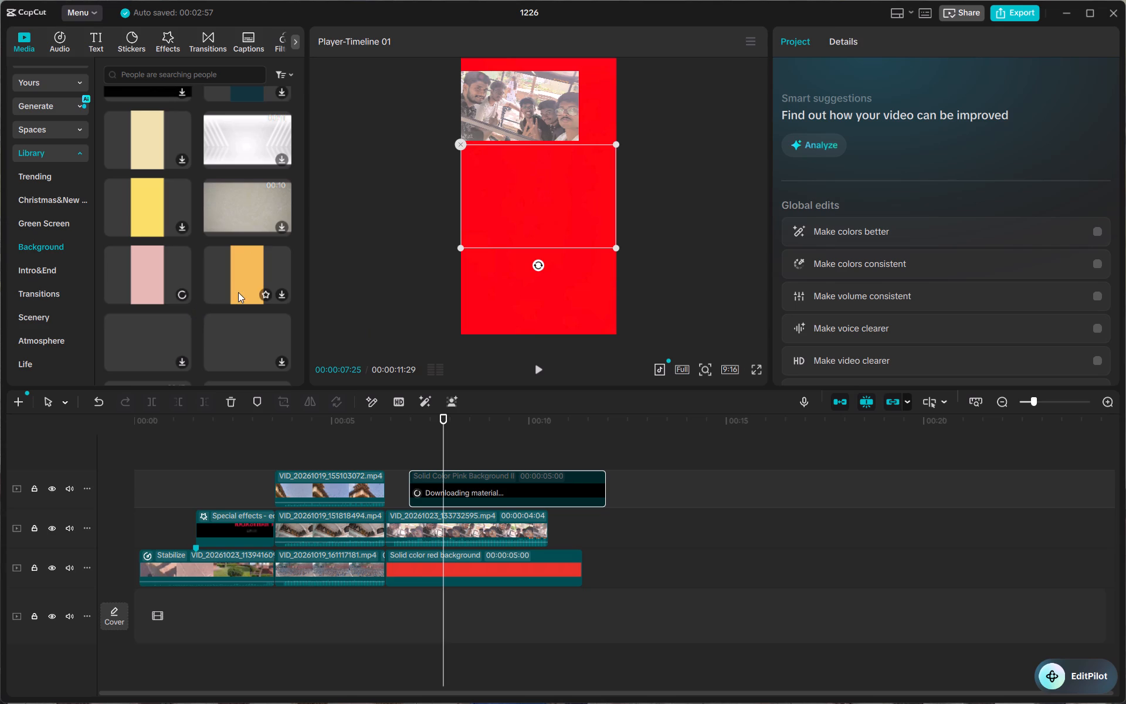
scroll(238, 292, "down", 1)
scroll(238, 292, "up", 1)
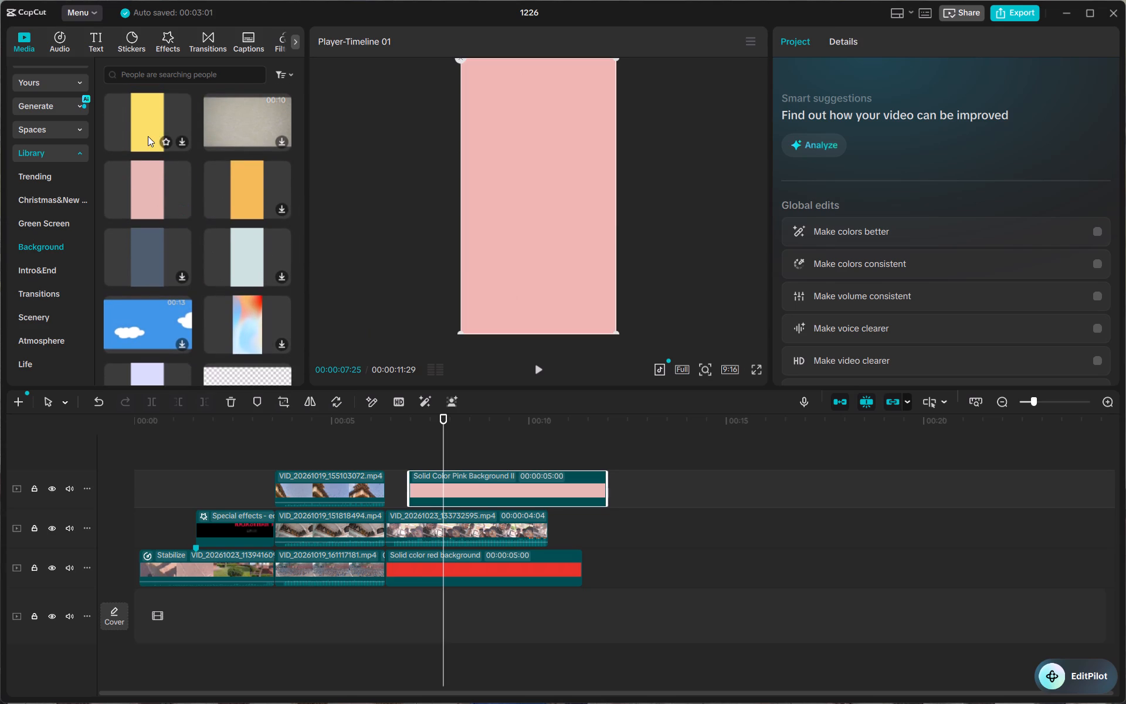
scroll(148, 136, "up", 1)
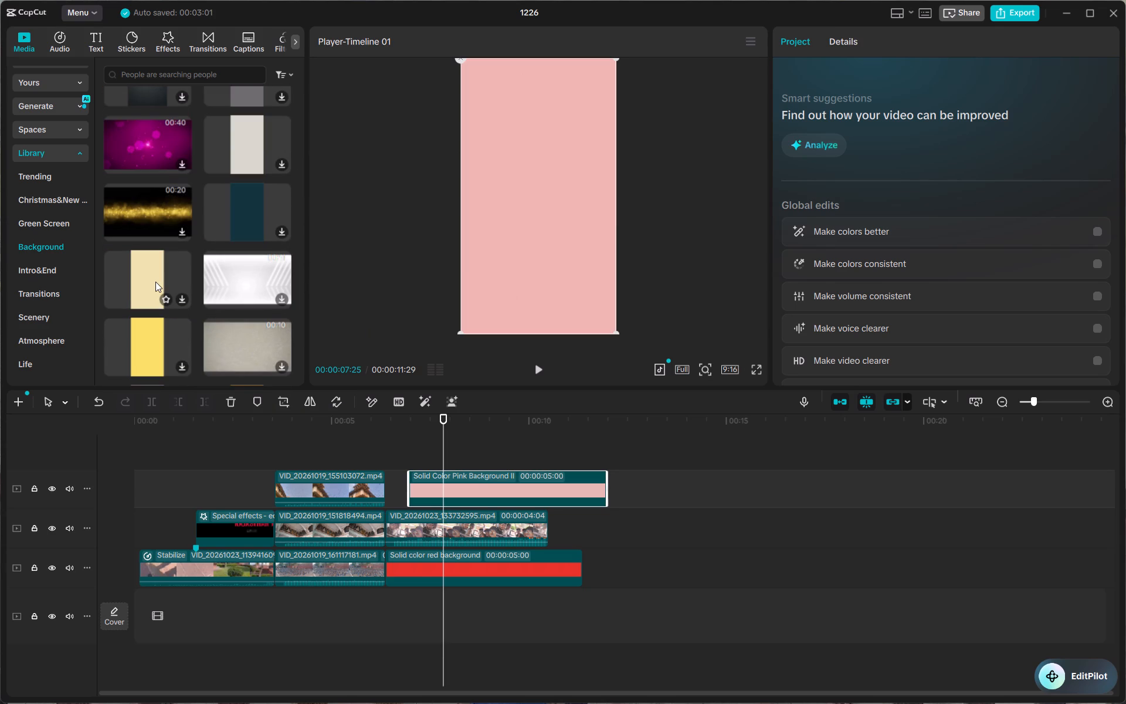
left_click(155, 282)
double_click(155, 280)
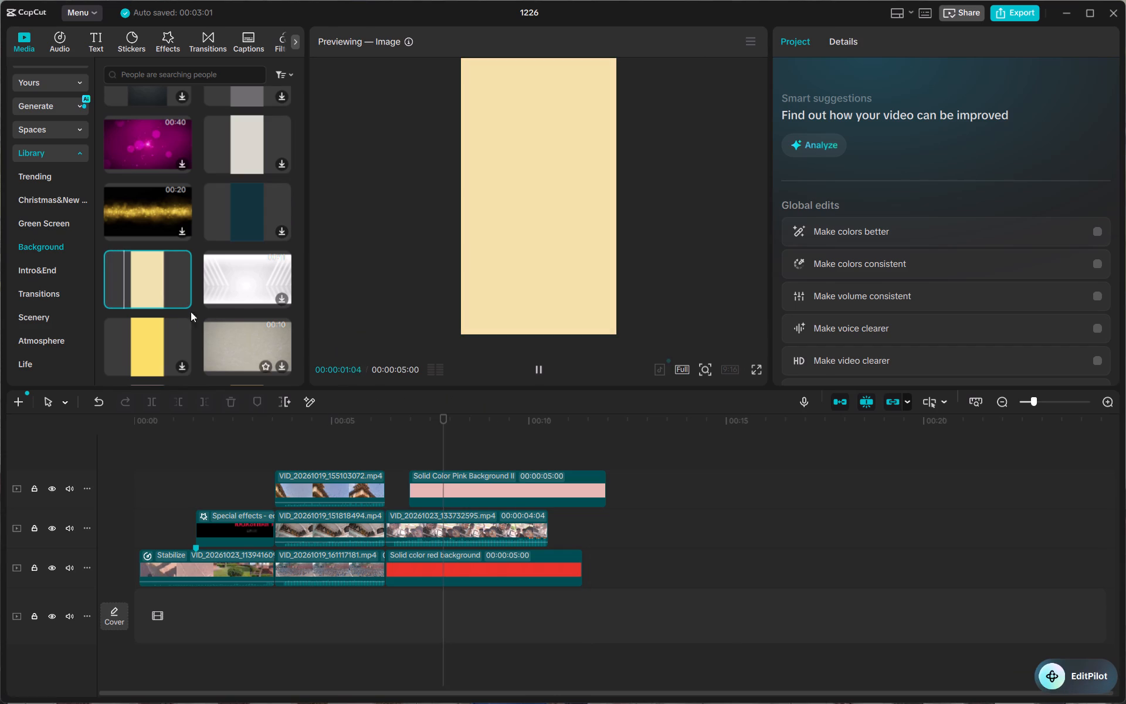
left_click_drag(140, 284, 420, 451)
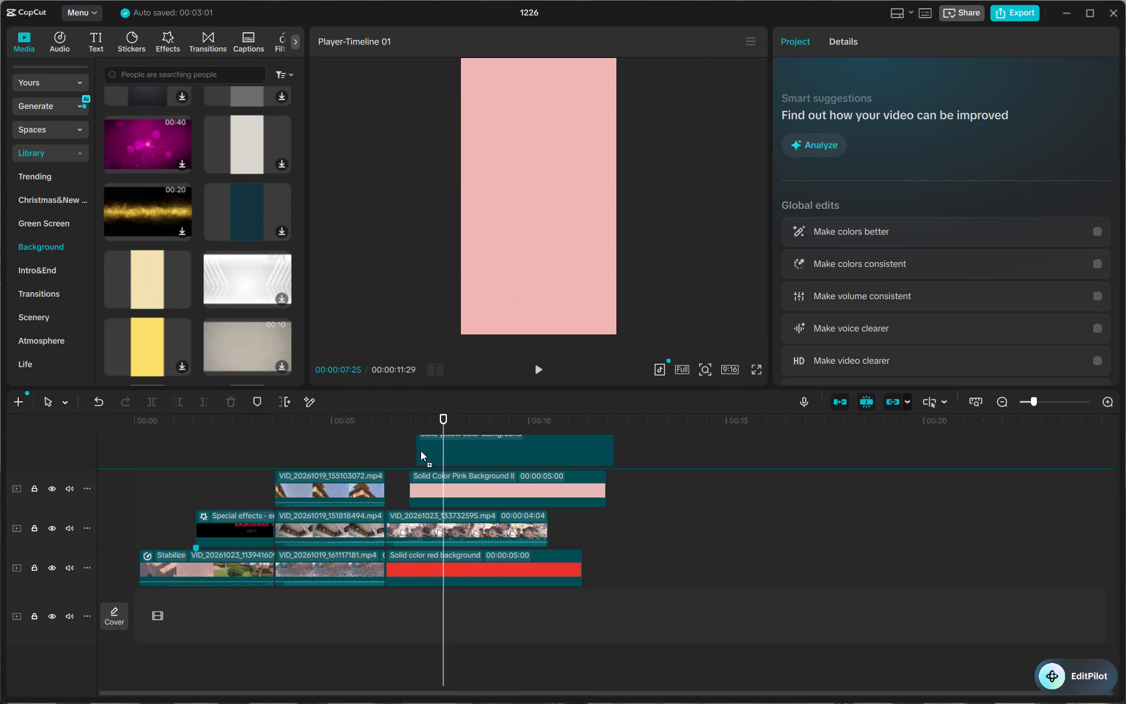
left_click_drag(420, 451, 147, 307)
Browse the library's Background category for an alternative backdrop for the selfie section.
scroll(147, 307, "down", 1)
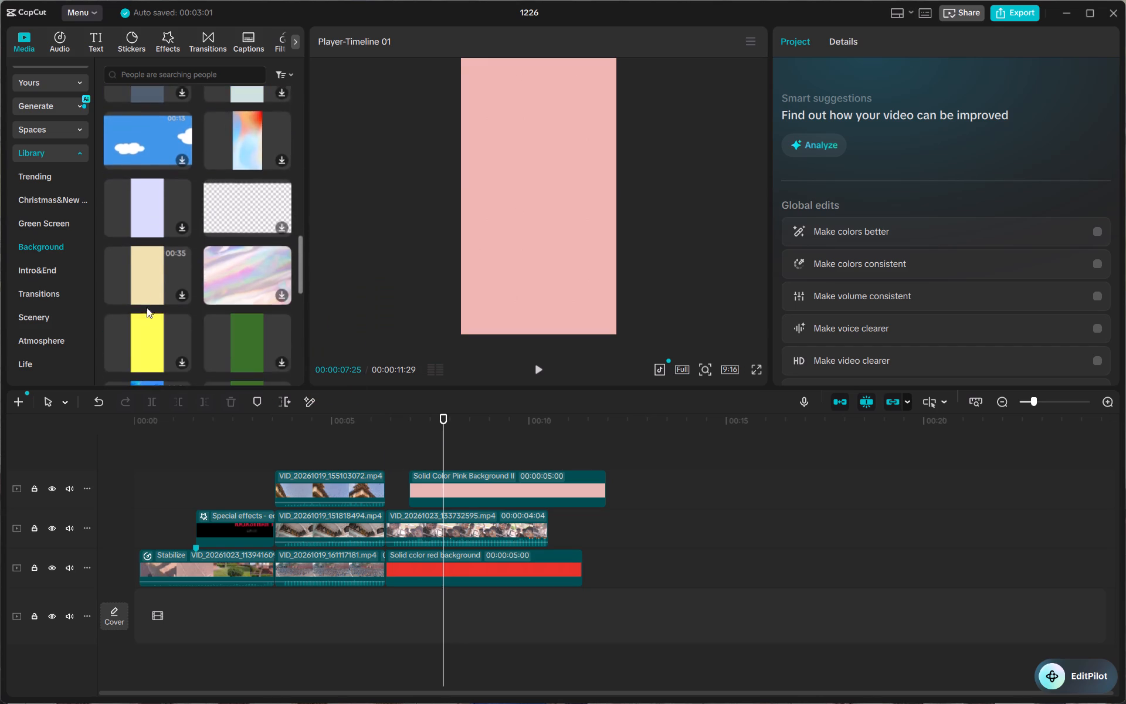
scroll(147, 307, "down", 1)
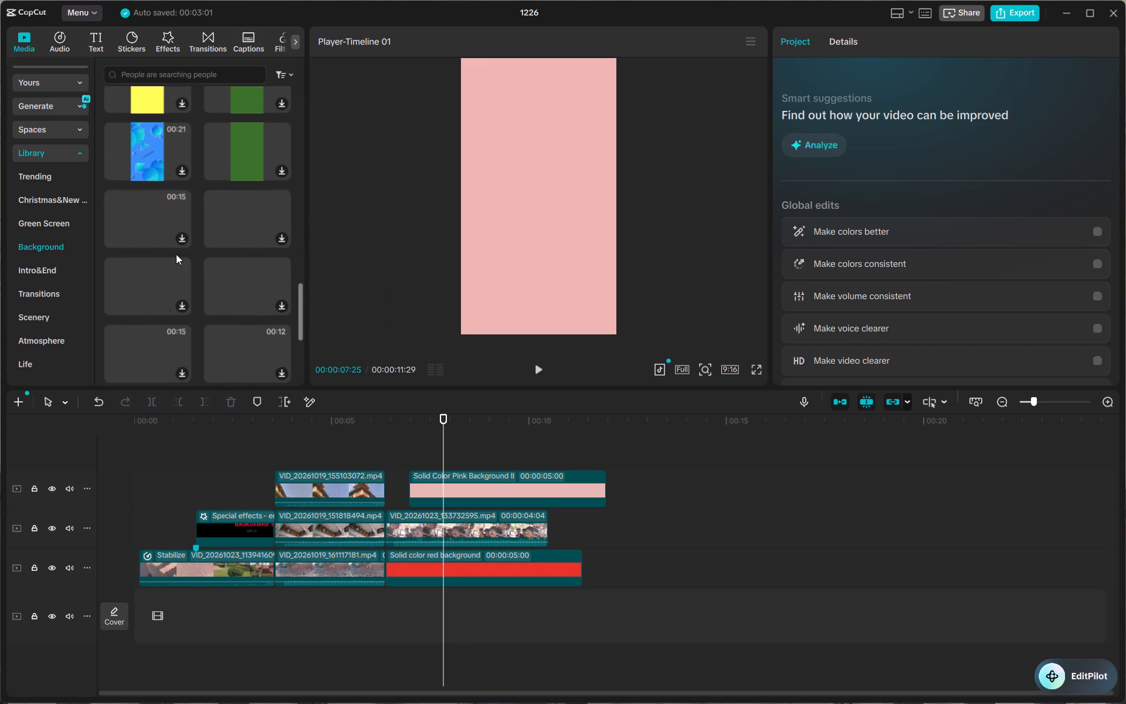
scroll(193, 208, "up", 2)
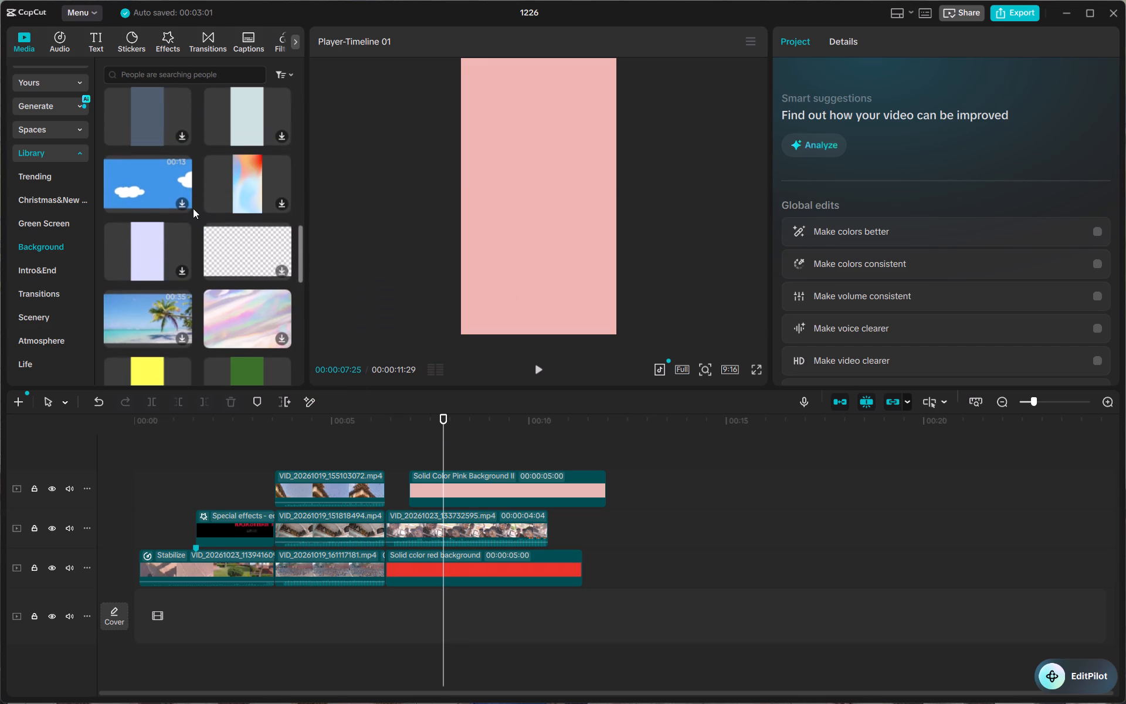
left_click(230, 322)
scroll(215, 198, "up", 3)
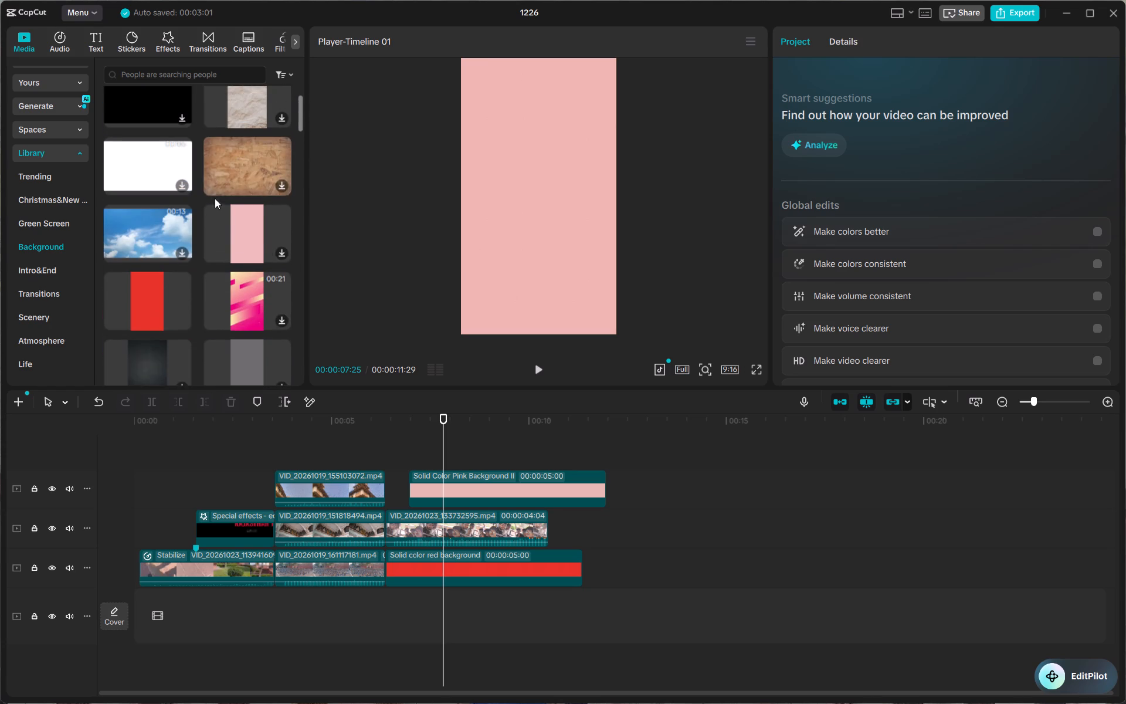
scroll(215, 198, "up", 1)
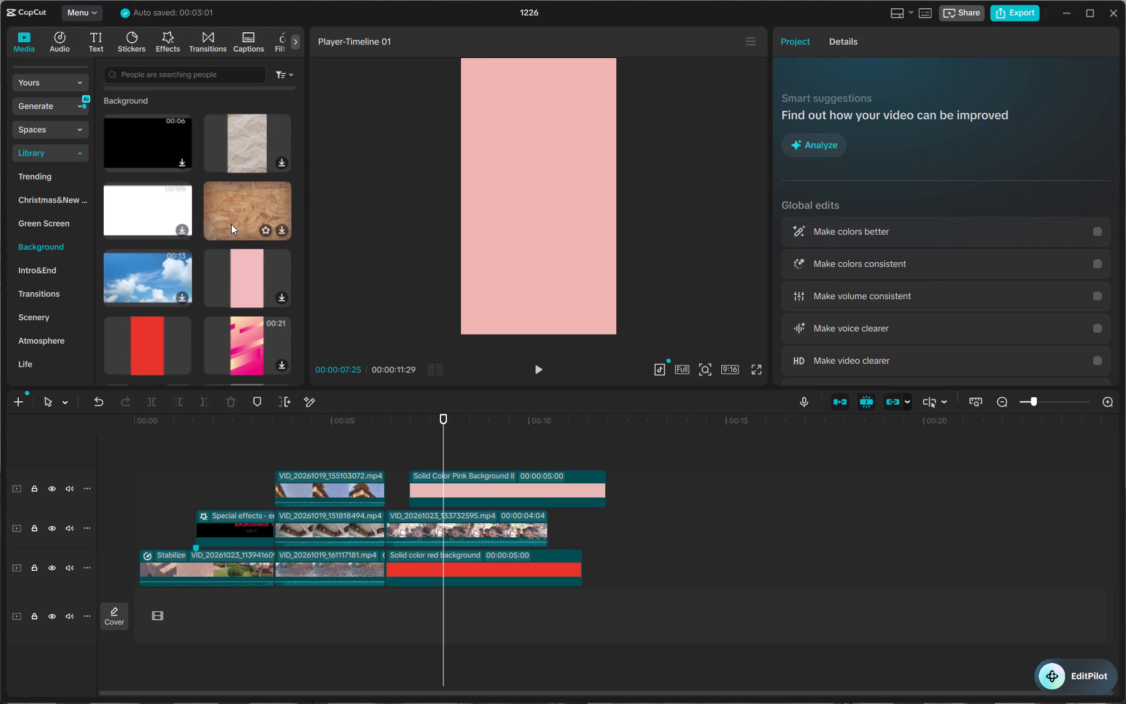
left_click(231, 224)
scroll(172, 199, "up", 1)
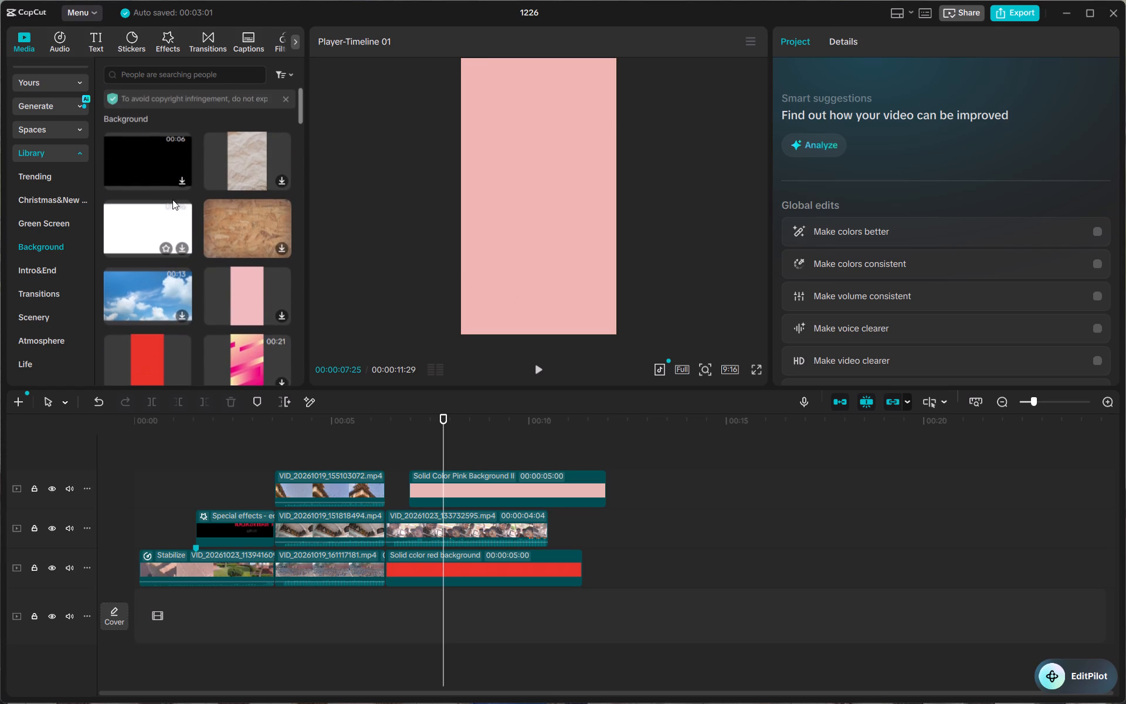
scroll(172, 199, "up", 1)
Add the Crepe paper texture background from the library to a new track above the pink background, starting near 8 seconds.
left_click(250, 168)
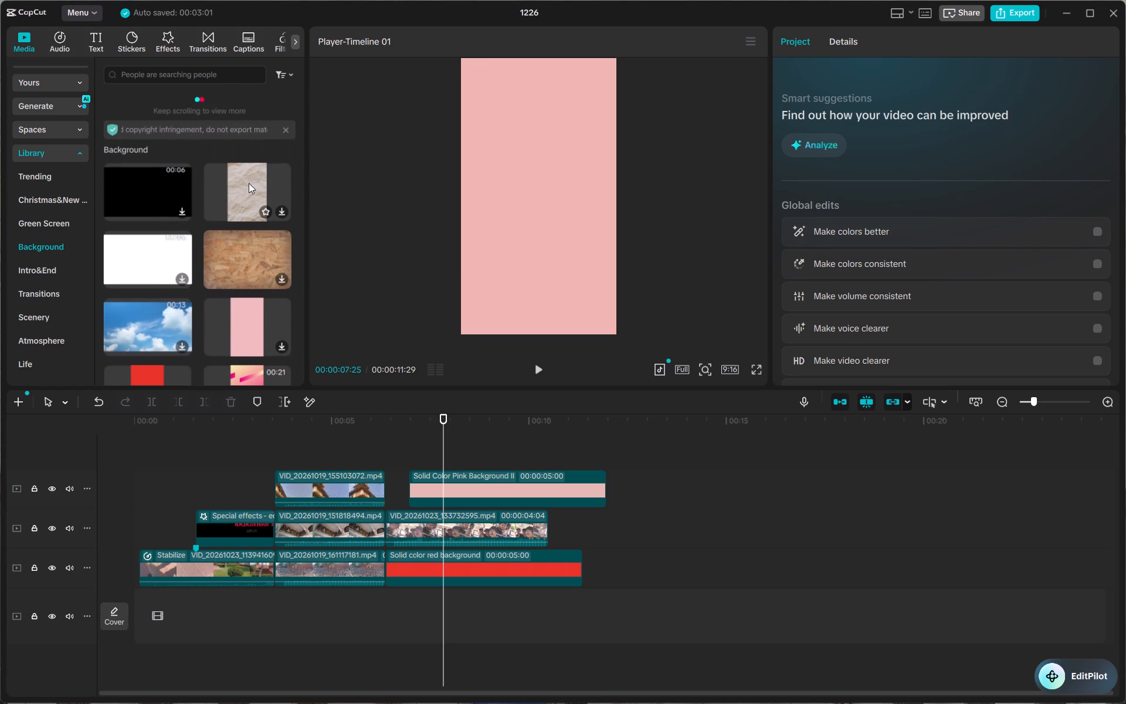
left_click(249, 183)
double_click(249, 183)
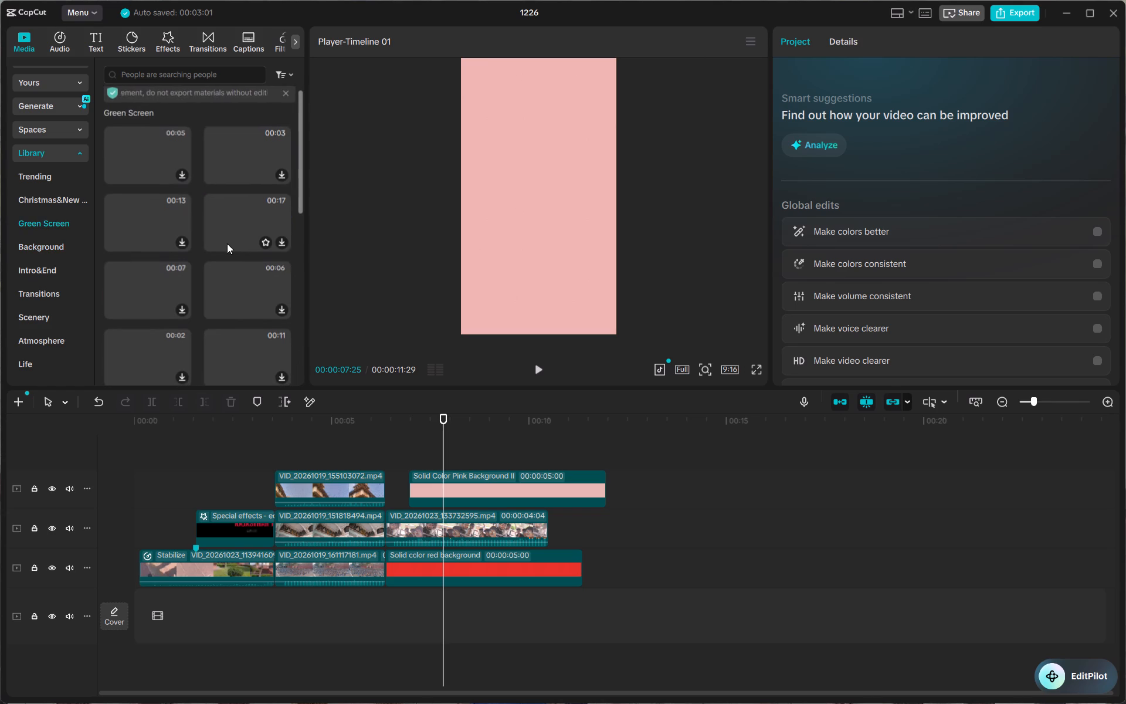
scroll(227, 243, "up", 1)
scroll(227, 243, "down", 2)
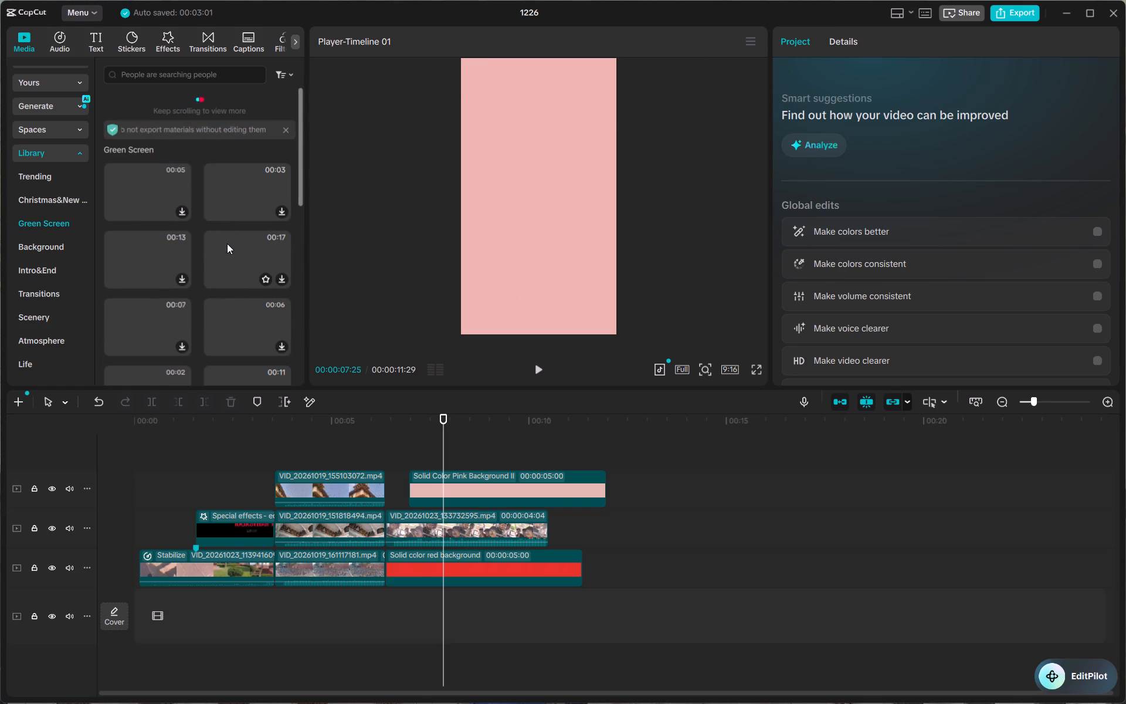
scroll(227, 243, "down", 1)
left_click(50, 255)
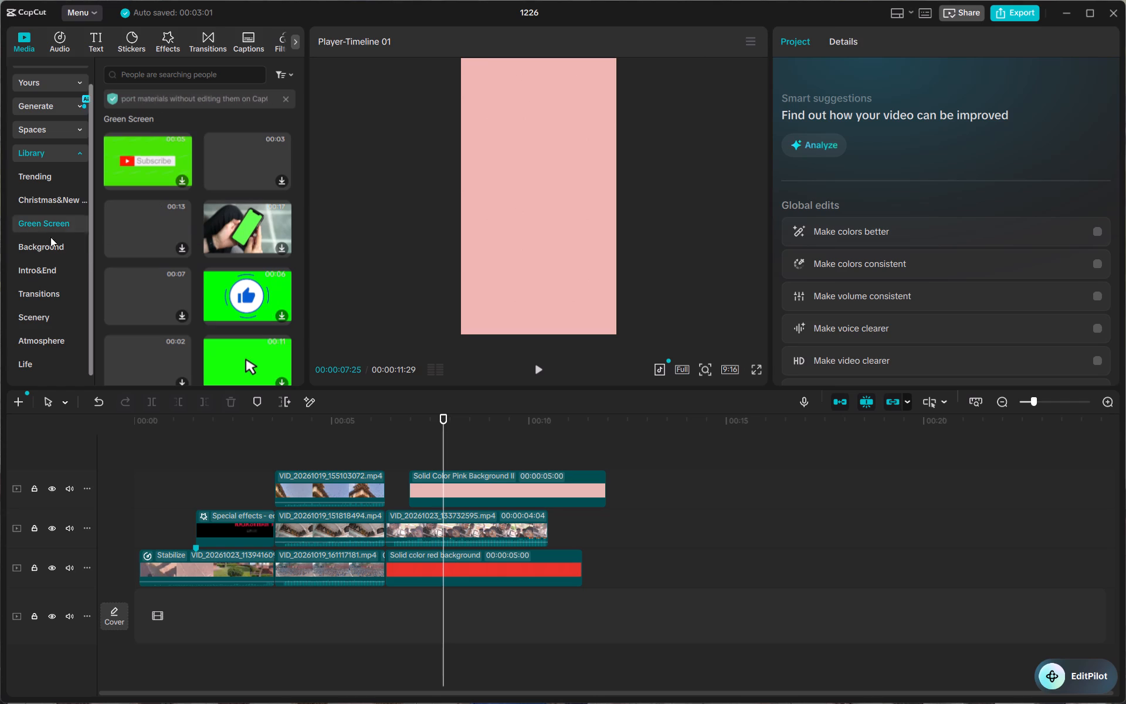
left_click(49, 249)
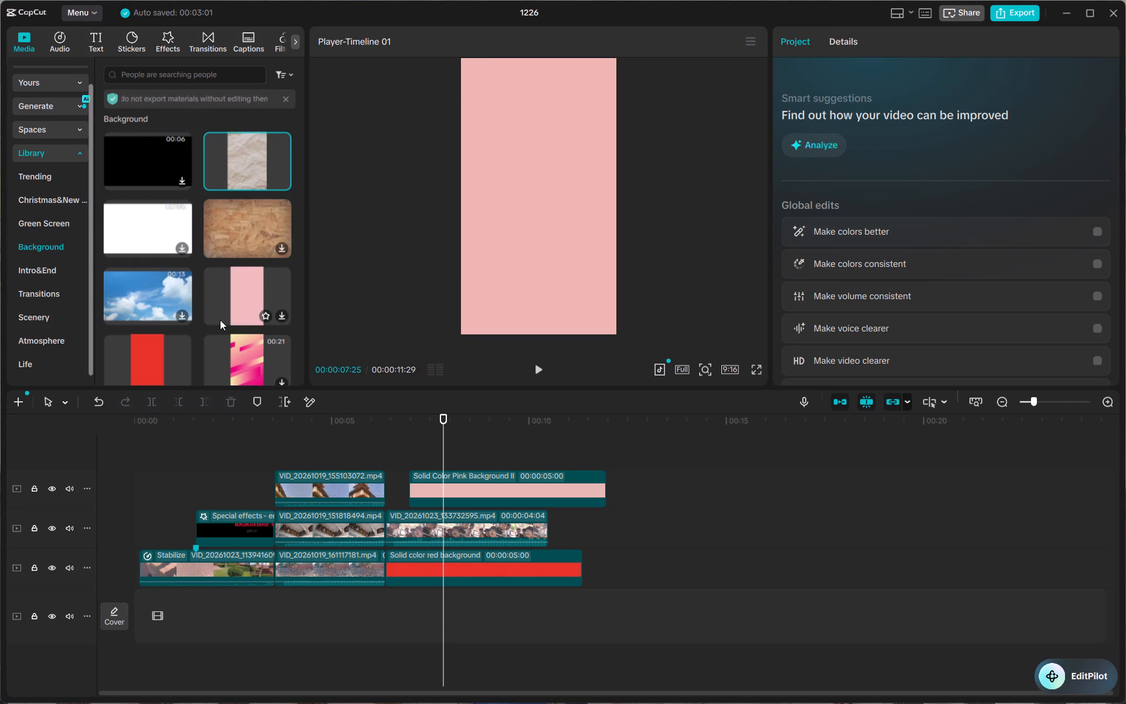
double_click(248, 163)
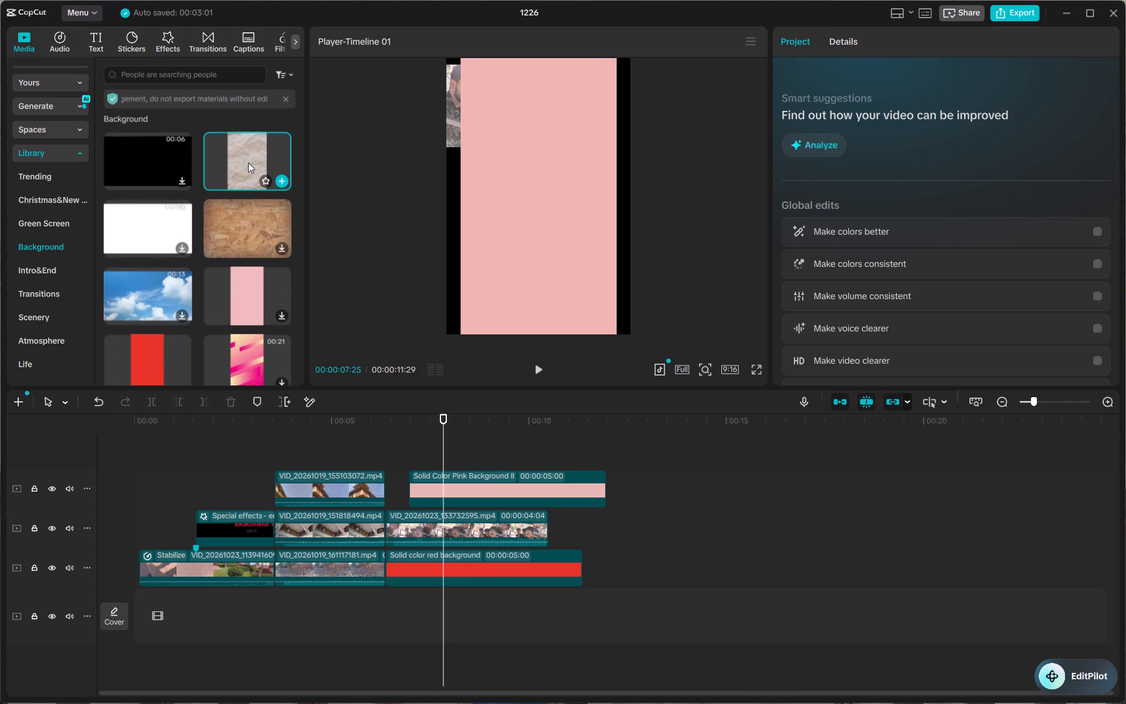
left_click_drag(252, 158, 470, 428)
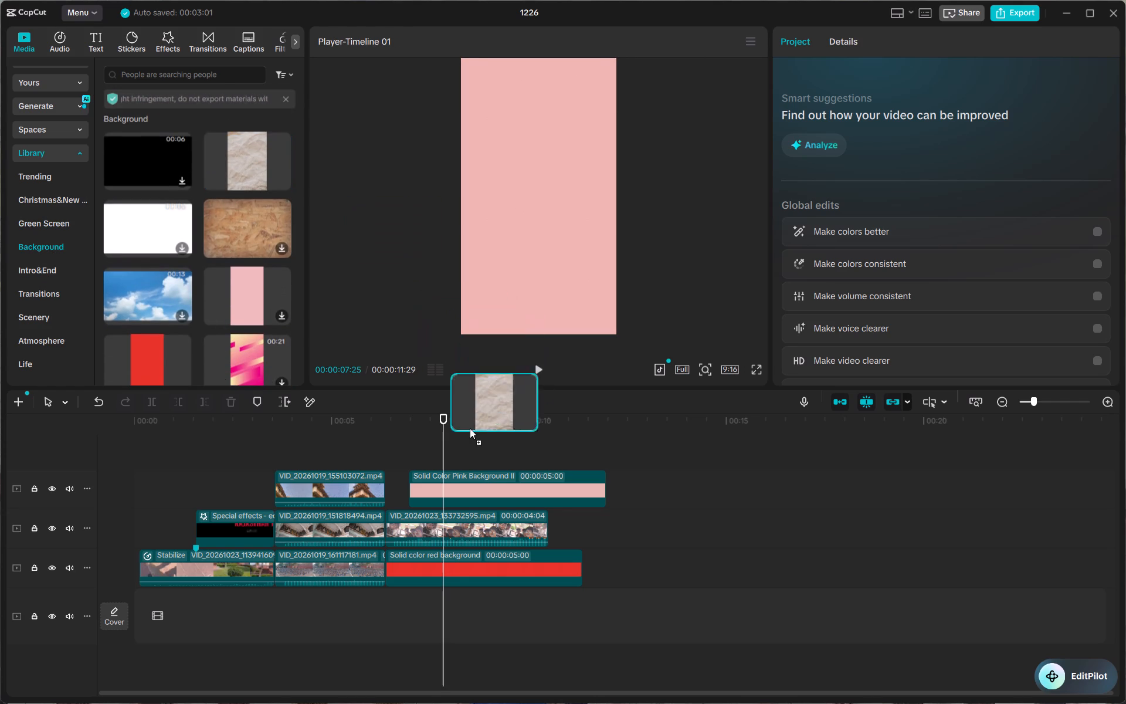
left_click_drag(470, 428, 455, 443)
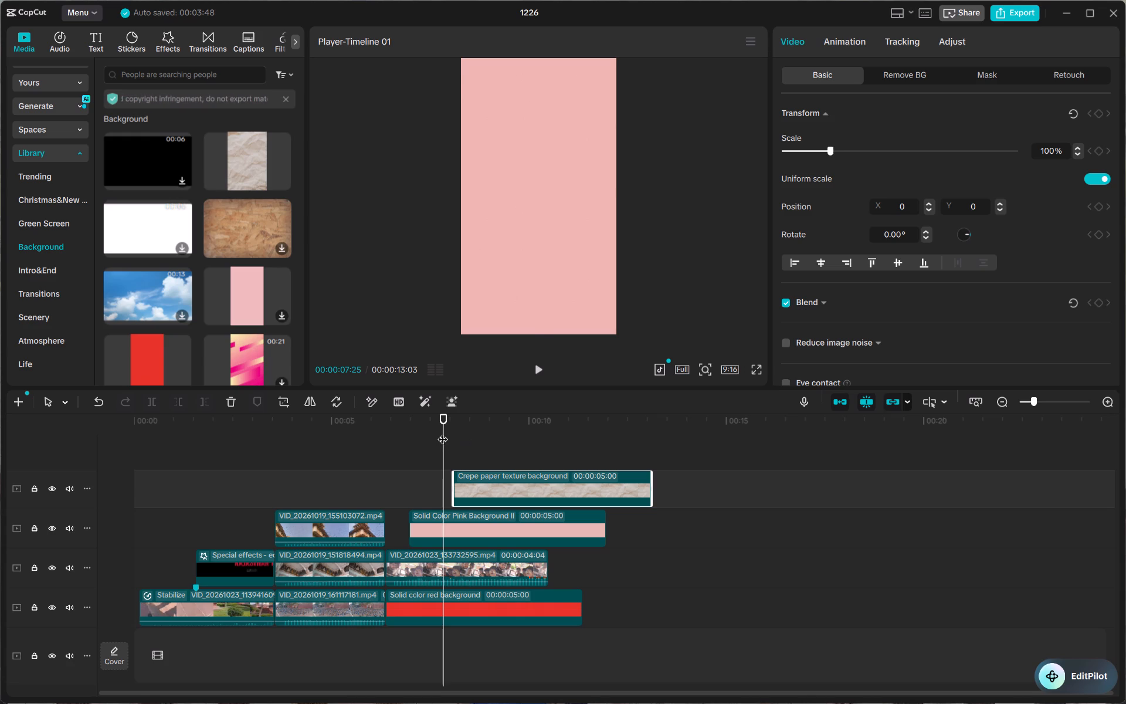
Move the selfie clip to a new top track above the crepe paper background, starting near 7.8 seconds.
left_click_drag(443, 432, 498, 440)
left_click_drag(494, 567, 513, 516)
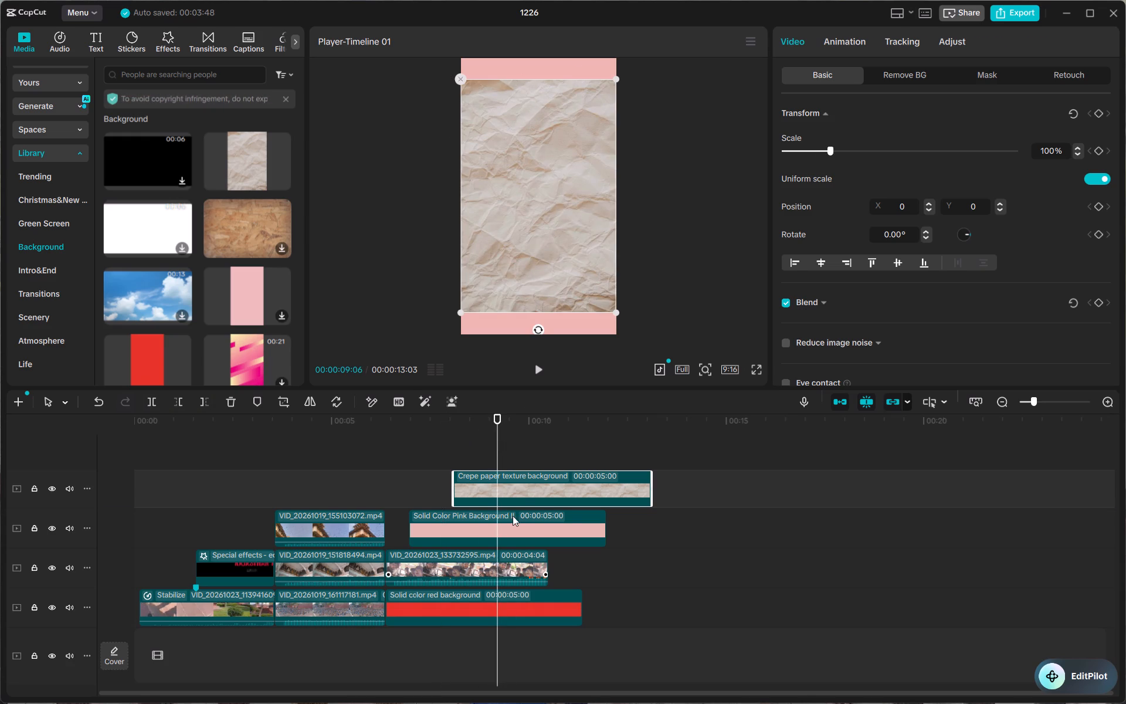
left_click_drag(513, 516, 548, 448)
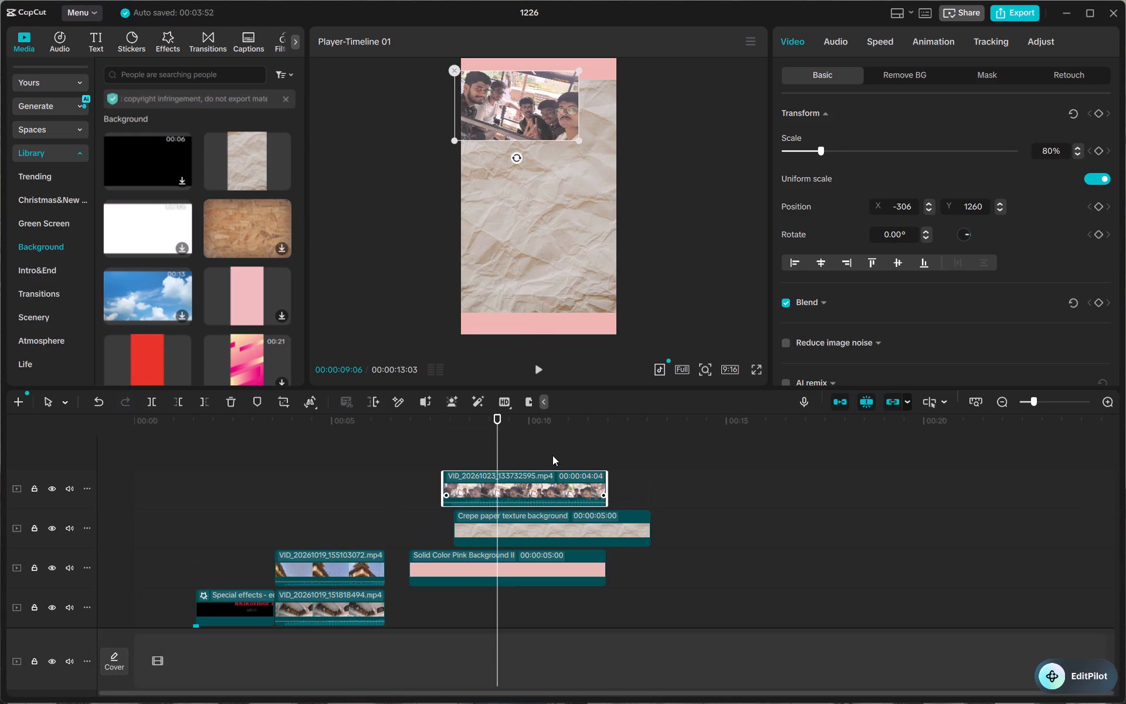
Shift the crepe paper background along its track past the selfie clip, so it starts near 12 seconds.
left_click_drag(510, 526, 657, 516)
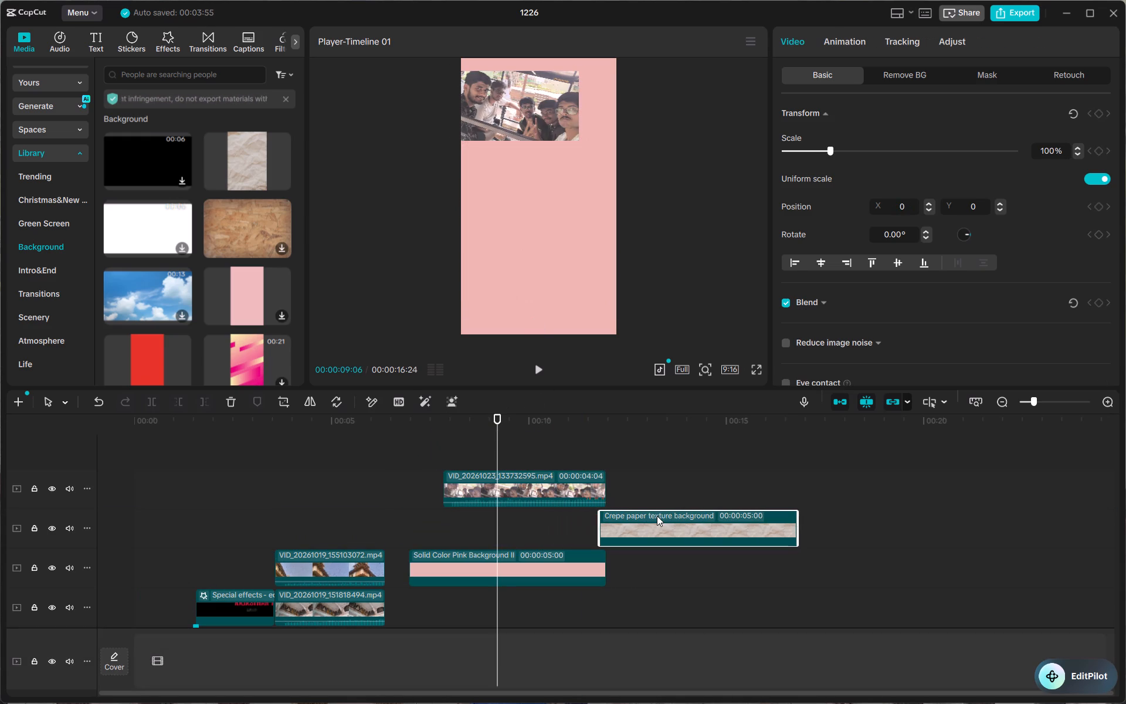
Look through the library's Background category for another solid colour for the selfie section.
scroll(518, 563, "down", 1)
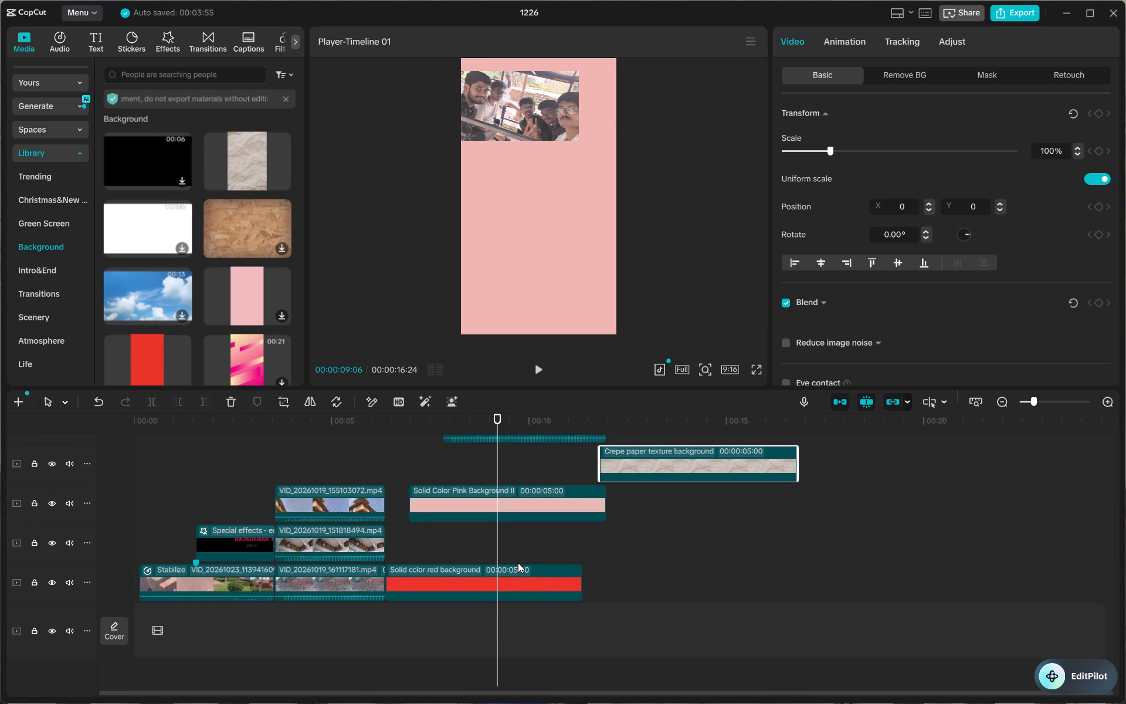
scroll(239, 331, "down", 2)
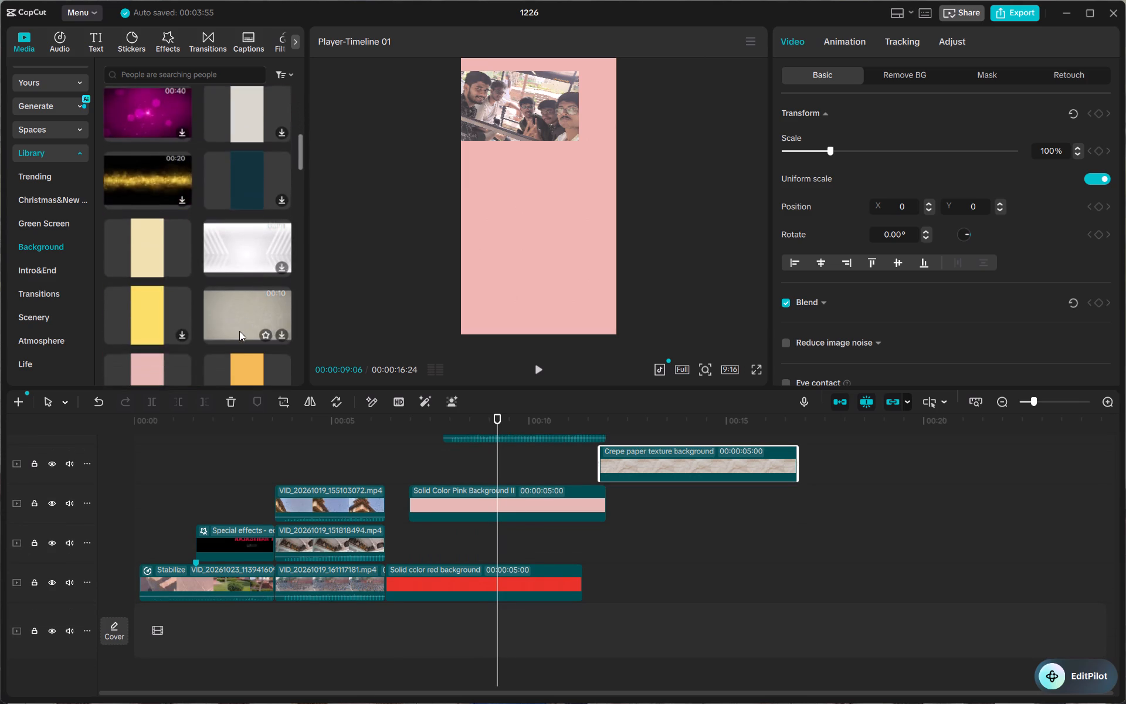
scroll(239, 331, "down", 2)
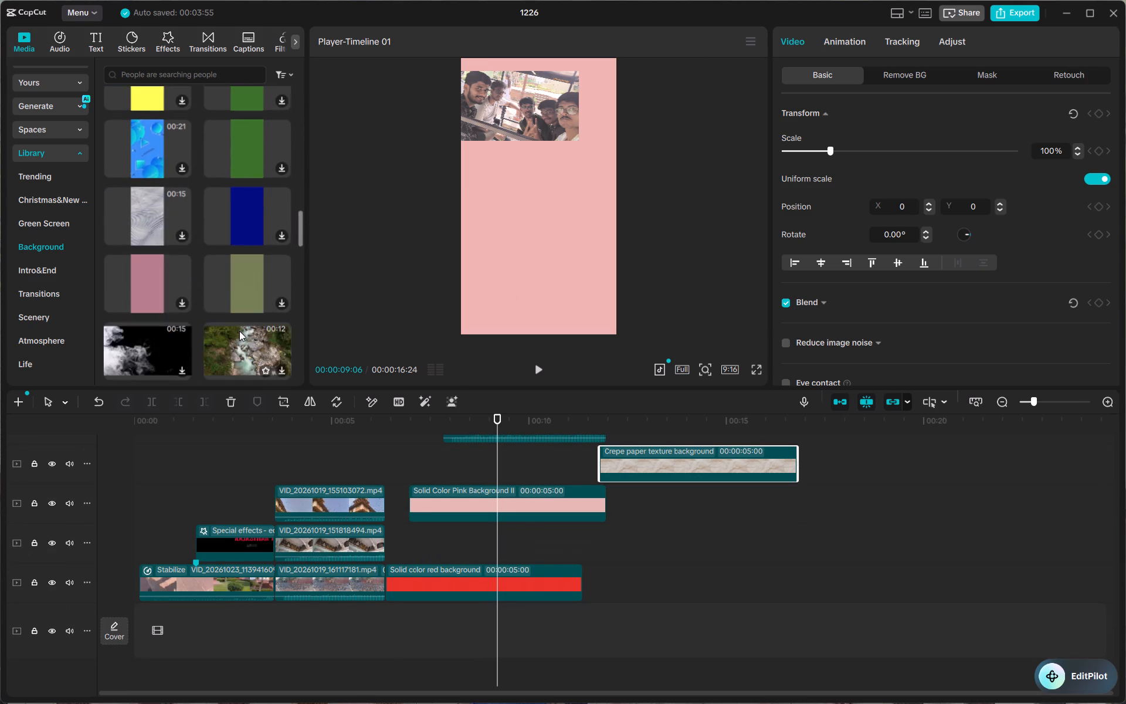
scroll(239, 331, "down", 2)
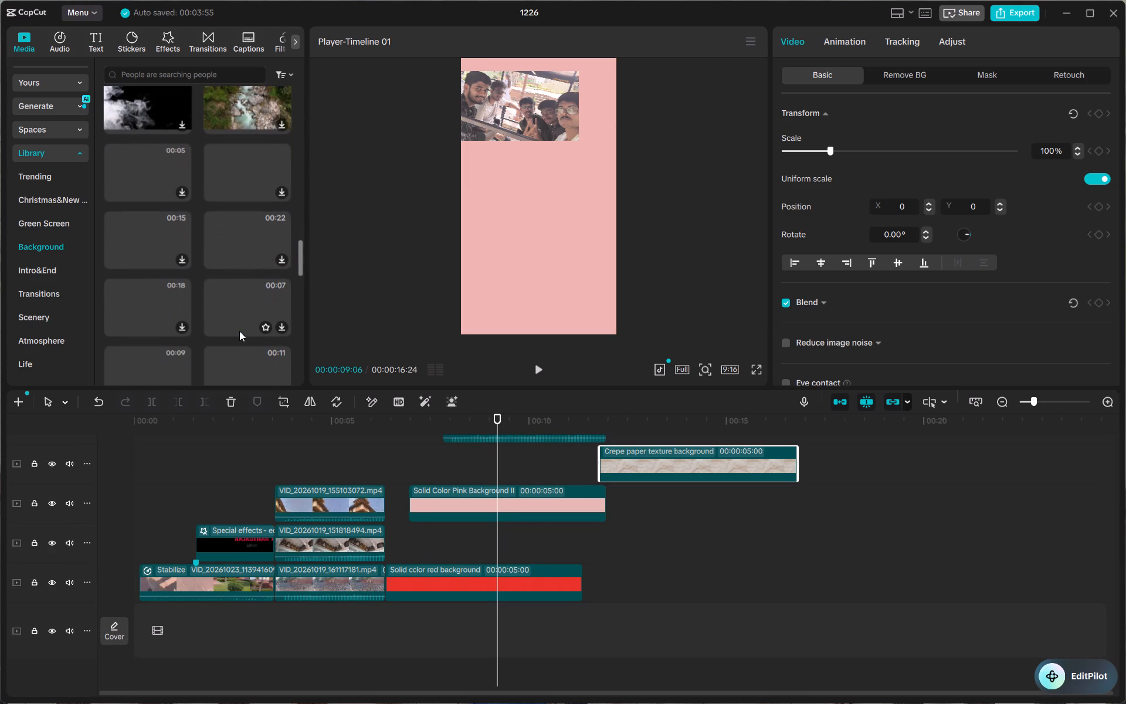
scroll(239, 331, "down", 1)
scroll(239, 331, "up", 1)
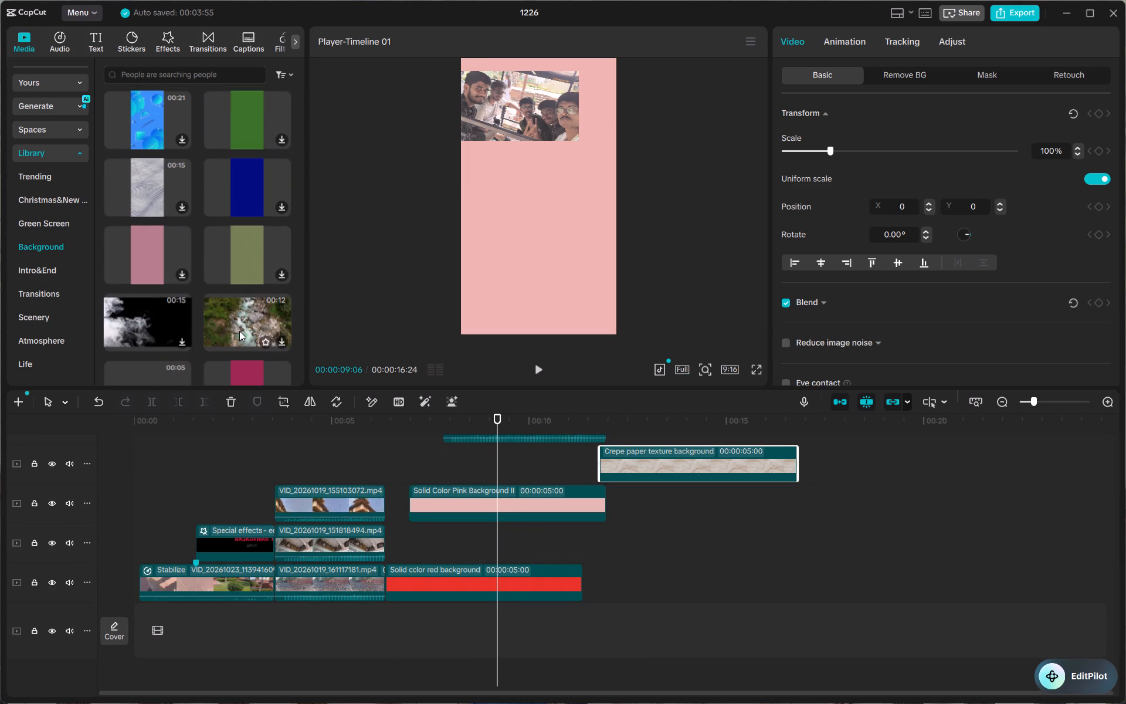
scroll(239, 331, "up", 2)
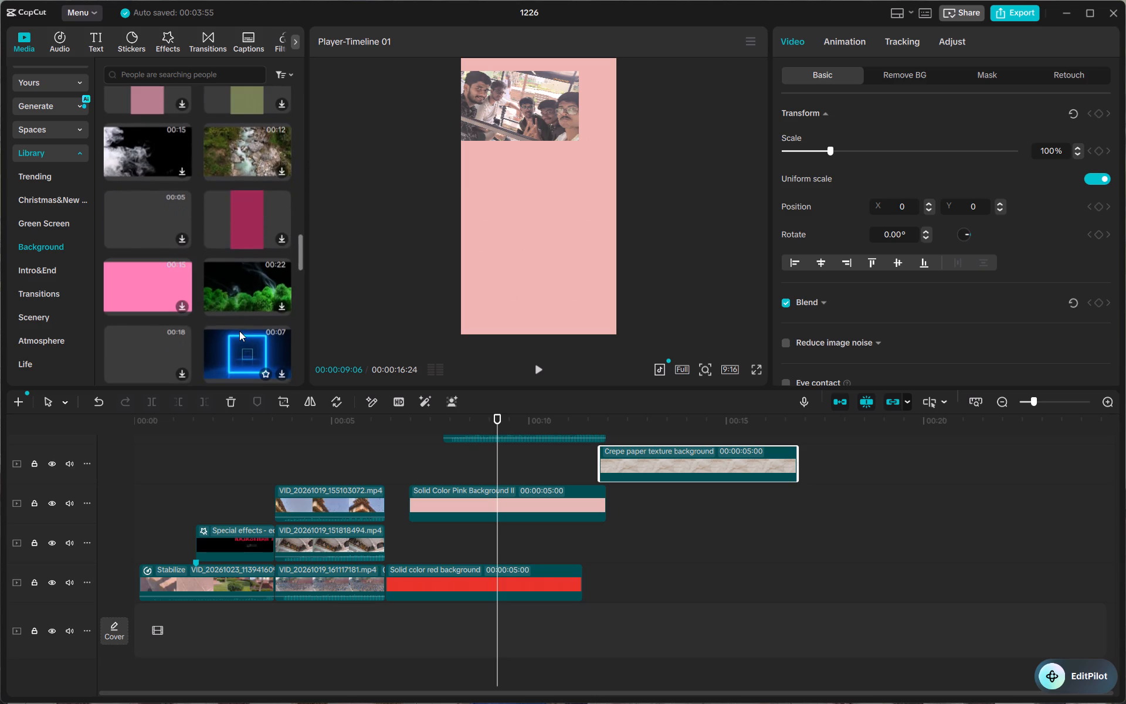
scroll(239, 331, "up", 3)
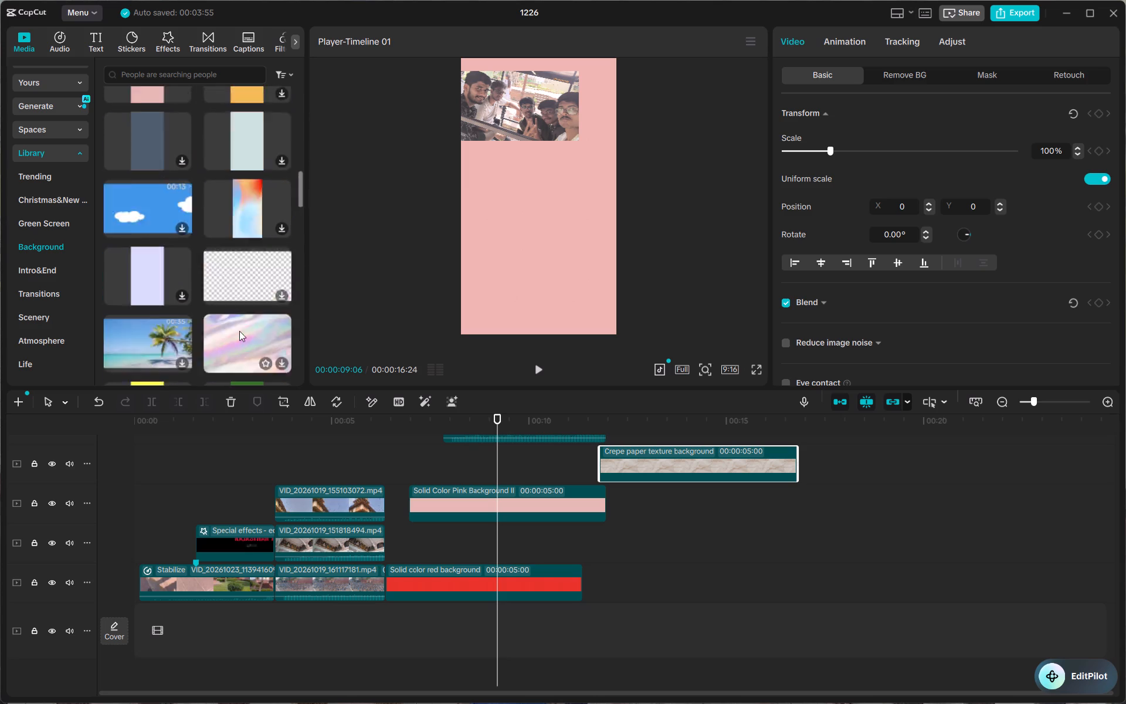
scroll(239, 331, "up", 4)
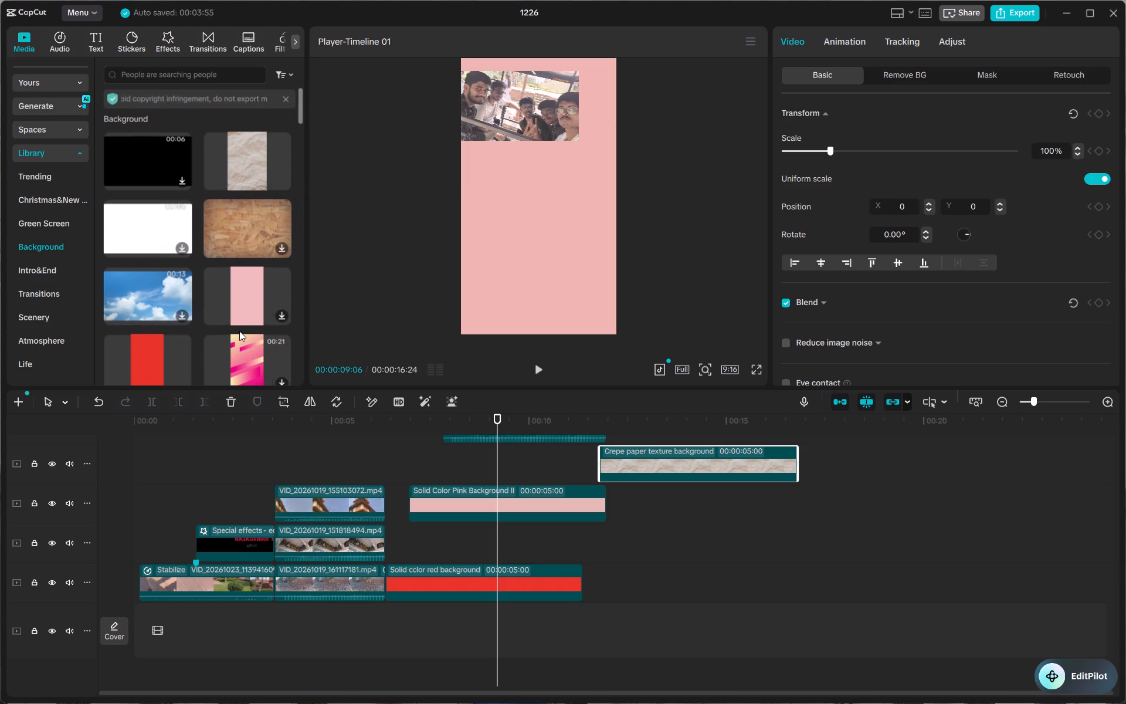
Add Solid color dark red background from the library to the track directly above the bright red background, starting near 8.5 seconds.
scroll(239, 331, "down", 2)
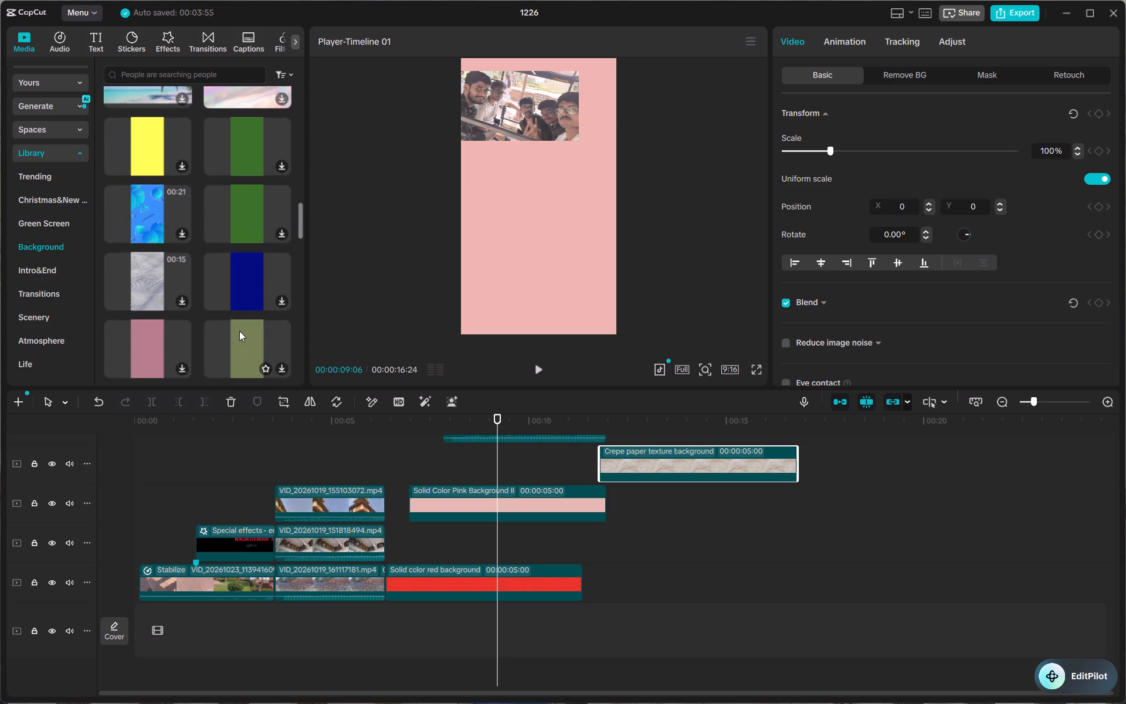
scroll(239, 331, "down", 2)
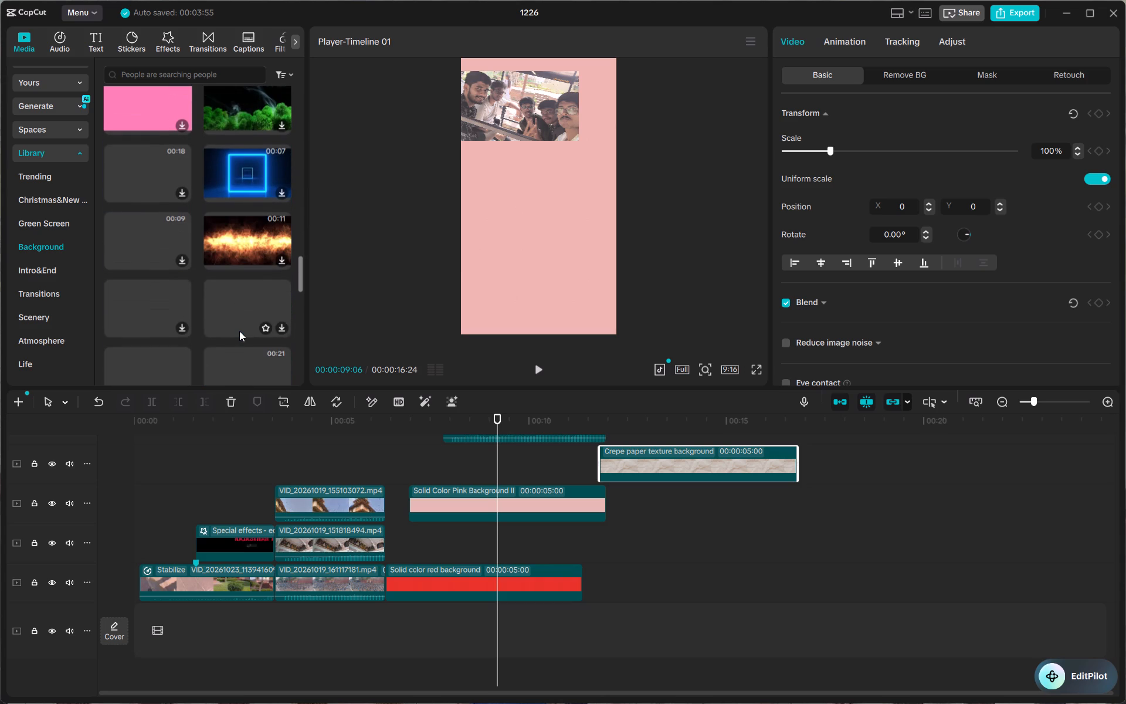
left_click(247, 302)
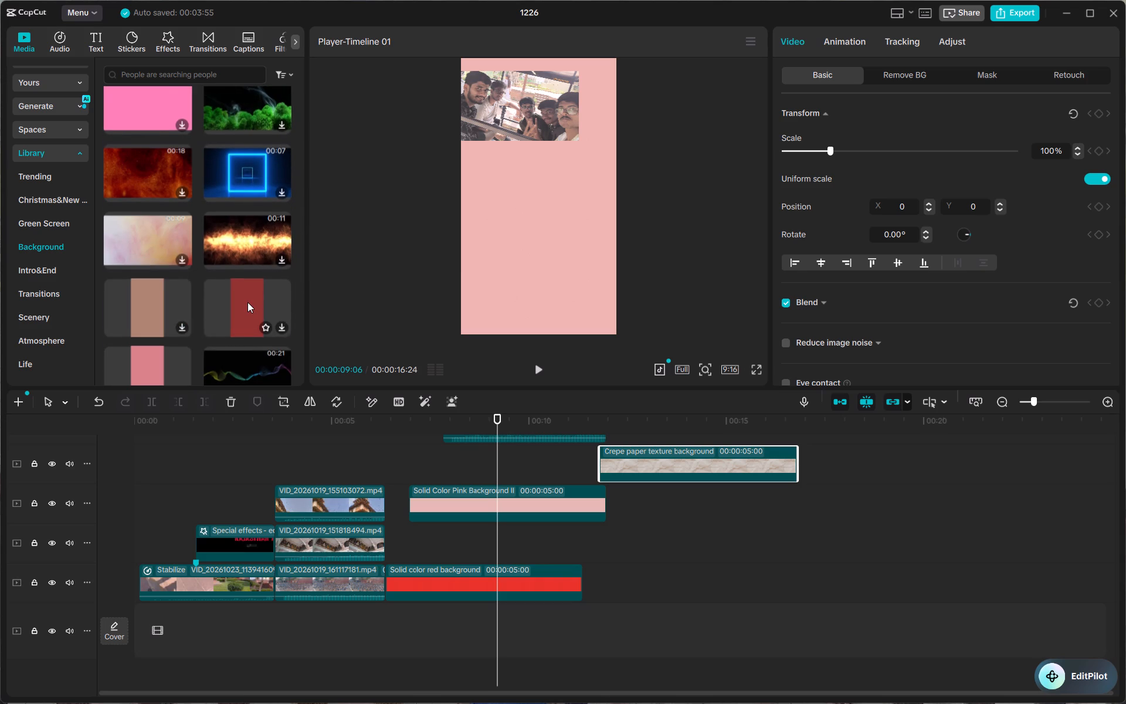
left_click_drag(257, 313, 469, 538)
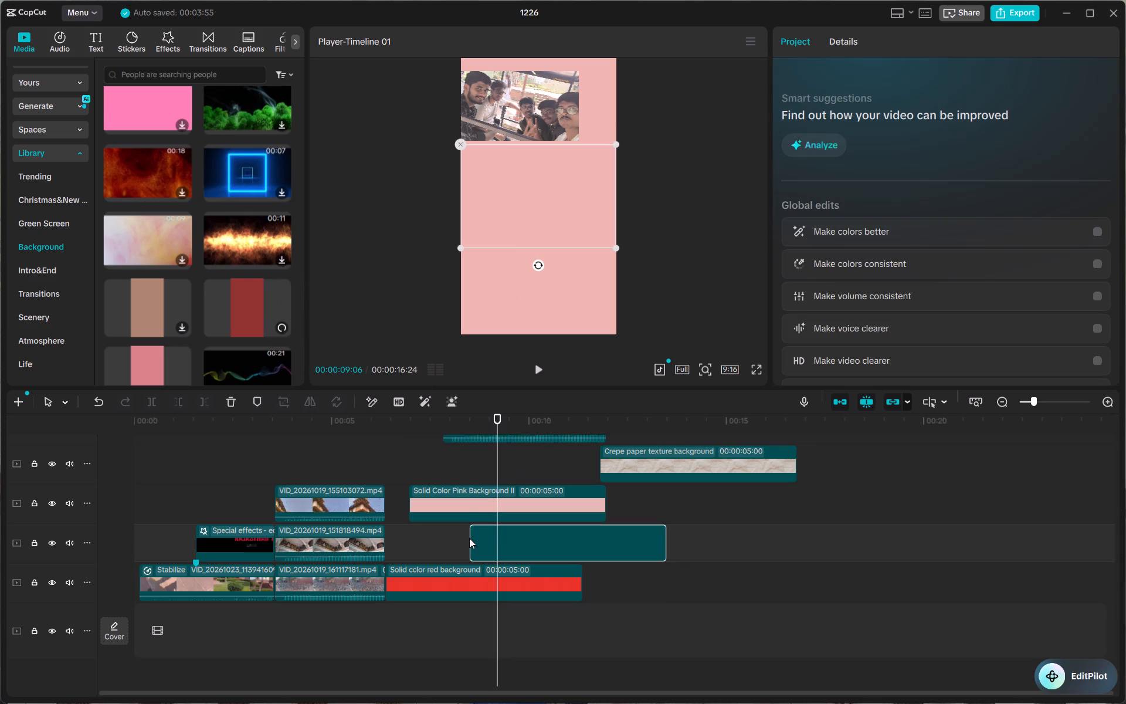
Delete the Solid Color Pink Background II and the bright red background clips from the timeline.
left_click(498, 493)
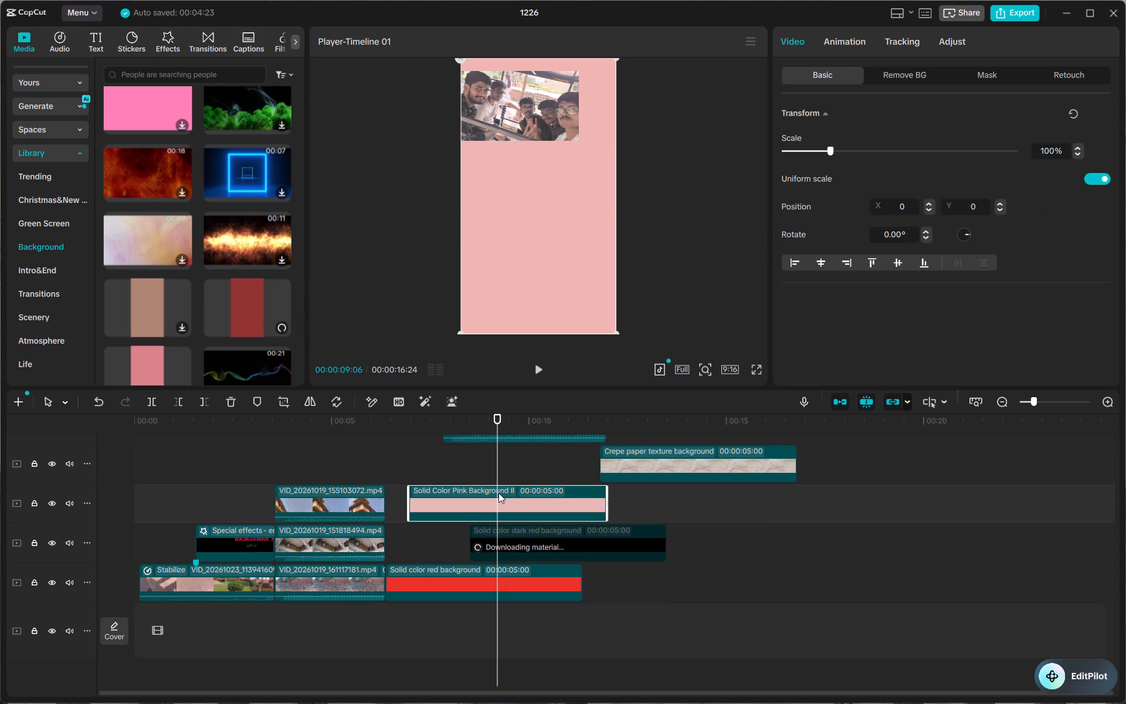
scroll(187, 303, "down", 1)
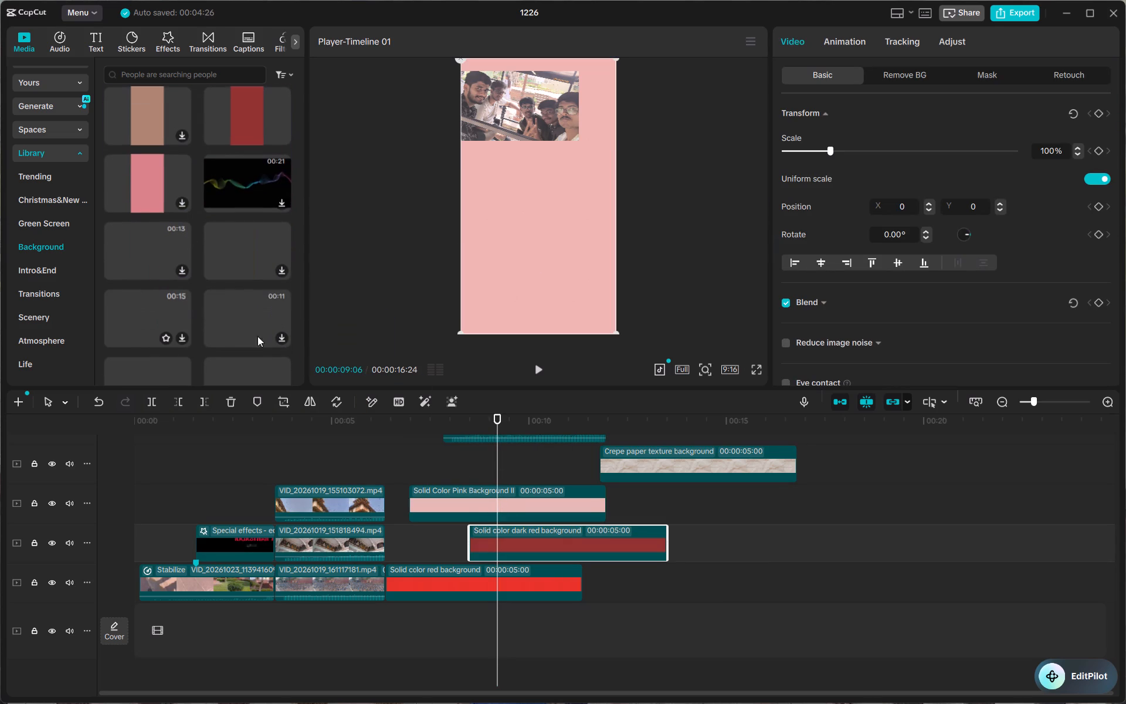
left_click(477, 496)
key("BackSpace")
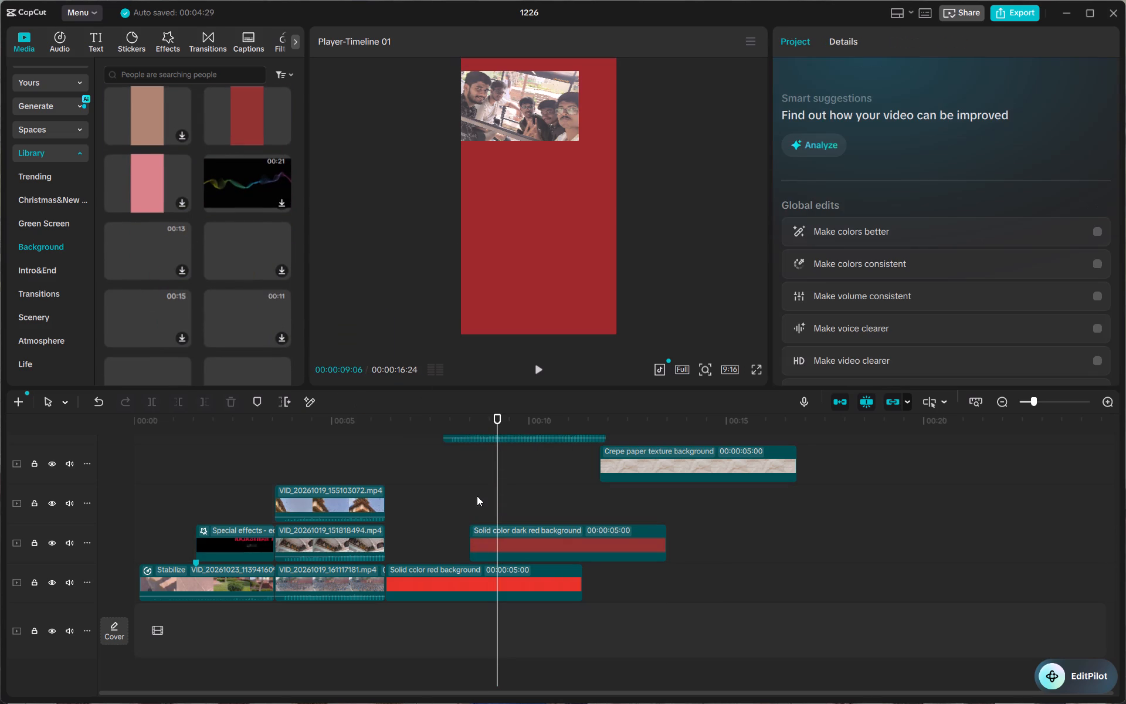
left_click(524, 580)
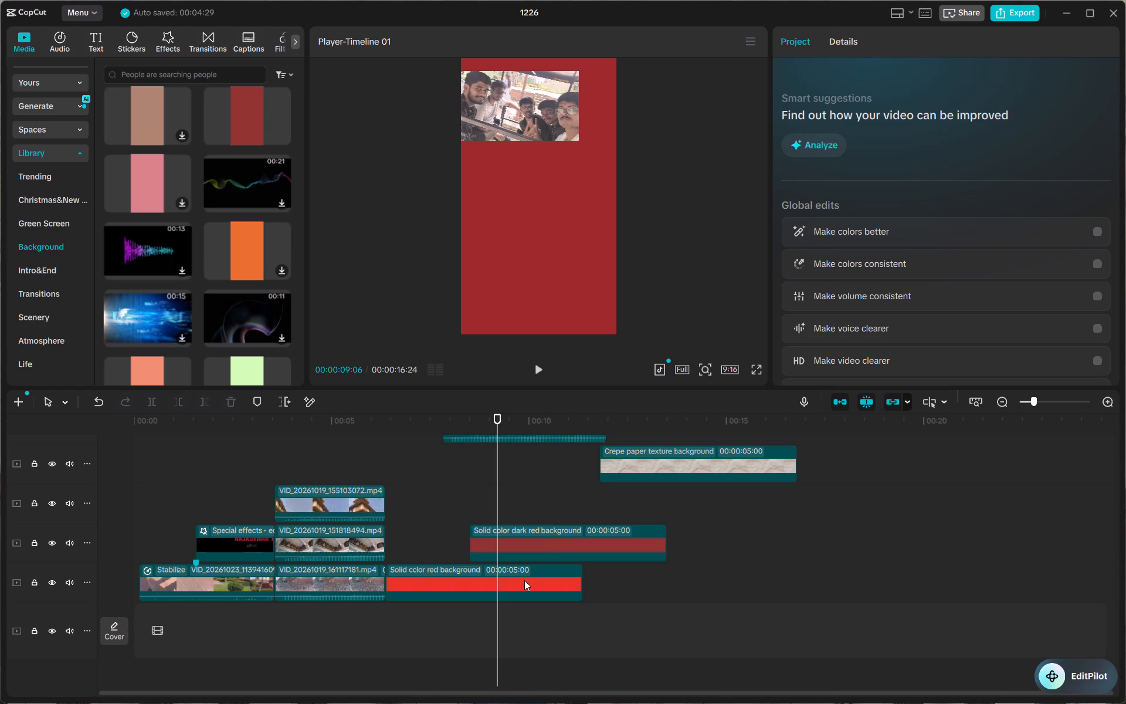
key("BackSpace")
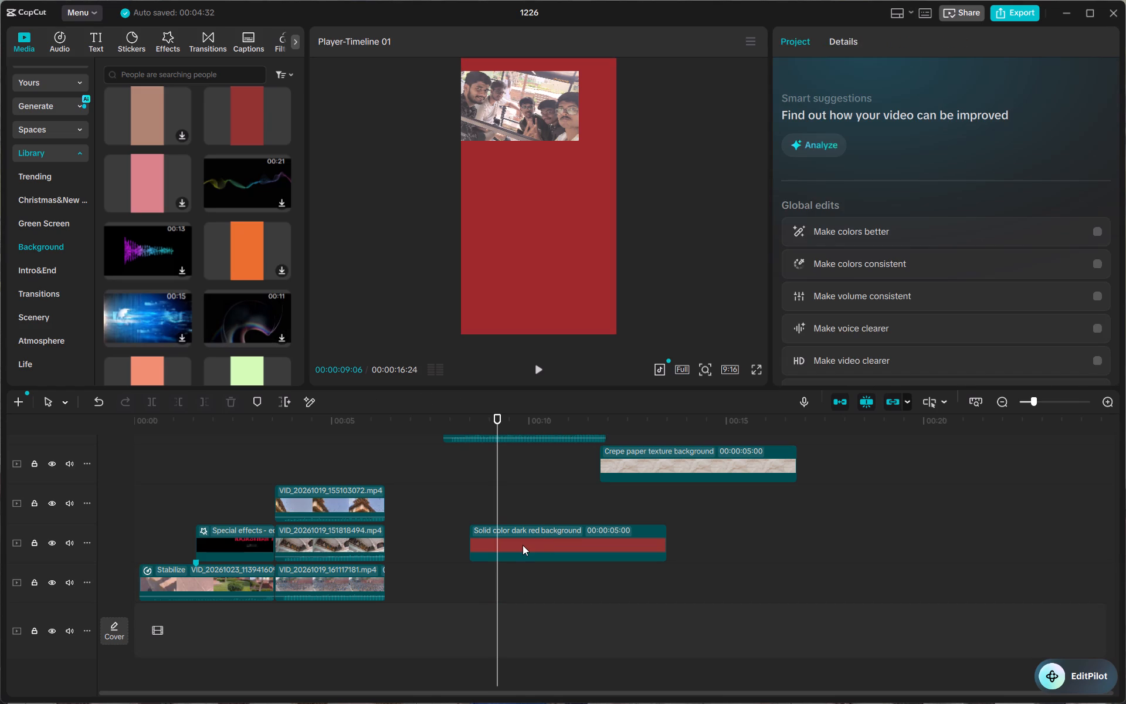
Move the dark red background down to the lowest occupied overlay track, just after the split-screen clips.
left_click_drag(523, 545, 439, 590)
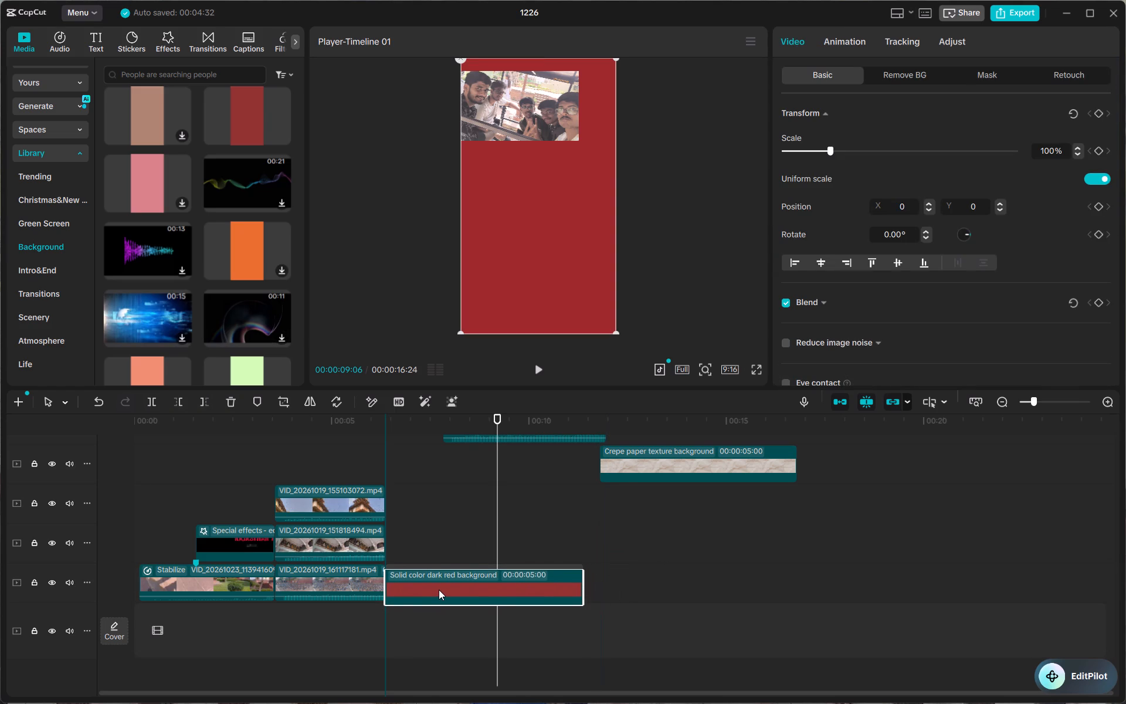
left_click_drag(439, 590, 443, 584)
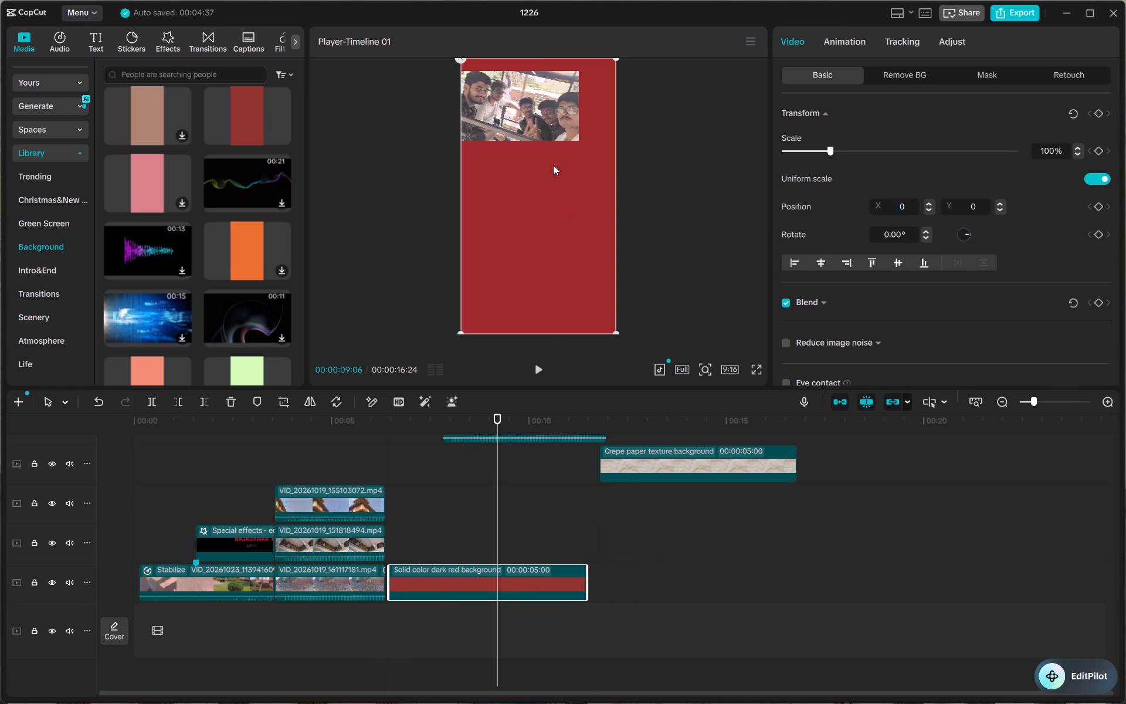
Move the selfie clip directly above the dark red background, starting near 6.6 seconds, with the background tight against the split-screen clips.
left_click(534, 114)
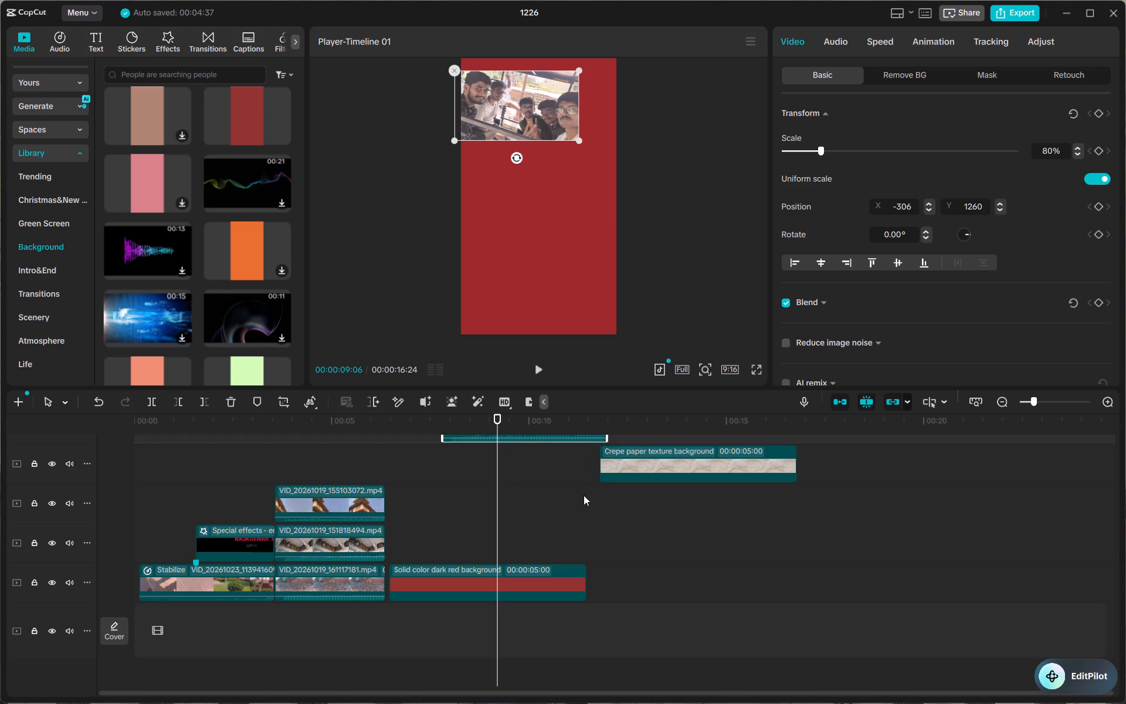
scroll(584, 495, "up", 1)
left_click_drag(525, 465, 489, 570)
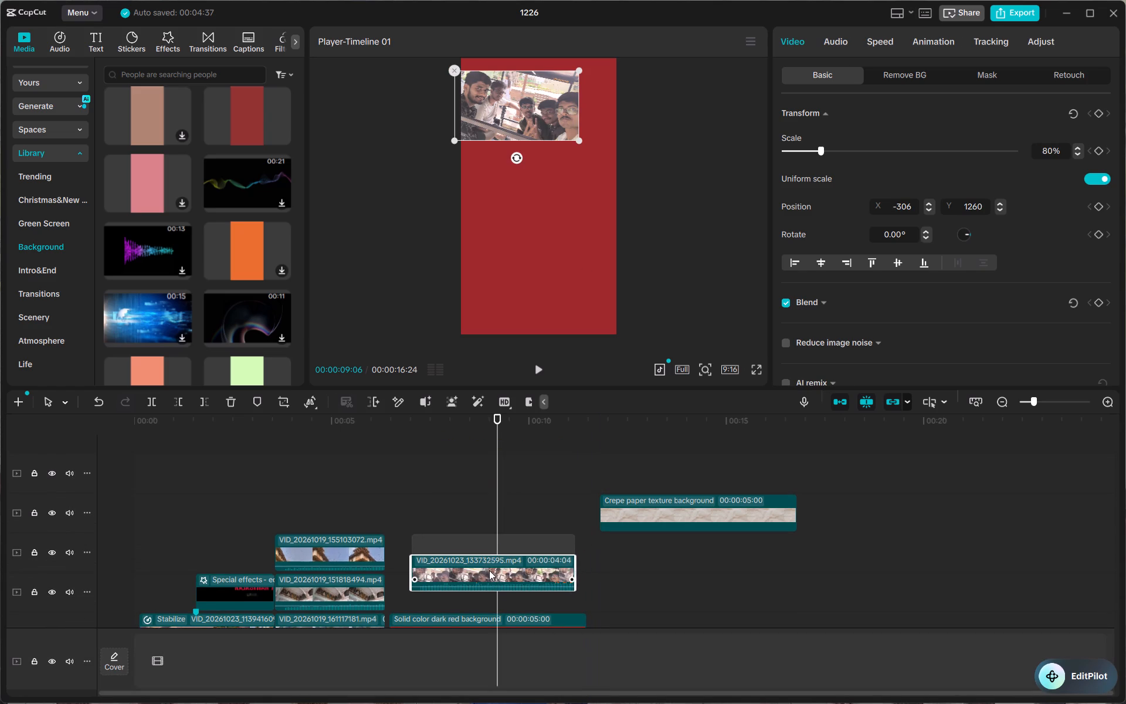
left_click_drag(489, 570, 491, 583)
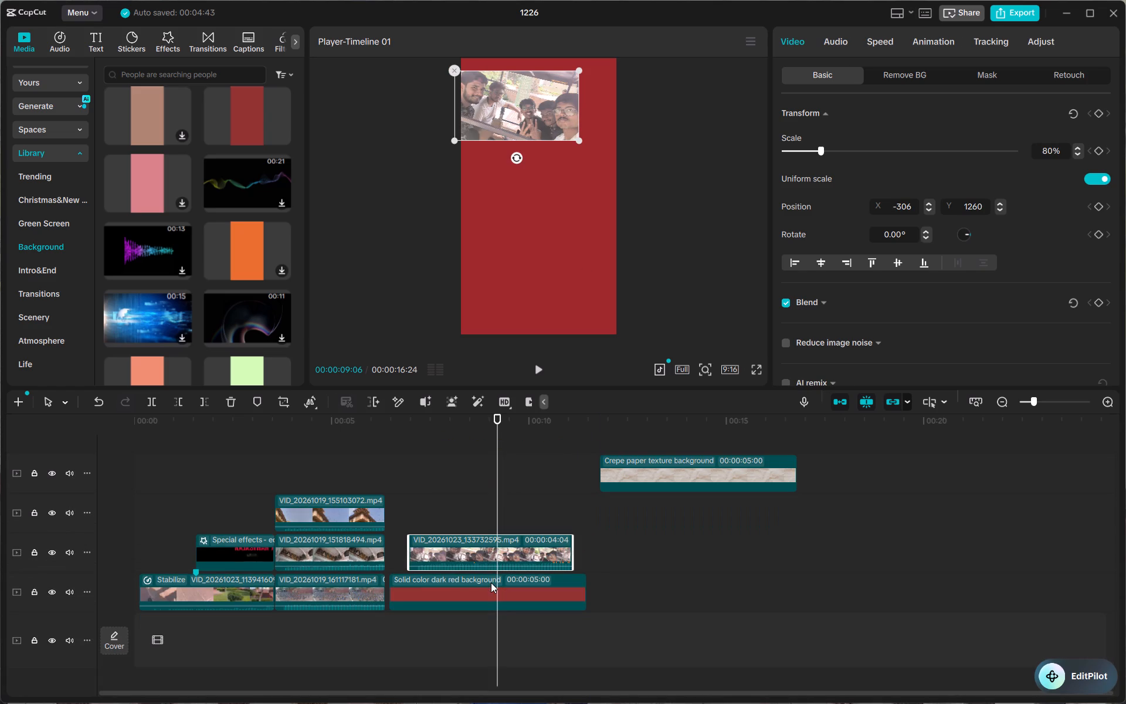
left_click_drag(449, 581, 442, 583)
left_click_drag(453, 551, 440, 553)
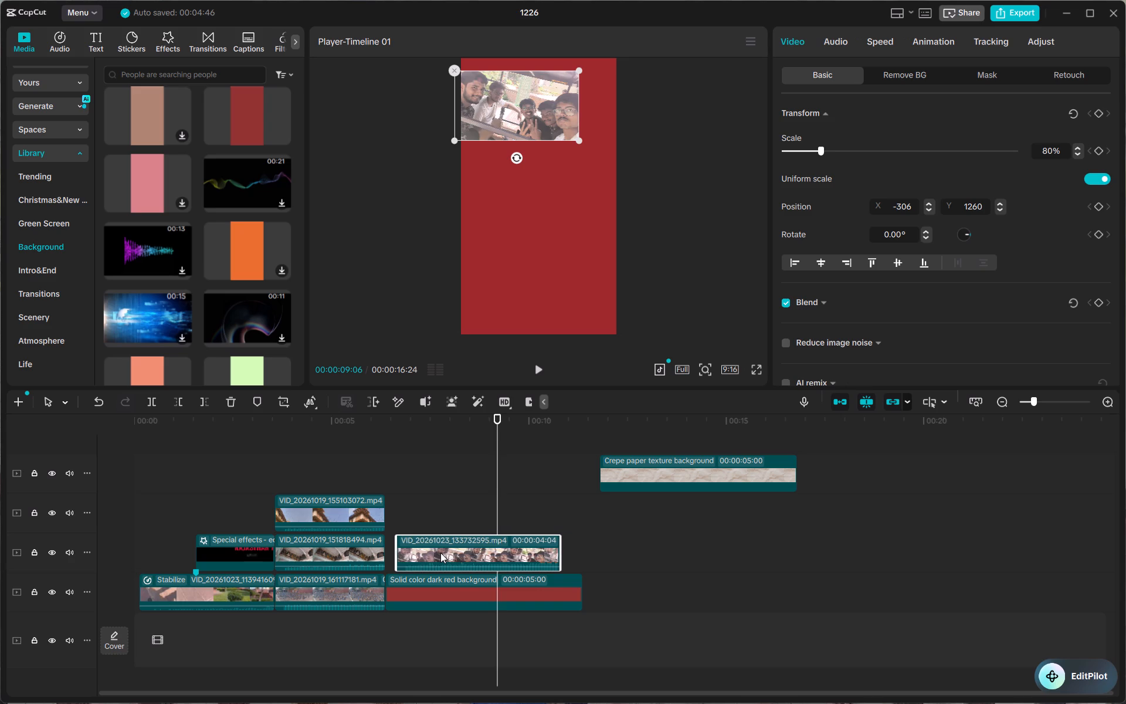
left_click_drag(440, 553, 440, 553)
Reposition the selfie clip in the frame, horizontally centred near the top at X 0, Y 1310.
left_click(527, 119)
left_click_drag(527, 119, 534, 120)
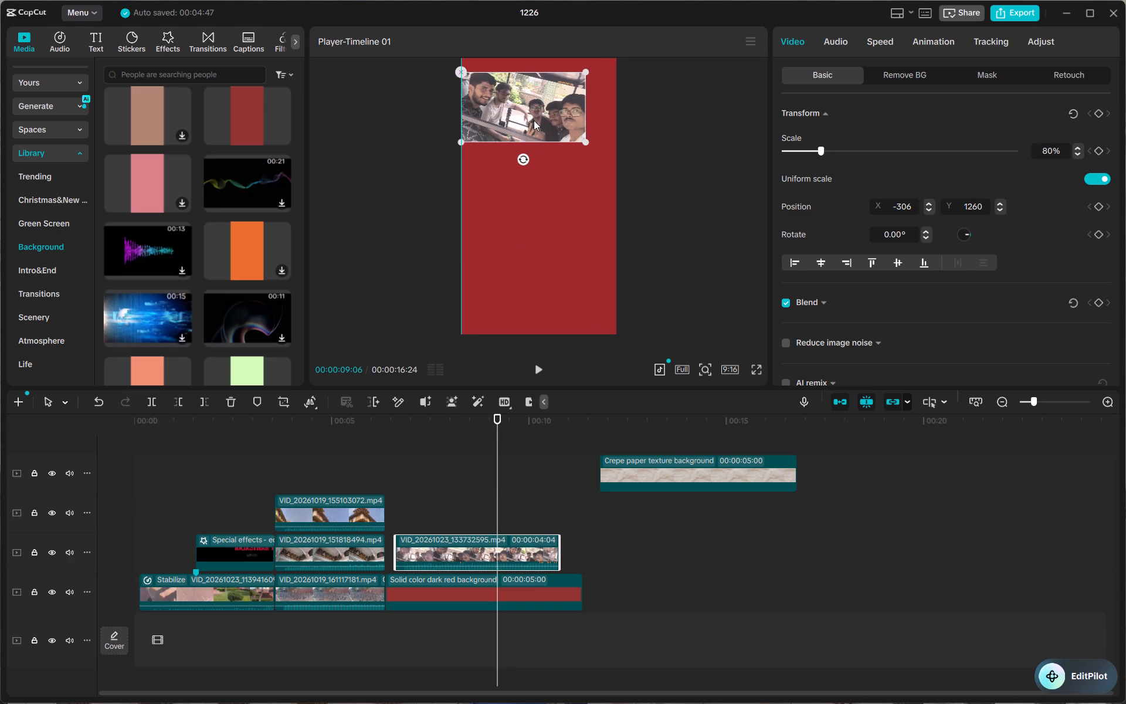
left_click_drag(534, 120, 536, 121)
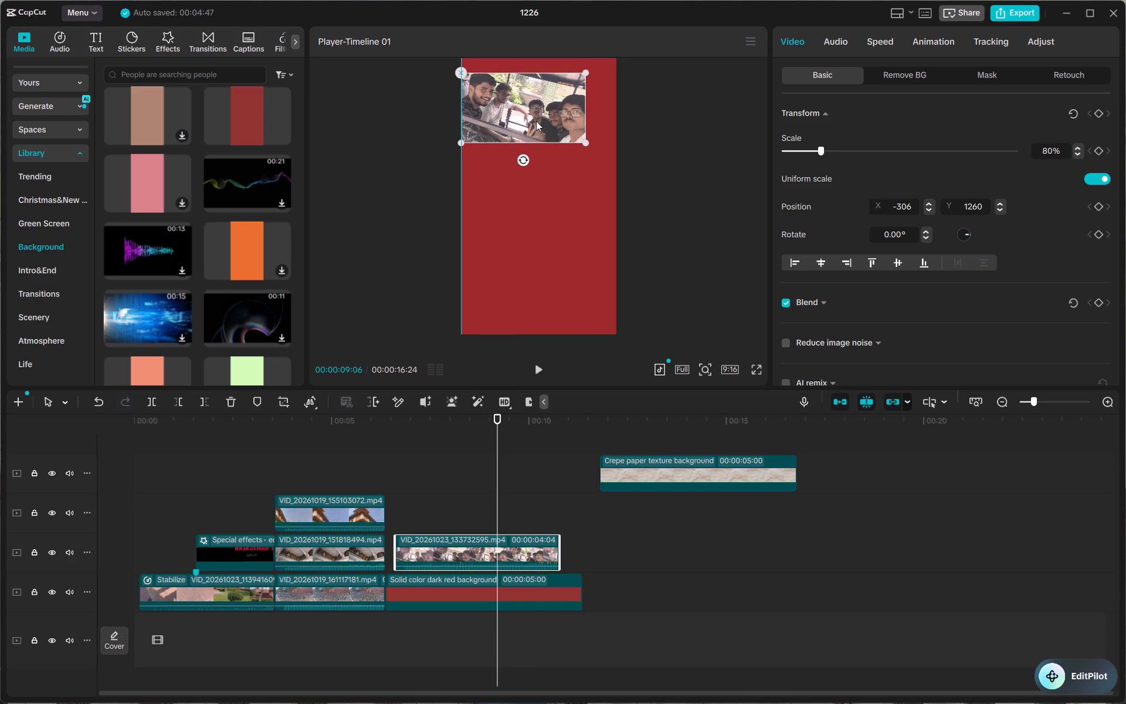
left_click_drag(536, 121, 541, 119)
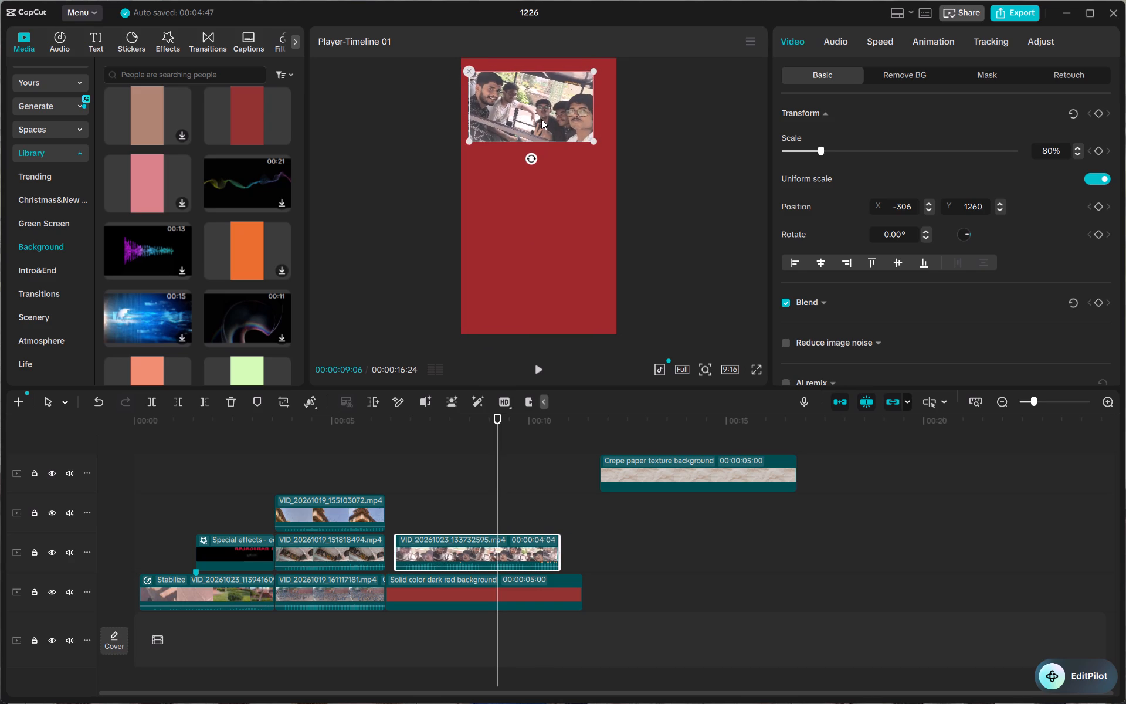
left_click_drag(541, 119, 542, 110)
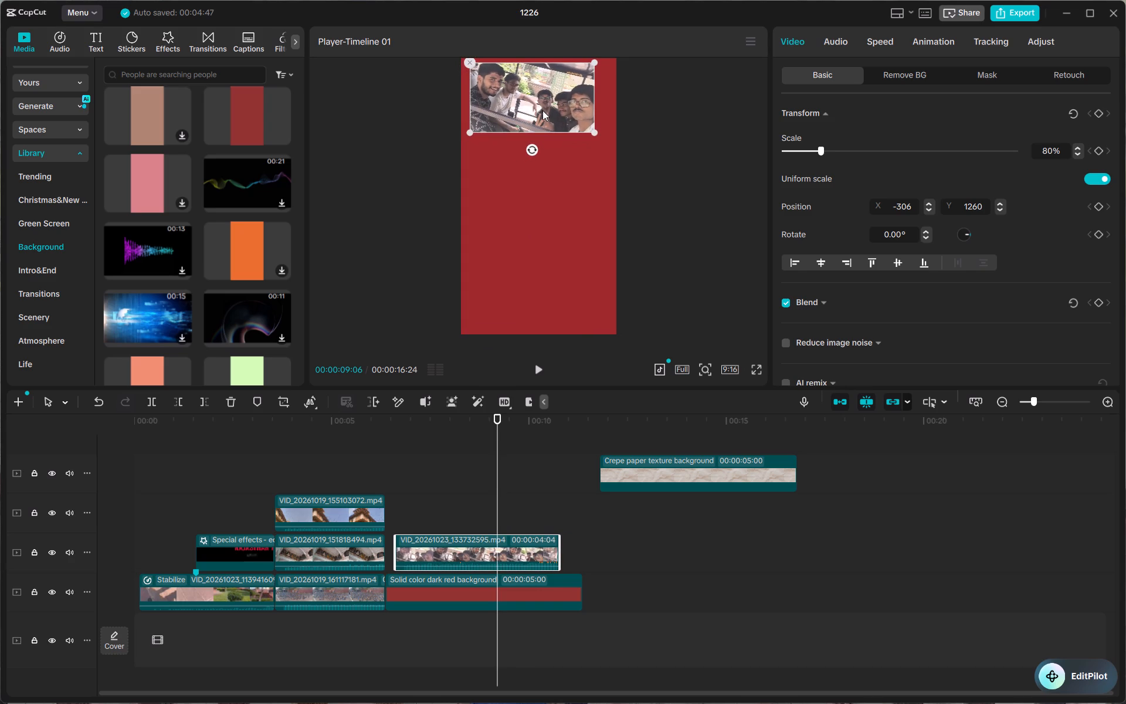
left_click_drag(542, 110, 538, 110)
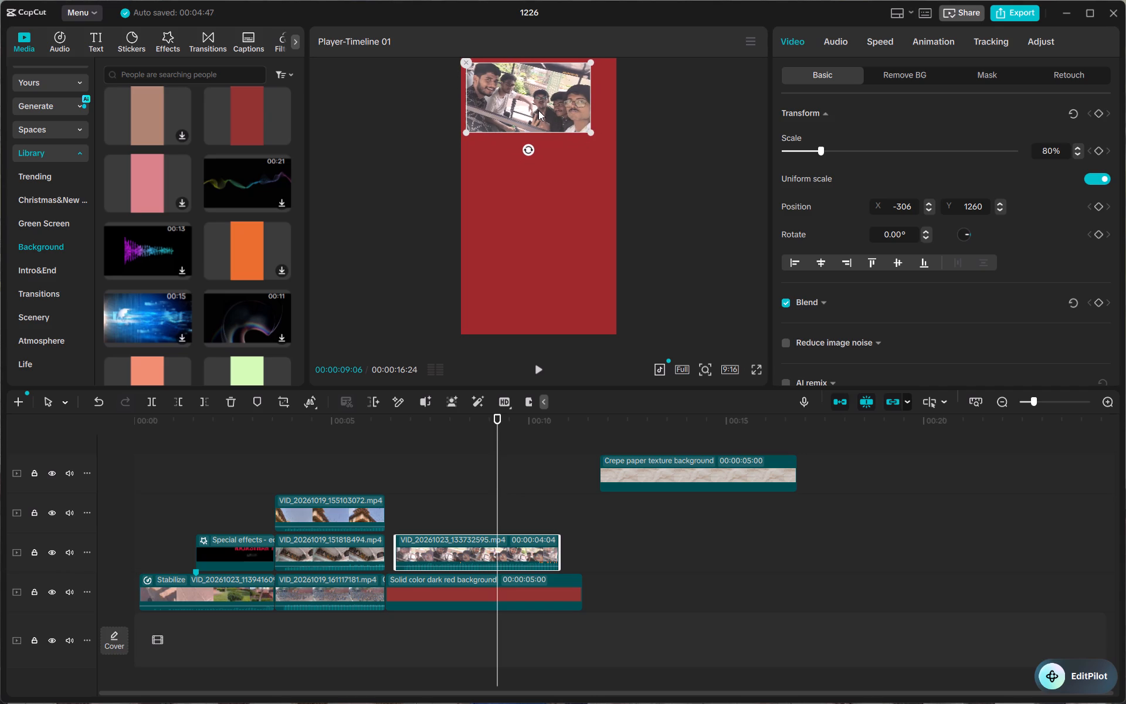
left_click_drag(538, 110, 535, 113)
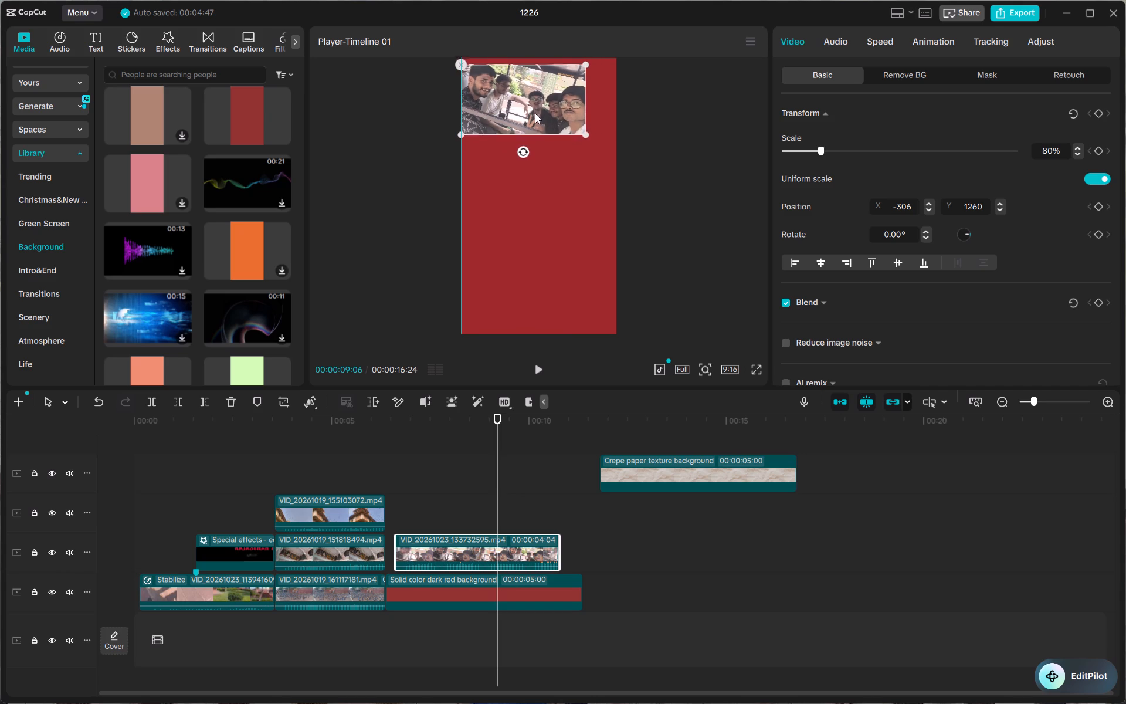
left_click_drag(535, 113, 552, 177)
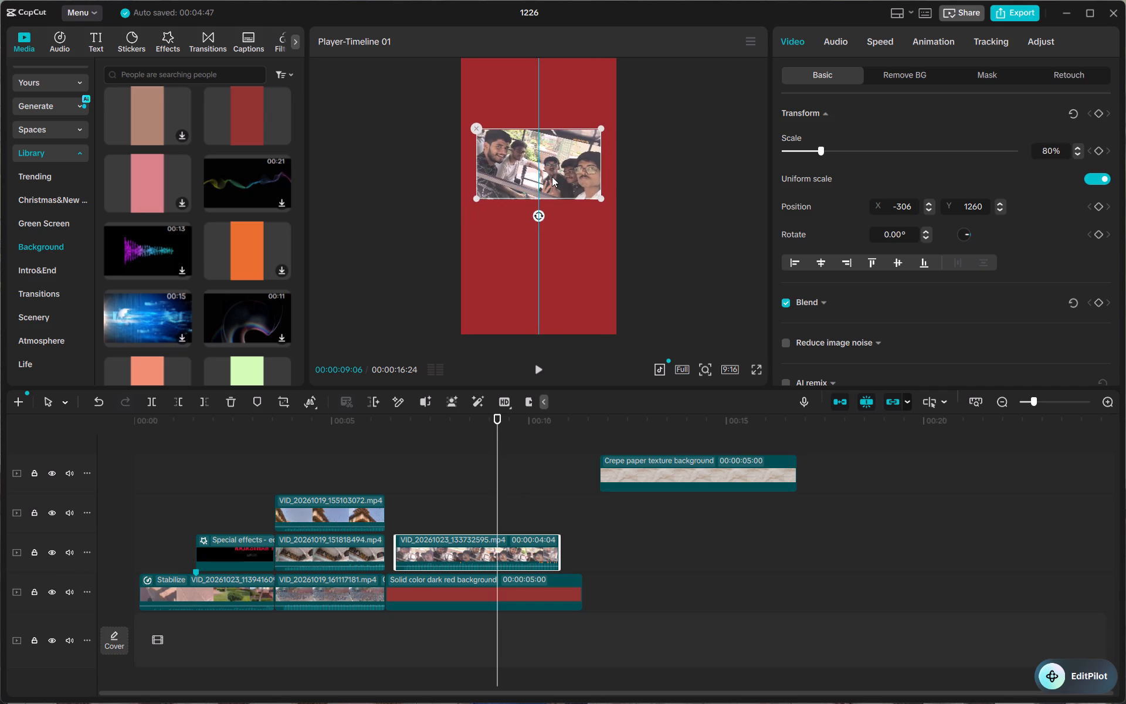
left_click_drag(552, 177, 552, 177)
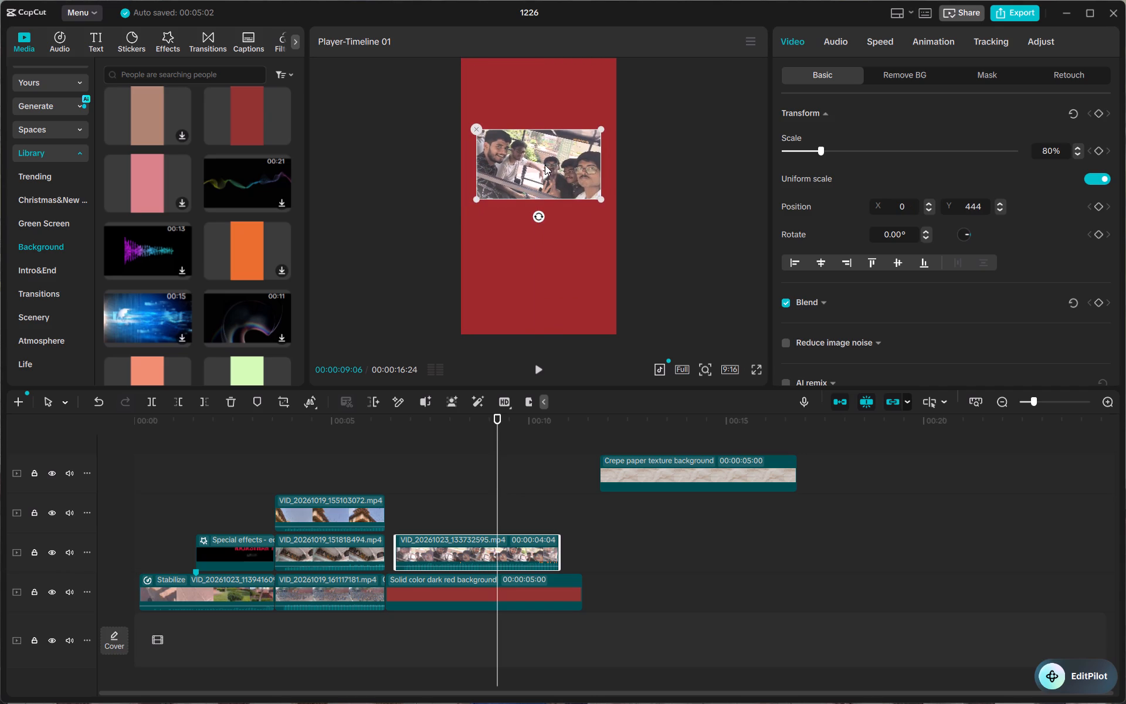
left_click_drag(545, 165, 544, 102)
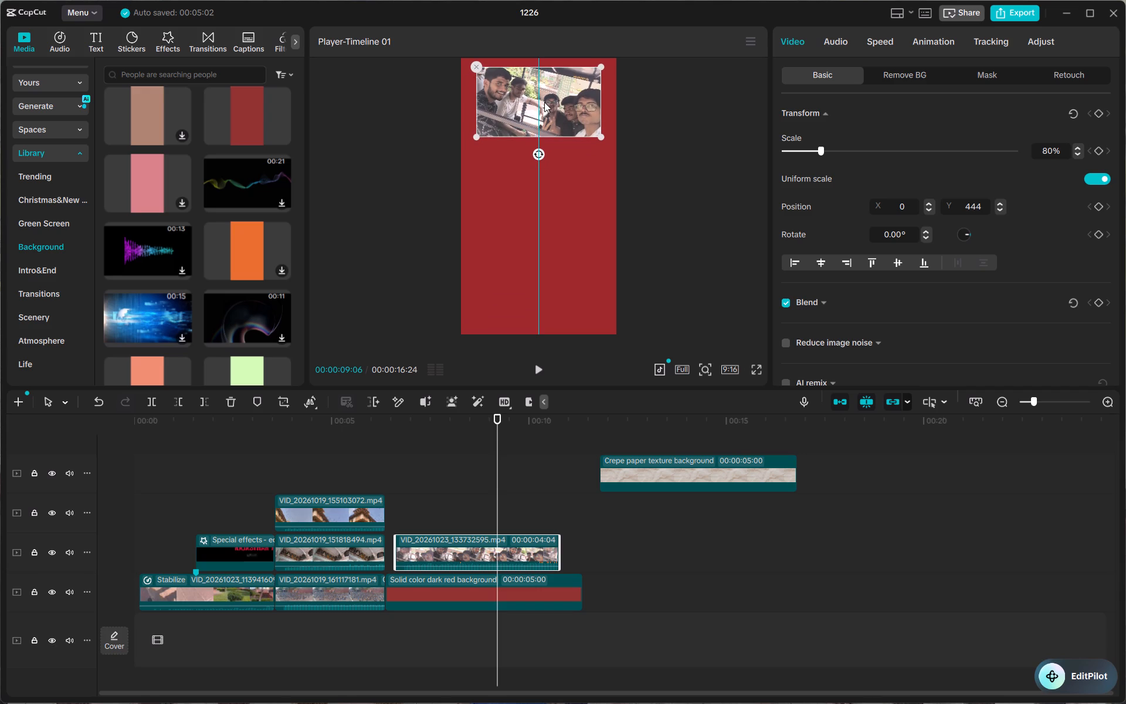
Go back to the imported media and look through the clips for a second shot for the selfie section.
scroll(410, 380, "up", 1)
scroll(211, 249, "up", 3)
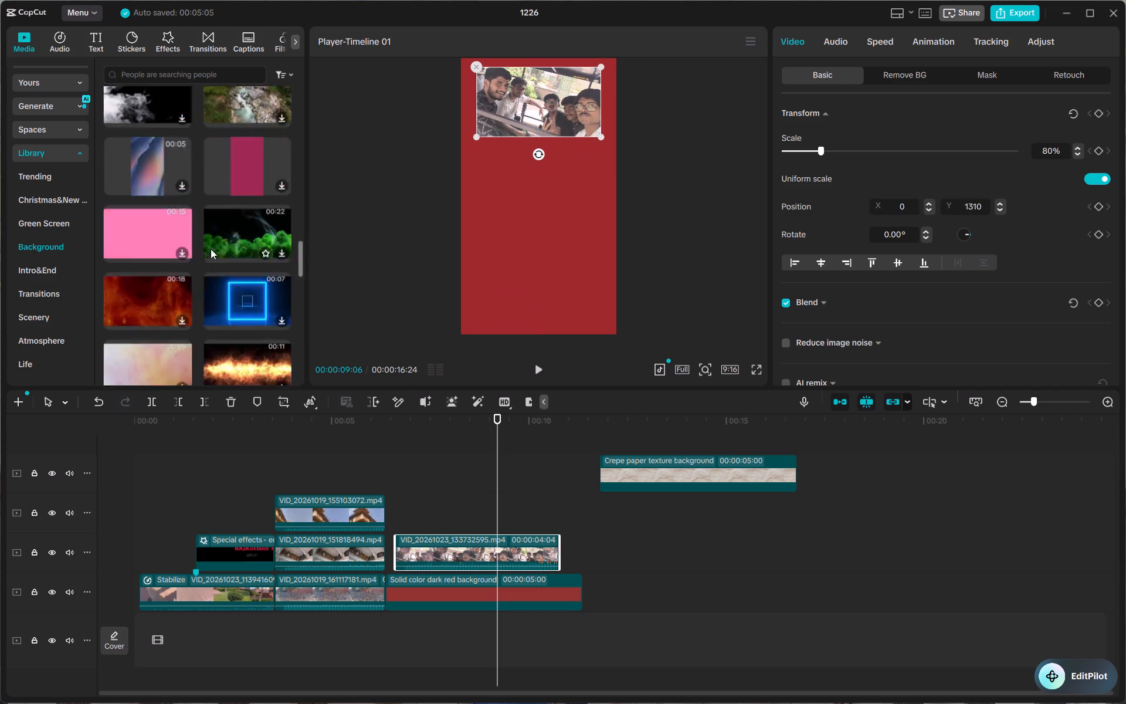
scroll(211, 249, "up", 2)
left_click(20, 33)
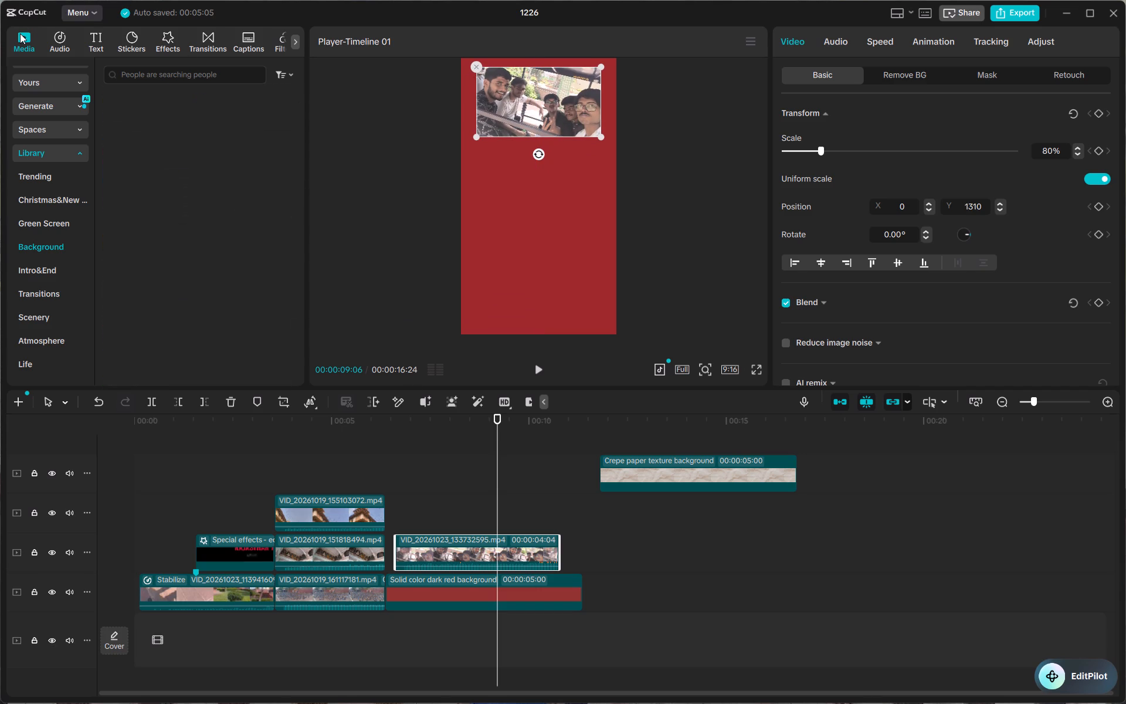
scroll(73, 154, "up", 5)
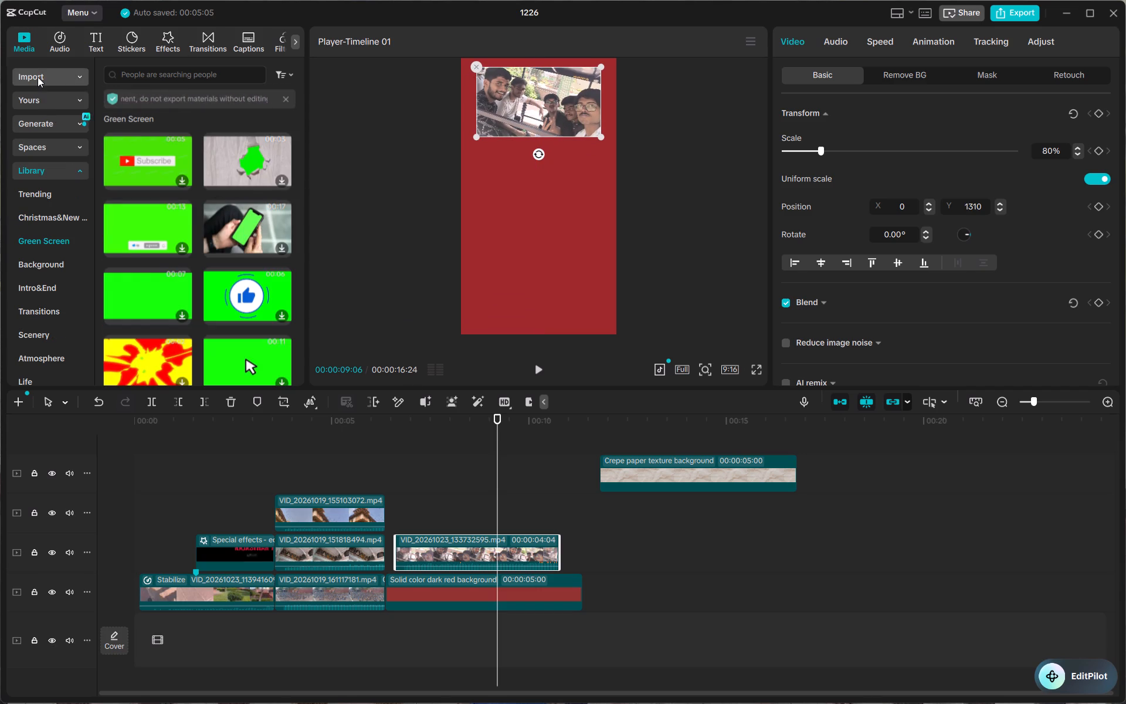
left_click(38, 77)
scroll(207, 248, "up", 4)
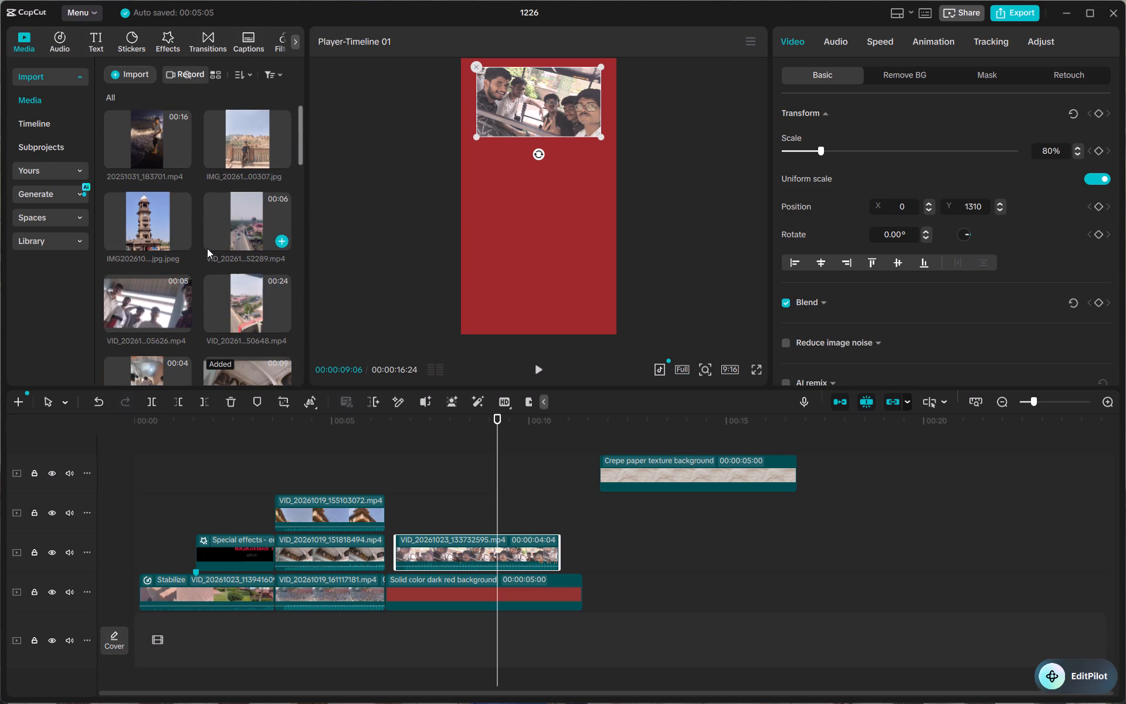
scroll(207, 248, "up", 1)
scroll(230, 306, "down", 2)
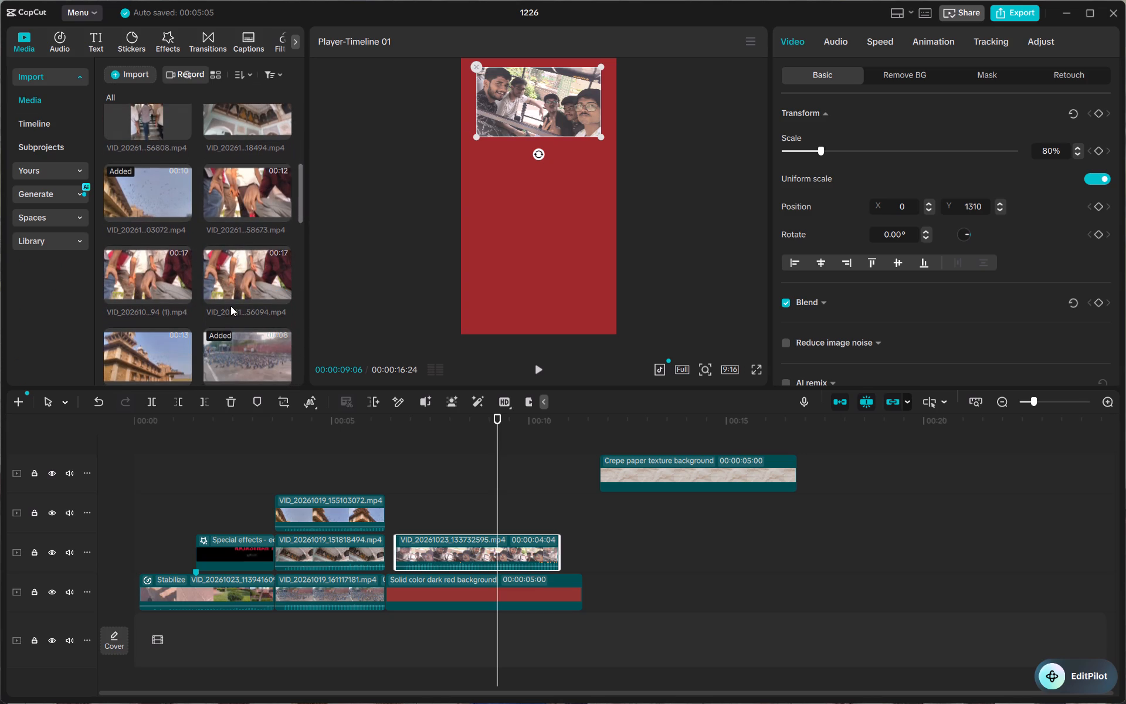
Preview the three imported group clips in front of the domed building to choose one for the selfie section.
left_click(252, 194)
left_click(247, 265)
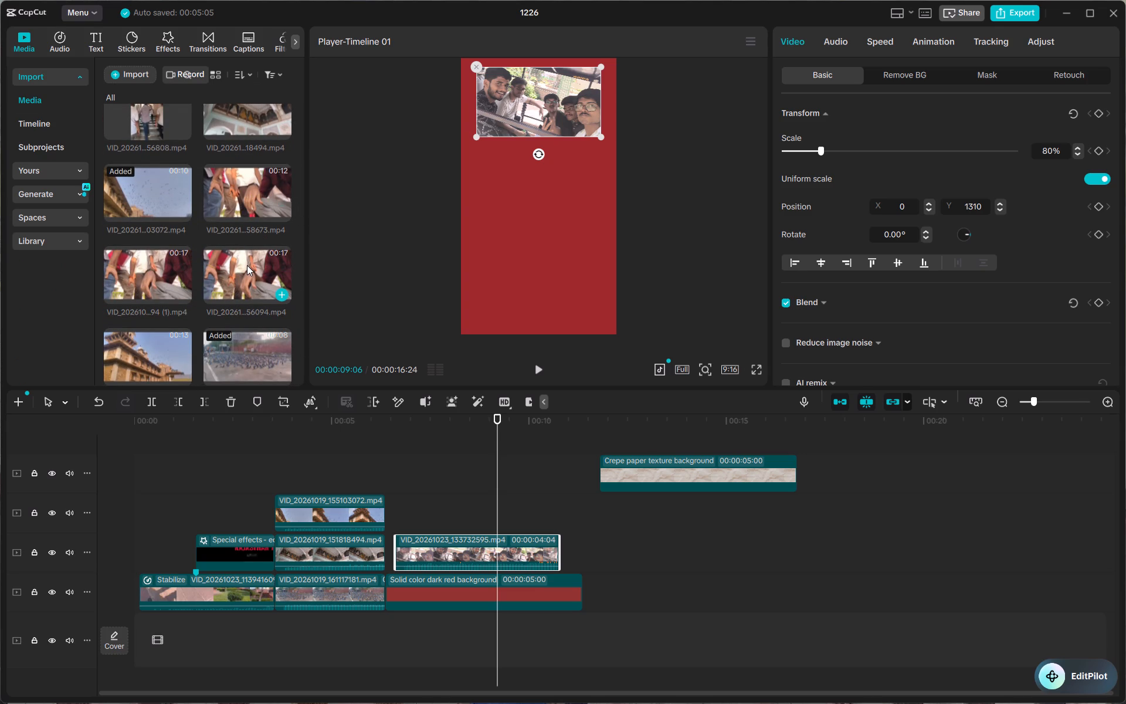
double_click(247, 265)
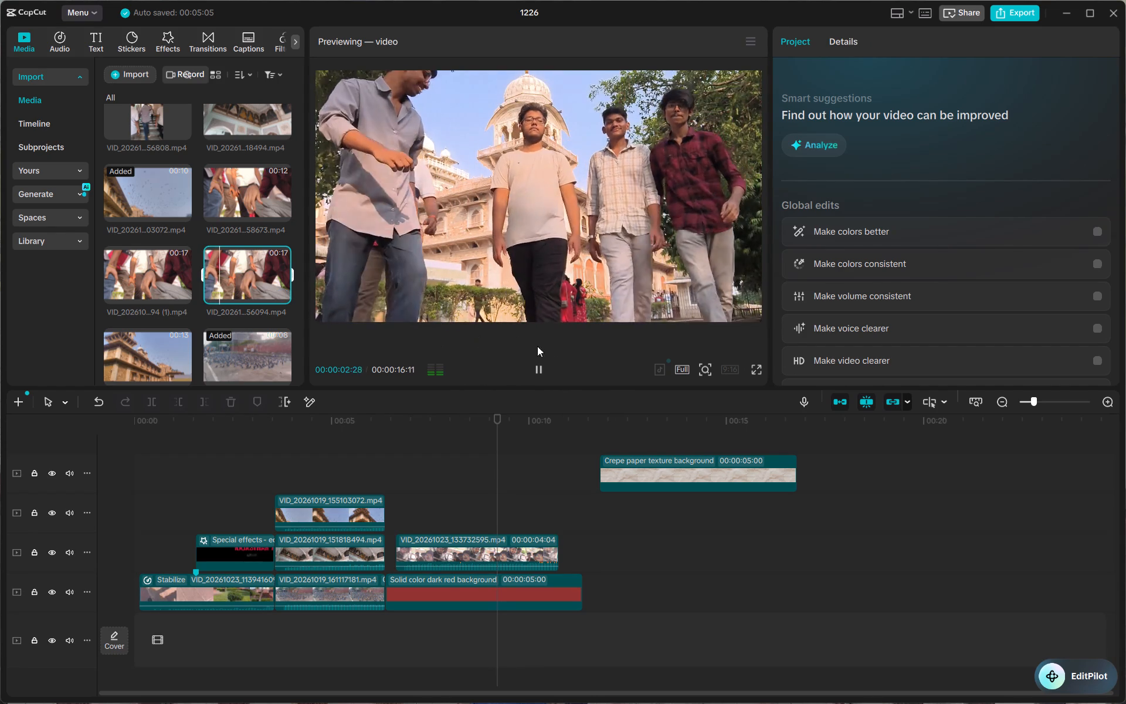
left_click_drag(550, 376, 554, 366)
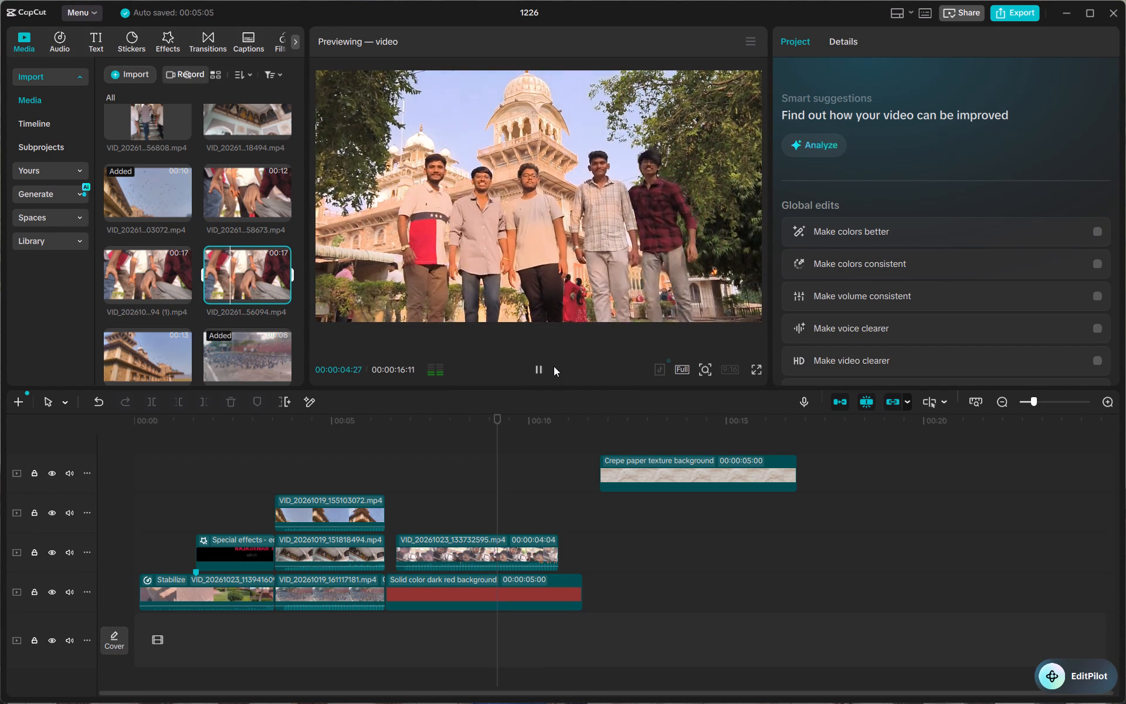
left_click_drag(554, 366, 545, 368)
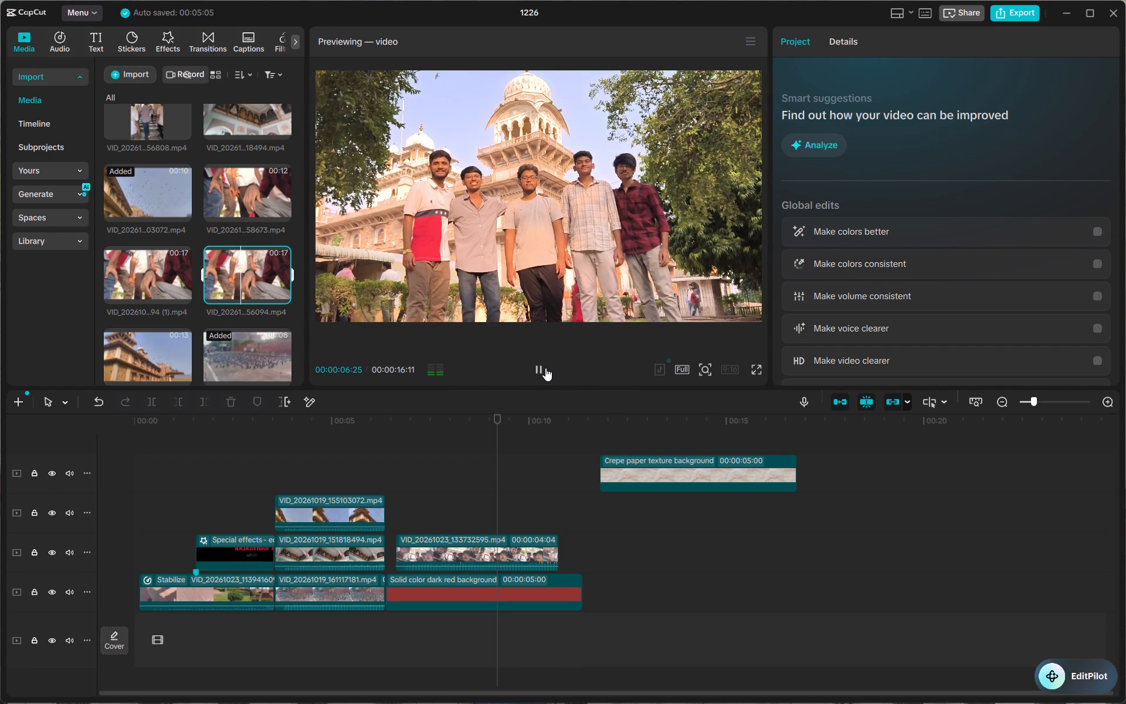
left_click_drag(545, 368, 551, 323)
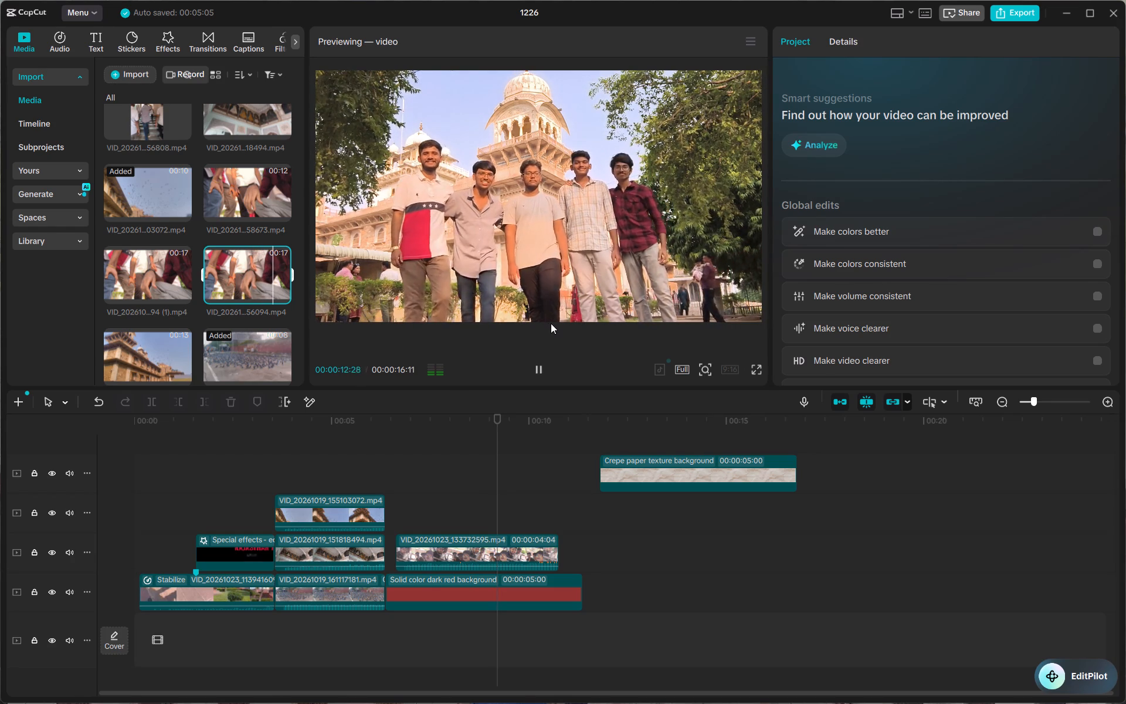
left_click_drag(551, 323, 507, 324)
key("space")
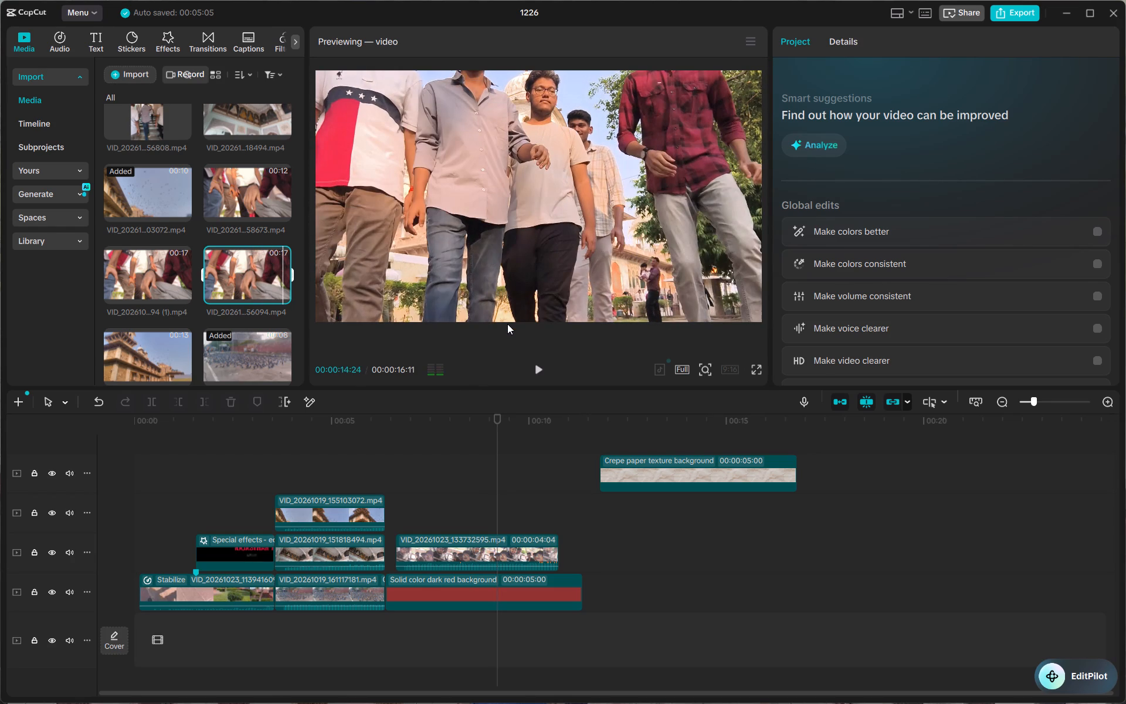
left_click_drag(507, 324, 221, 218)
left_click(146, 277)
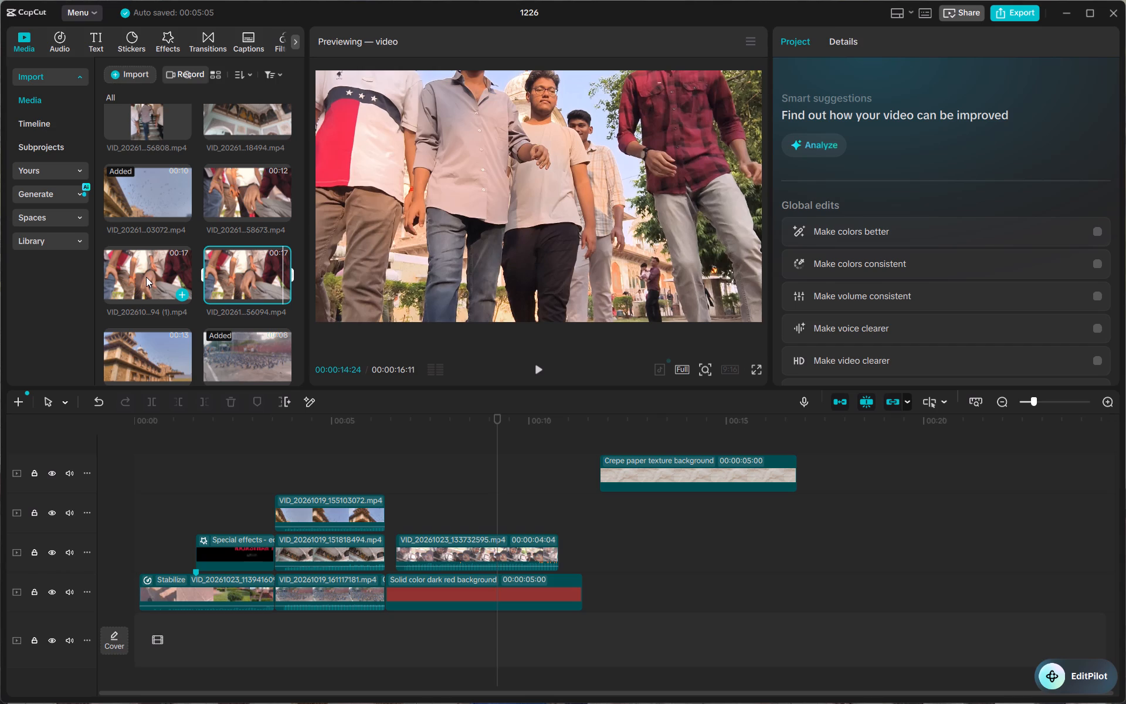
double_click(146, 277)
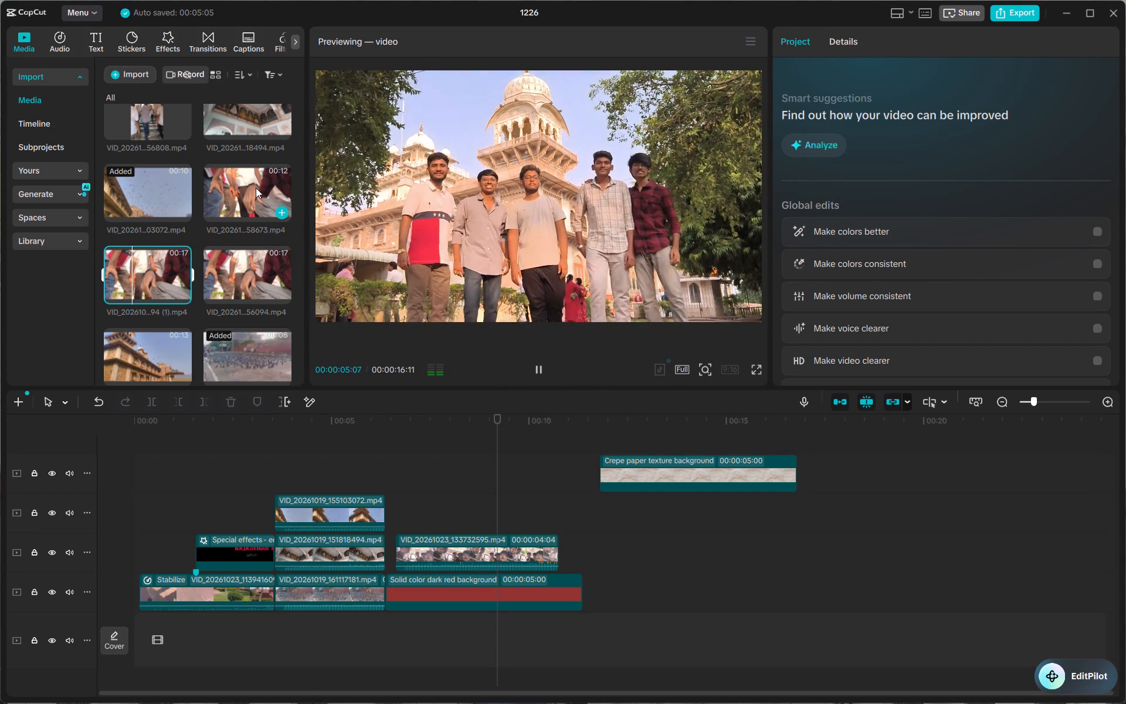
double_click(256, 188)
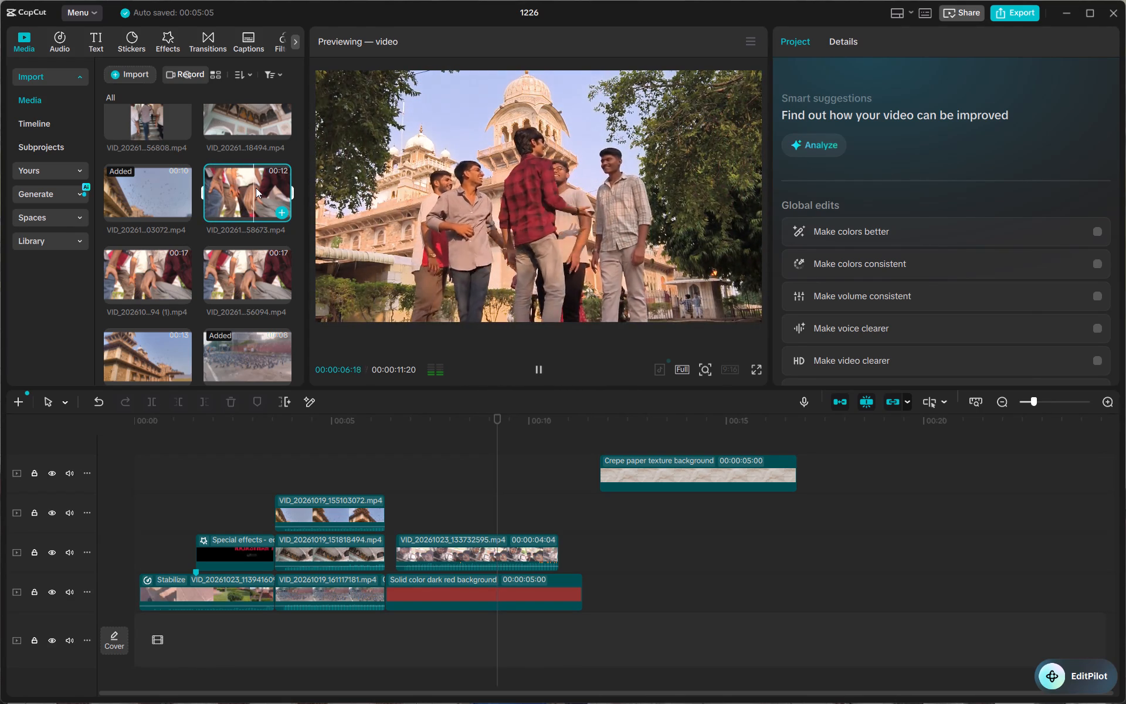
key("space")
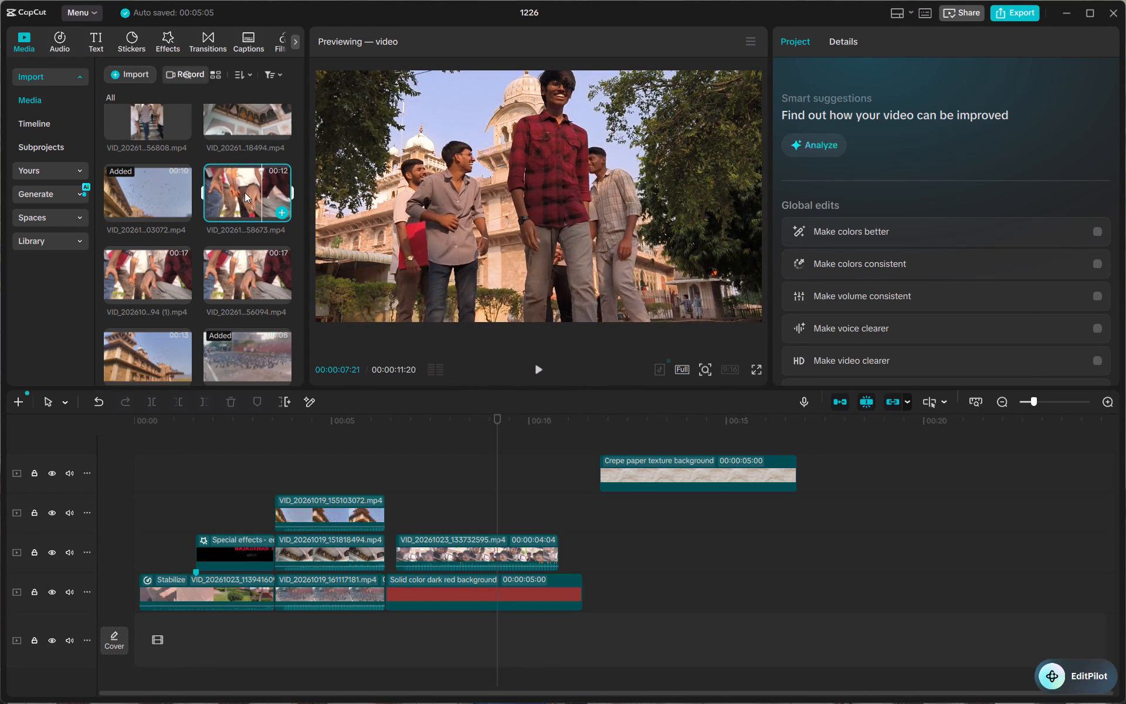
Add the 12-second group clip VID_20261019_155658673.mp4 to the track directly above the selfie clip, starting near 6.8 seconds.
double_click(245, 192)
left_click_drag(245, 192, 407, 492)
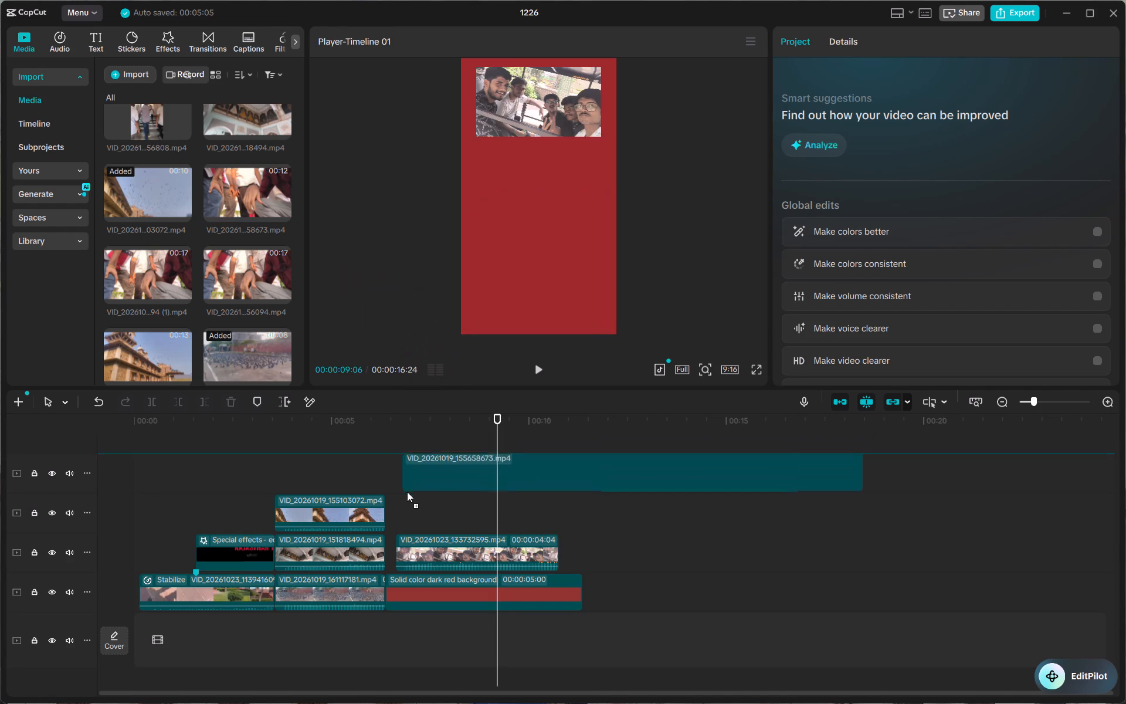
left_click_drag(407, 492, 404, 505)
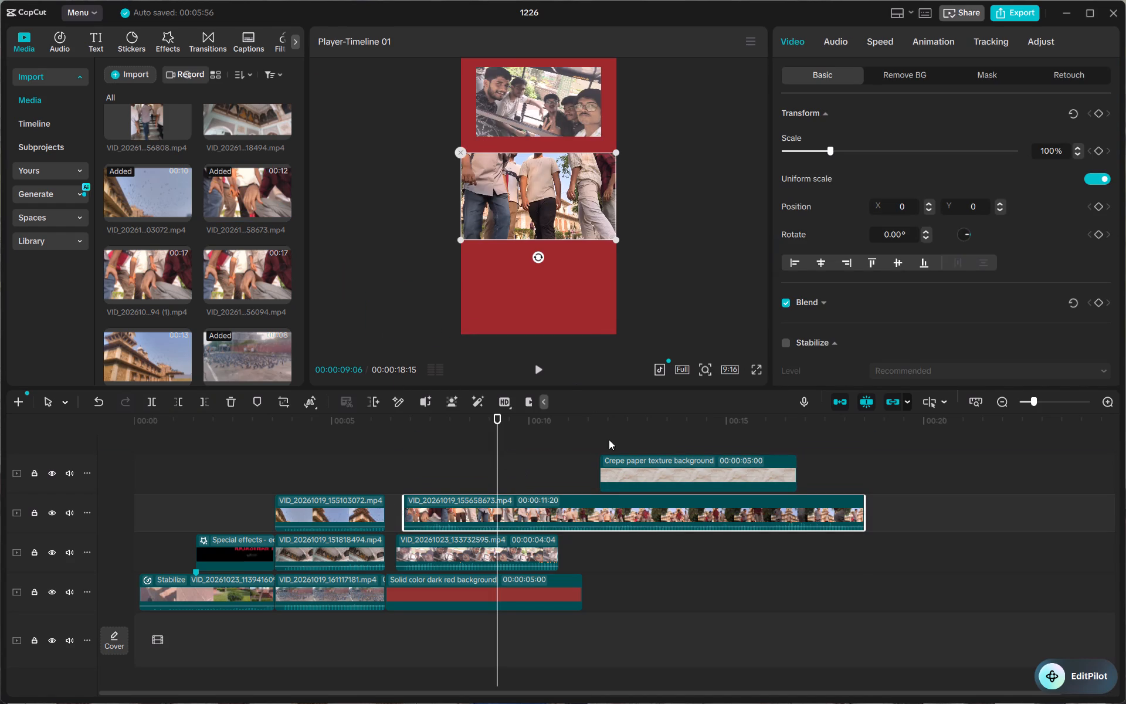
Trim the group clip's opening, align its start with the selfie clip, and cut its end to a length of 00:00:04:04.
left_click_drag(402, 518, 593, 502)
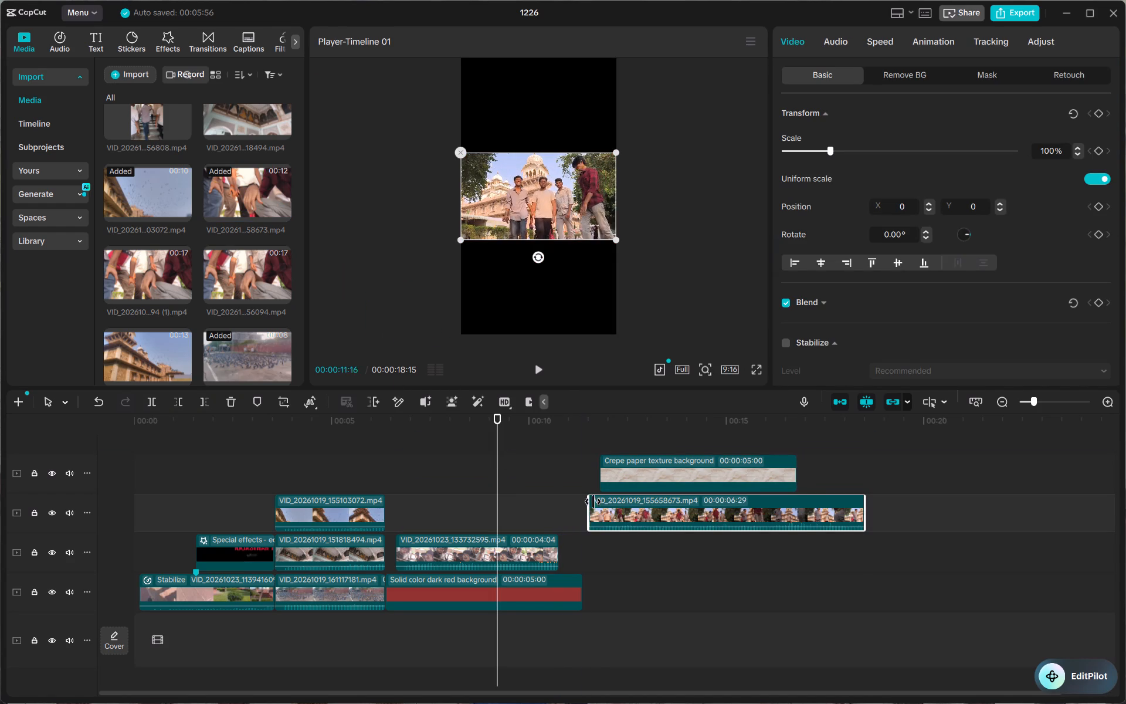
left_click_drag(593, 502, 593, 502)
left_click_drag(660, 504, 466, 510)
left_click(666, 520)
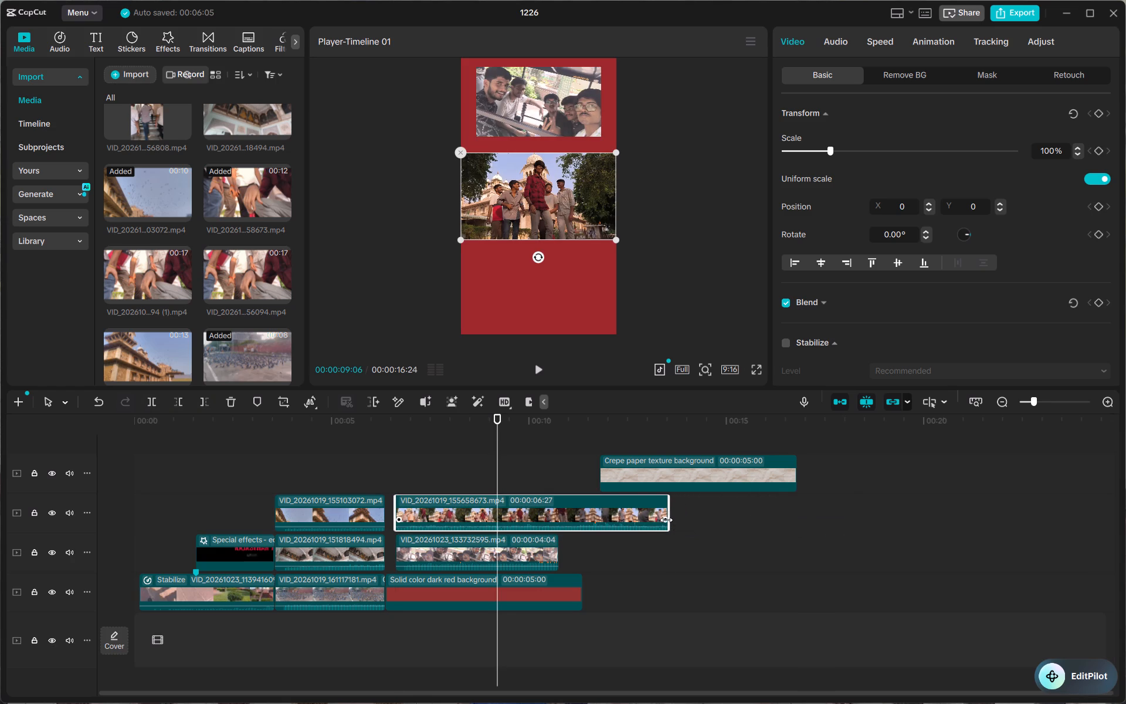
left_click_drag(668, 510, 556, 524)
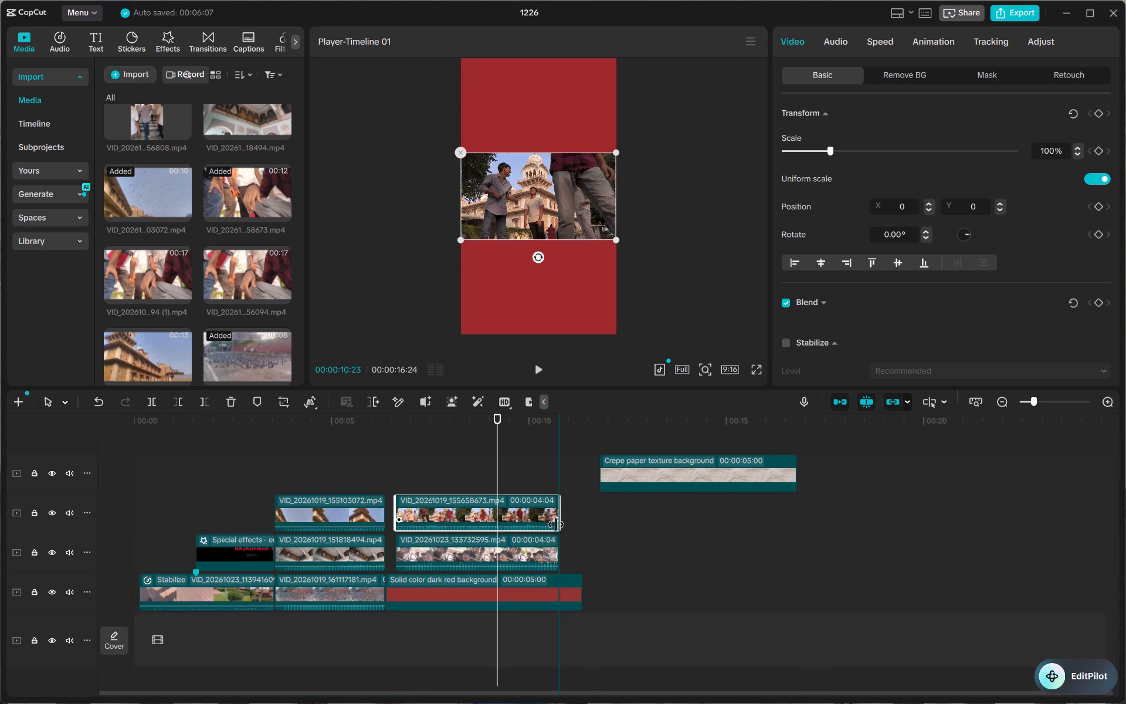
Scale the group clip in front of the domed building to 89% and position it below the selfie clip at Y -158.
left_click_drag(556, 524, 555, 524)
left_click_drag(523, 188, 523, 198)
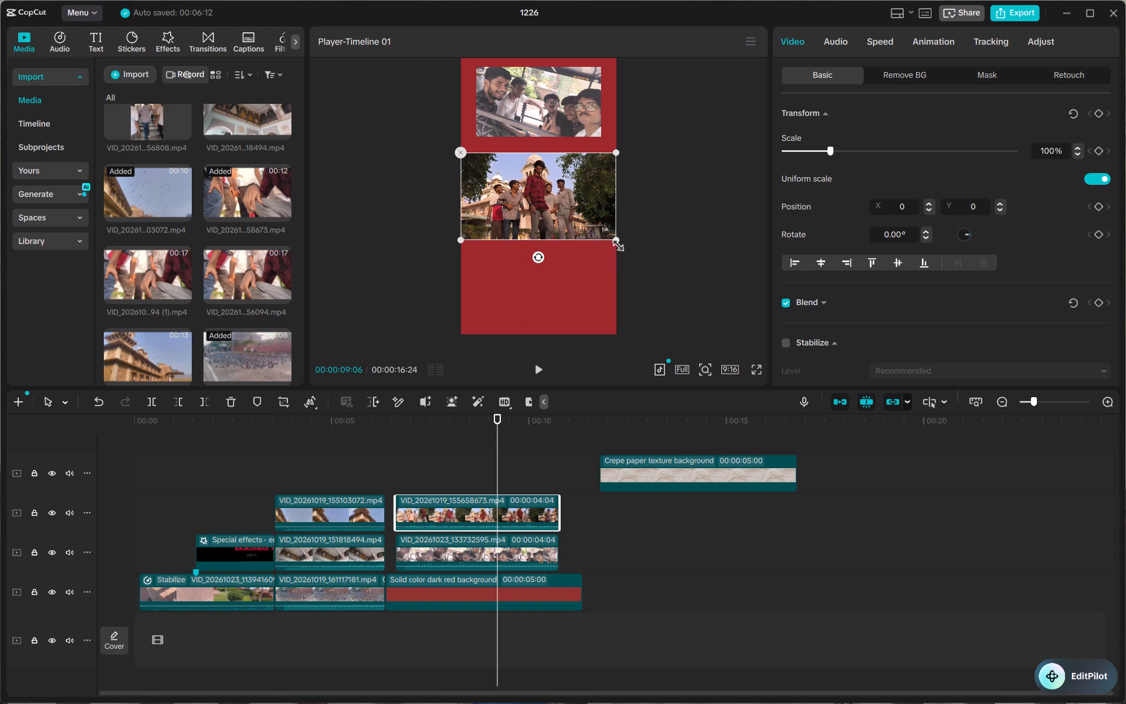
left_click_drag(614, 243, 603, 233)
left_click_drag(533, 186, 532, 198)
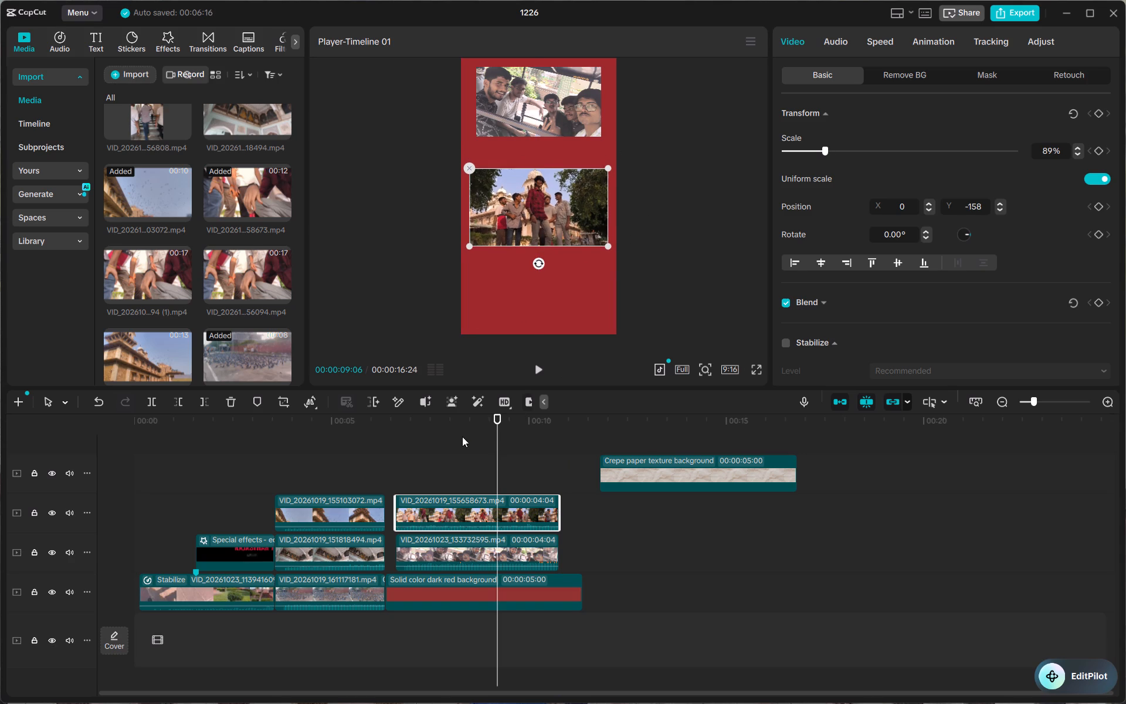
Shift the group clip to start at about 7.2 seconds, ending it with the dark red background, and play the section back.
left_click_drag(497, 428, 452, 441)
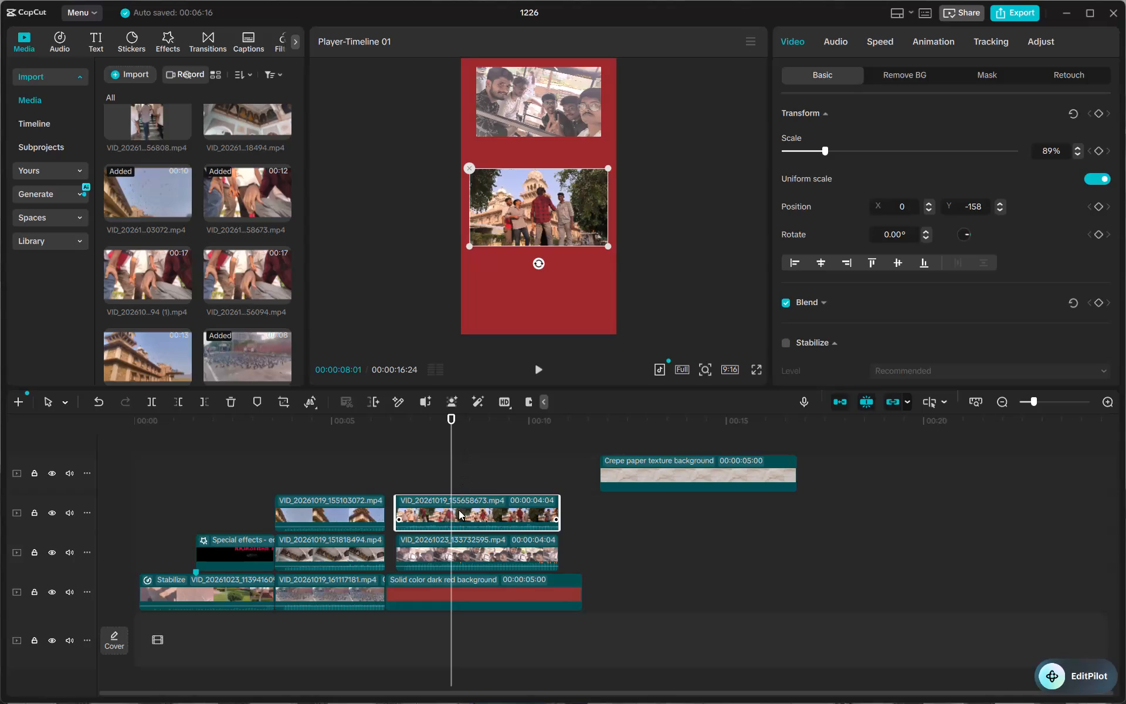
left_click_drag(459, 511, 479, 512)
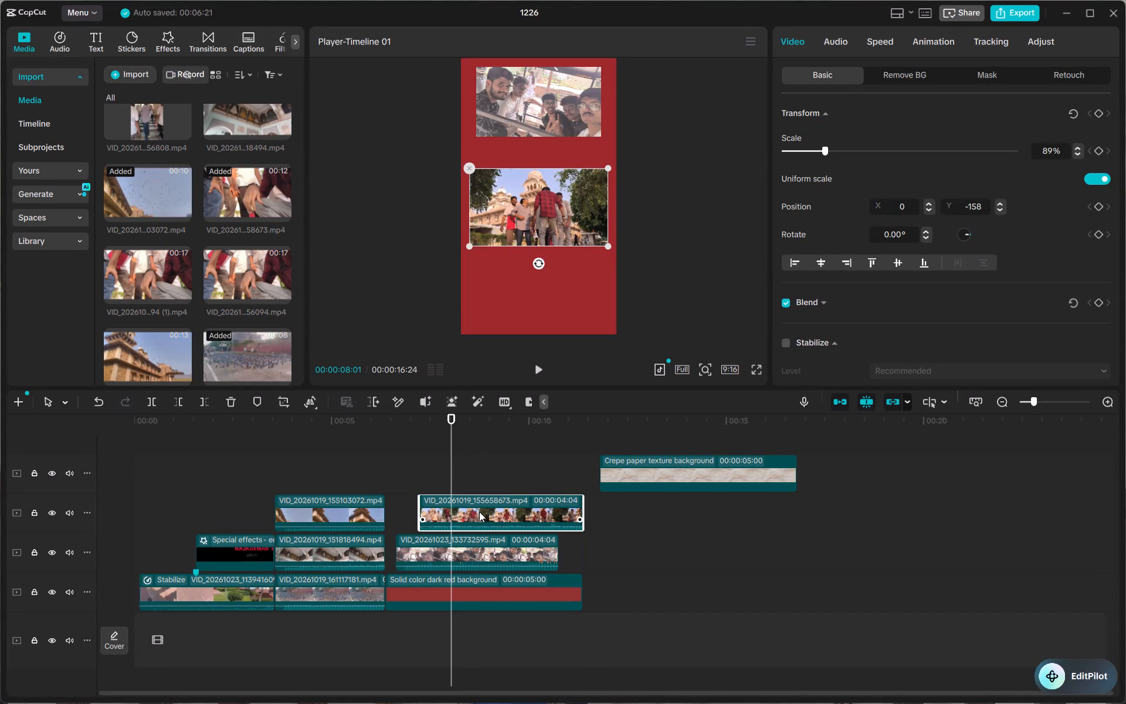
left_click(450, 475)
left_click_drag(450, 475, 358, 490)
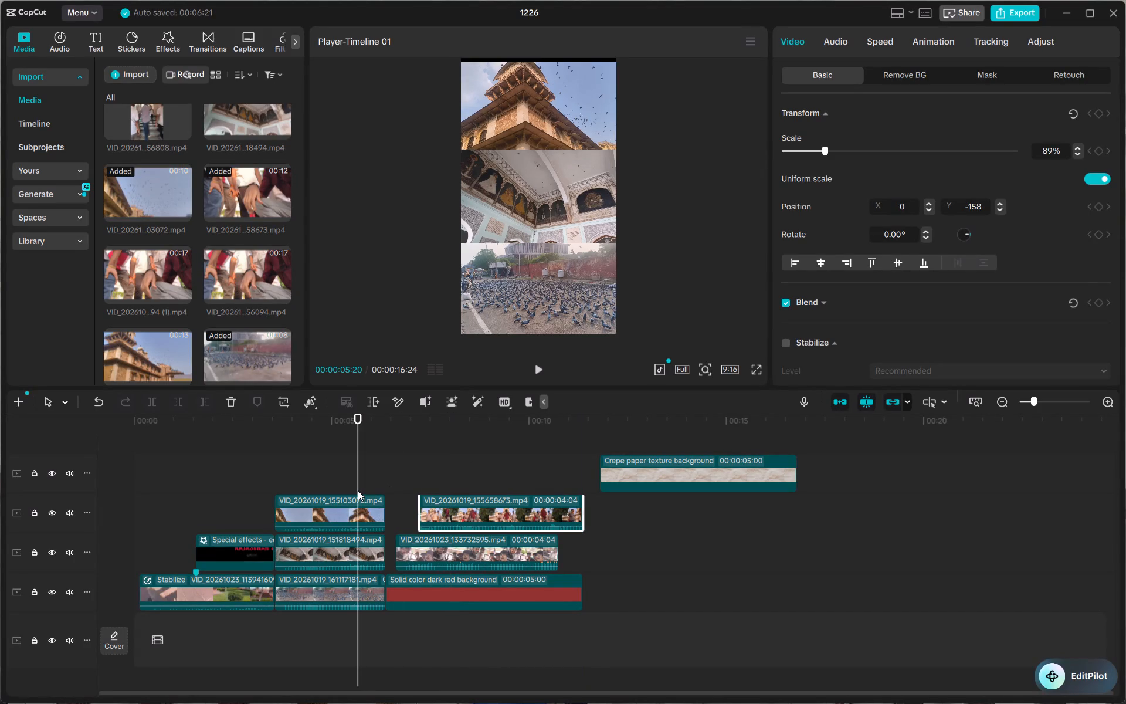
key("space")
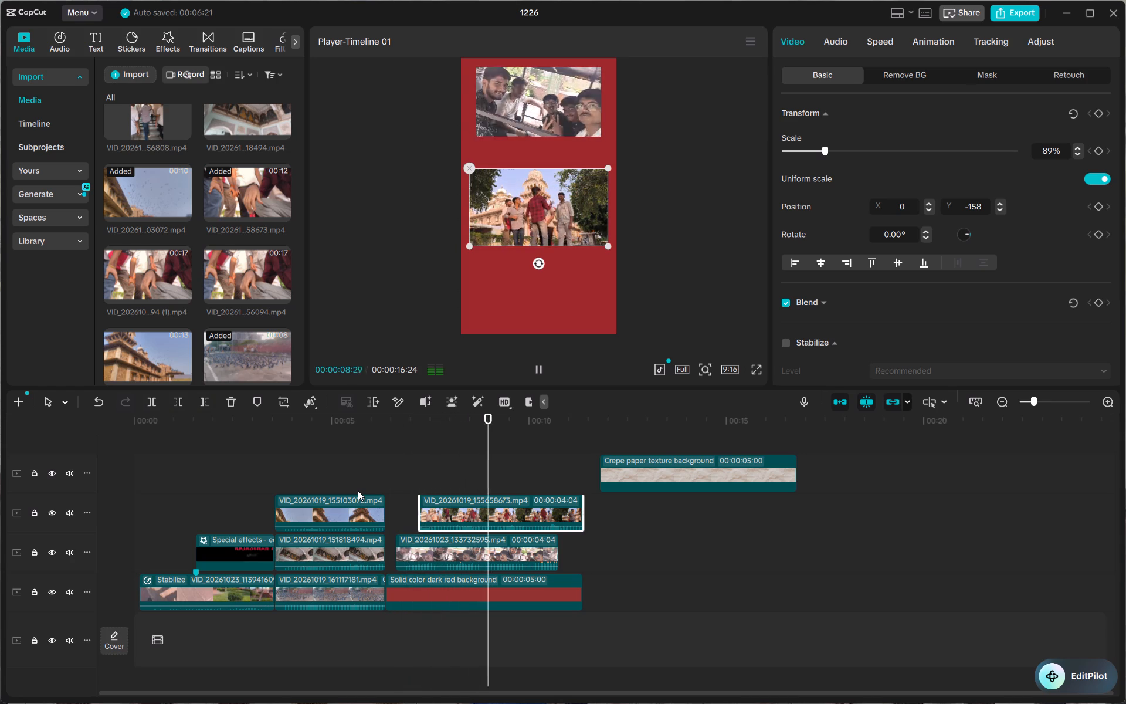
key("space")
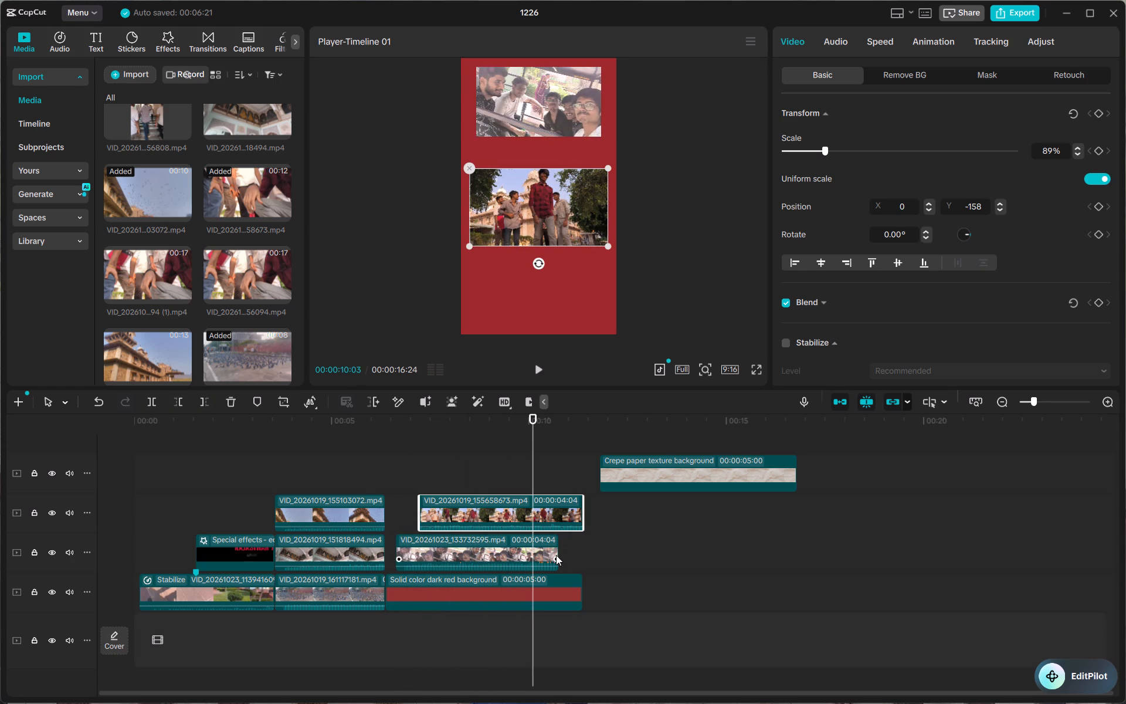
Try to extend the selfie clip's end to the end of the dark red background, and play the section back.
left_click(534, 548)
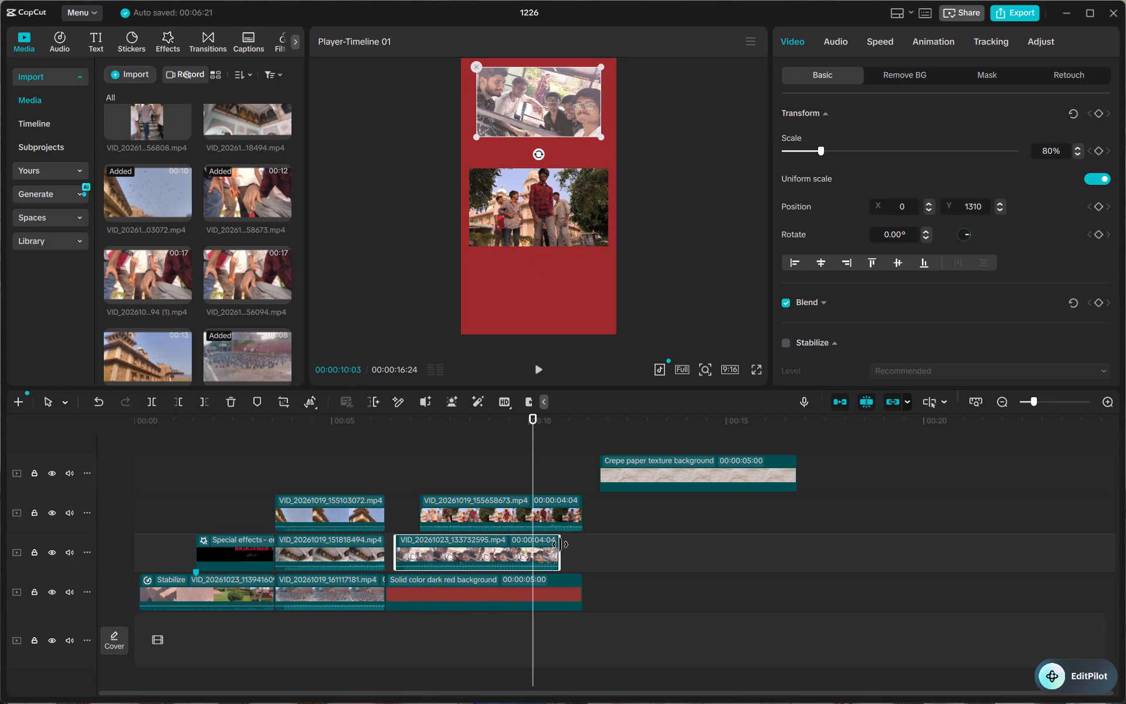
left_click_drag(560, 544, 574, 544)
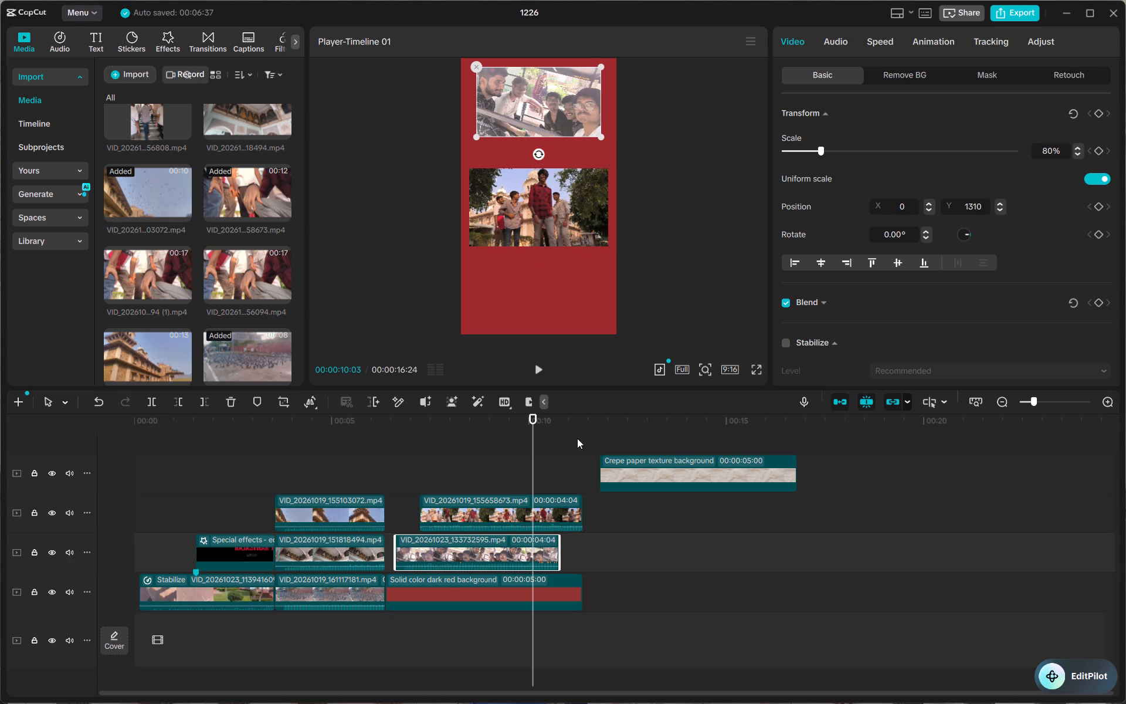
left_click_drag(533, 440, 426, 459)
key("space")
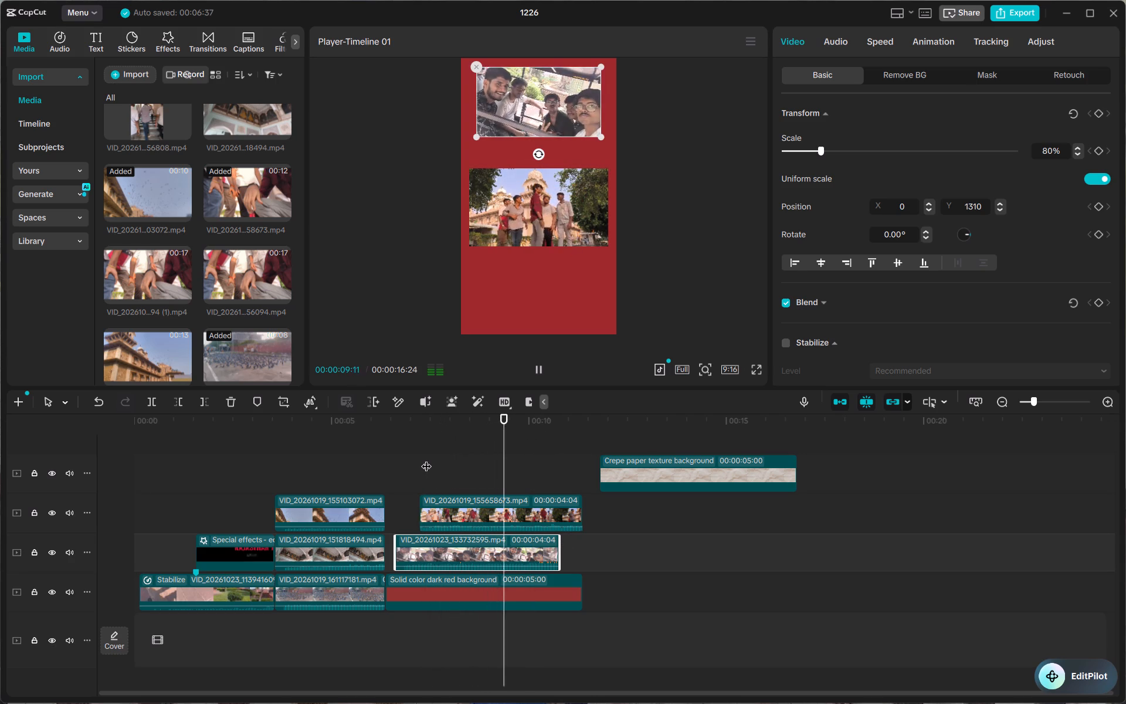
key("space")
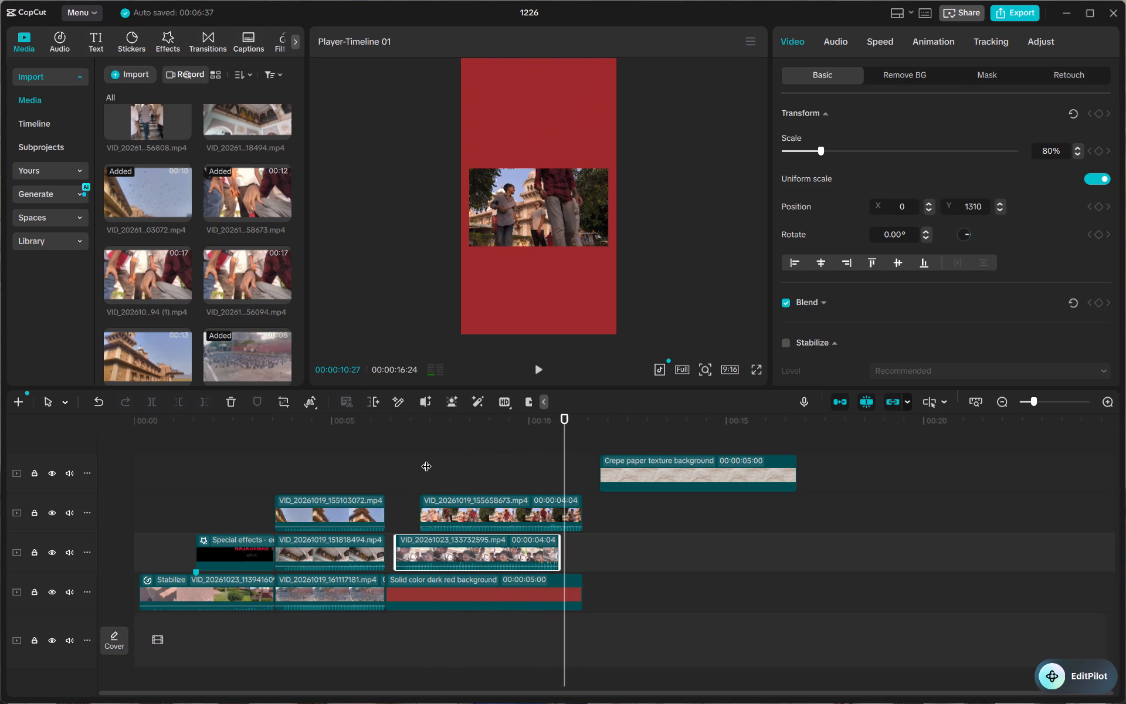
Apply a Custom speed curve to the group clip and lower its first two inner points to the same level below 1x.
left_click(483, 506)
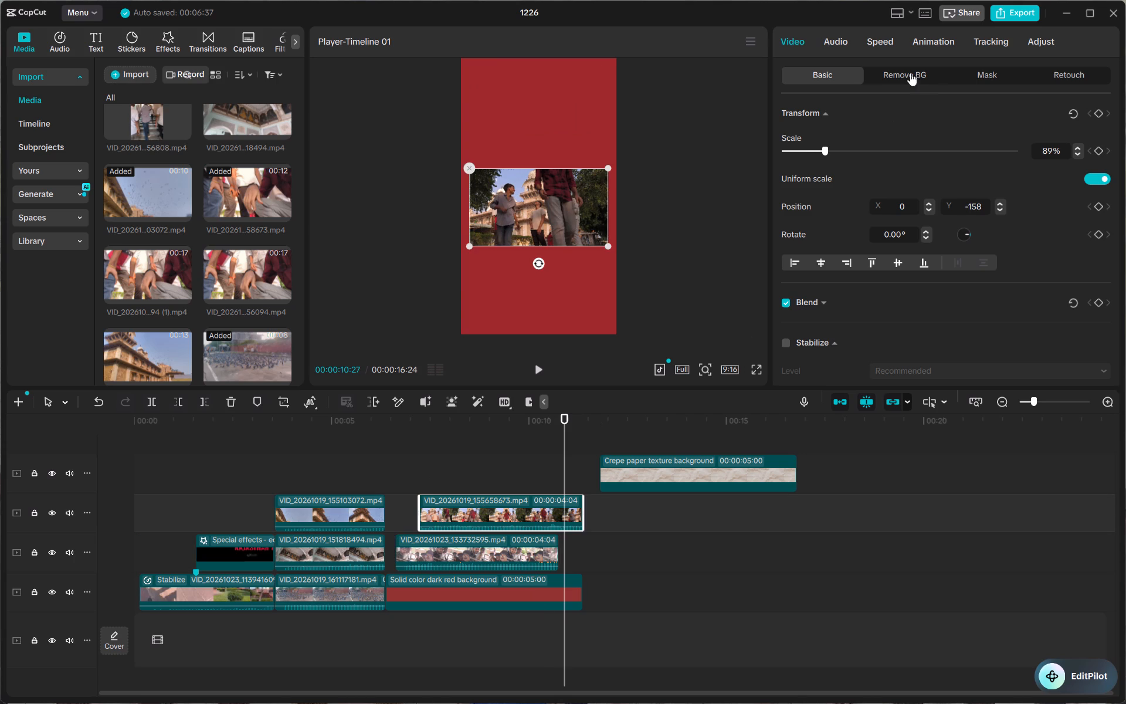
left_click(887, 43)
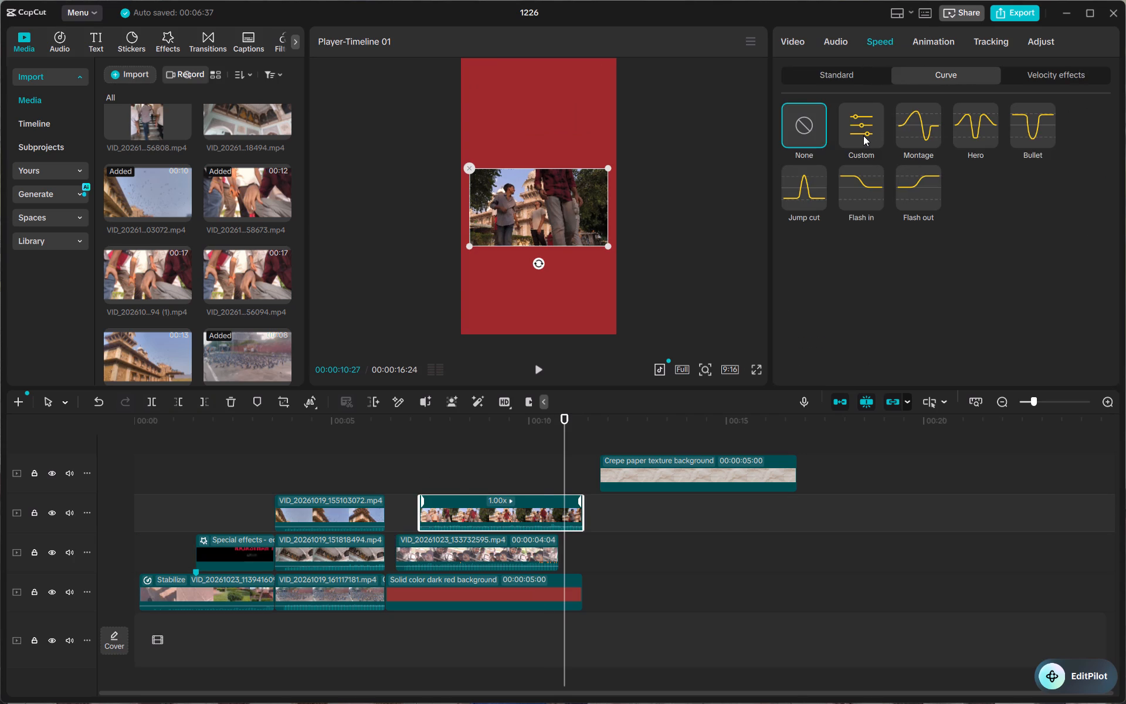
left_click(863, 136)
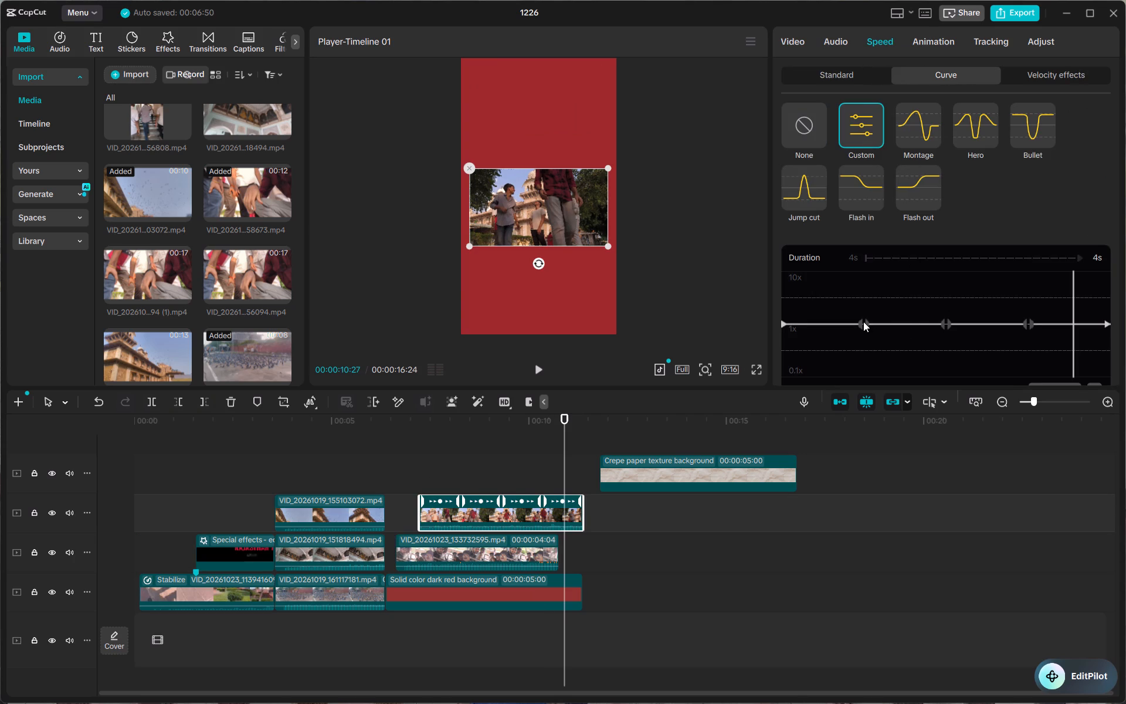
left_click_drag(863, 321, 866, 340)
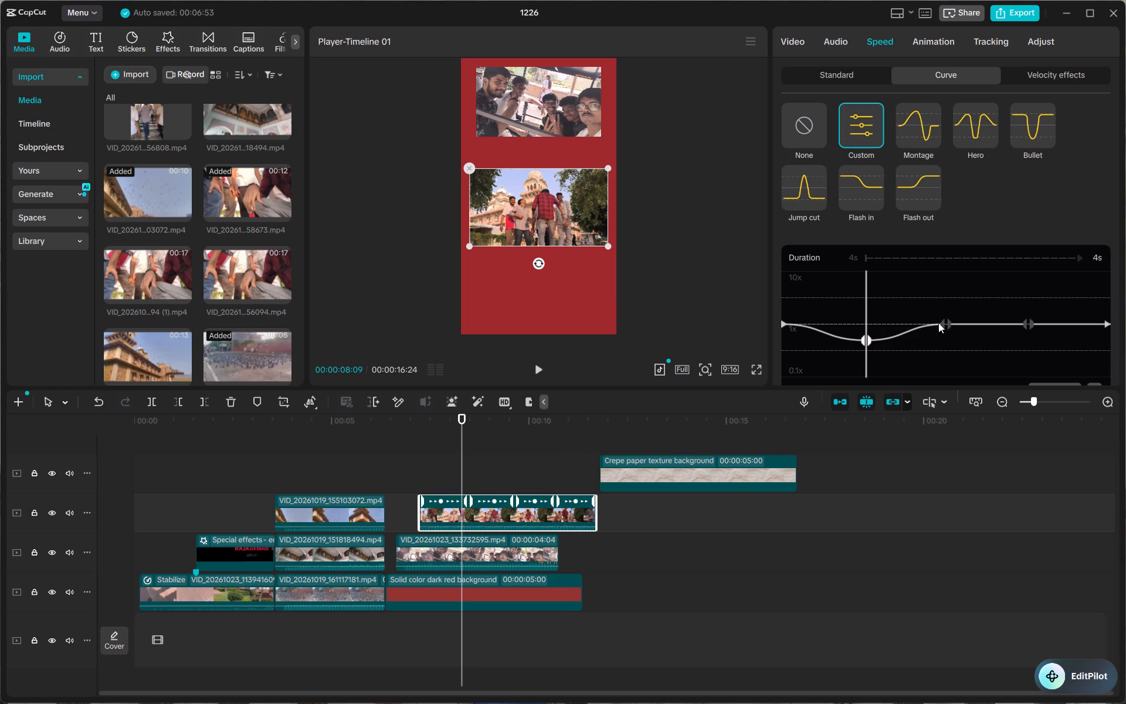
left_click_drag(945, 322, 949, 344)
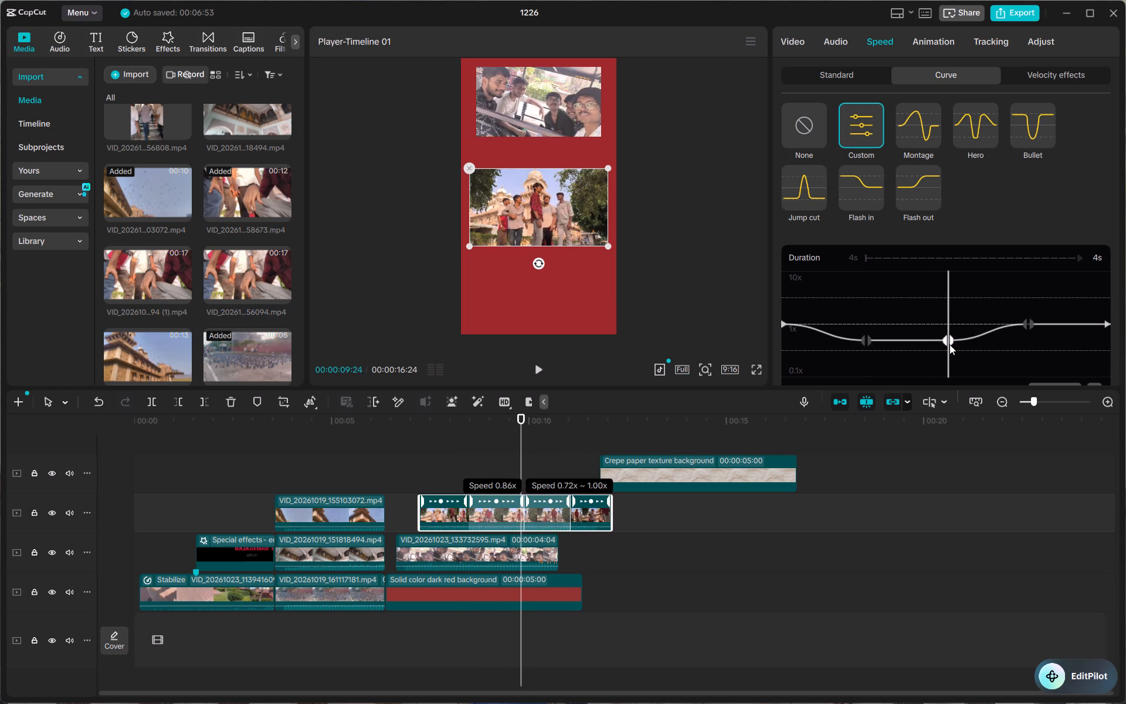
left_click_drag(949, 344, 949, 345)
left_click_drag(866, 340, 866, 346)
left_click(952, 339)
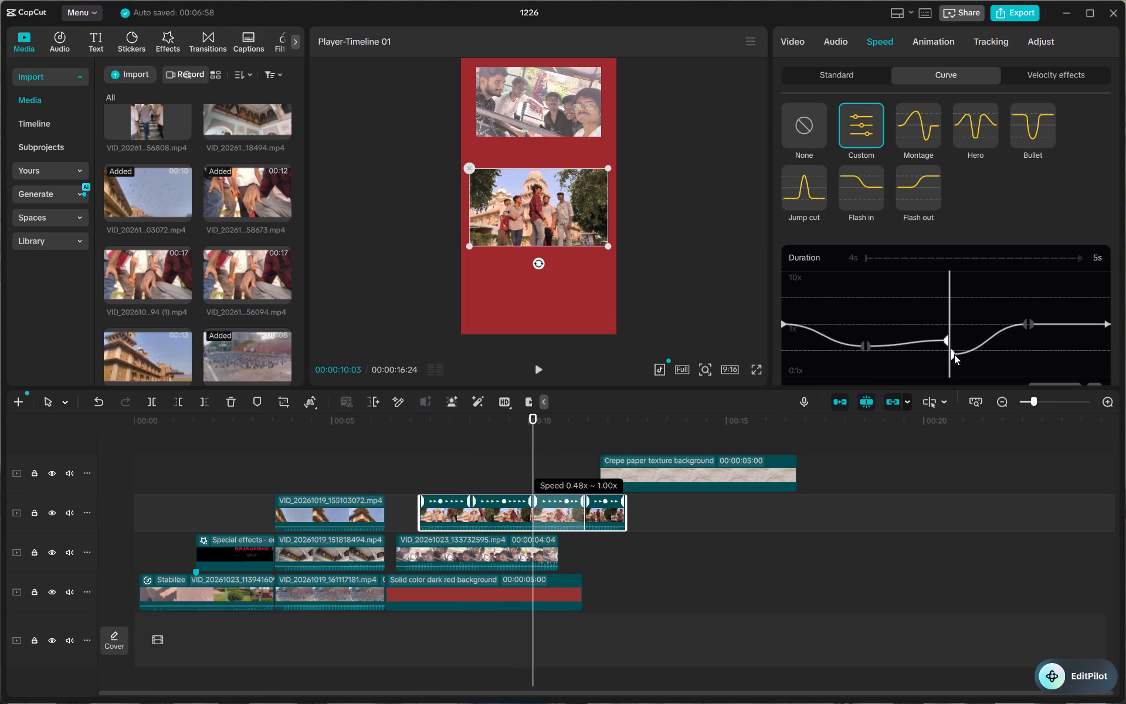
left_click_drag(949, 339, 951, 345)
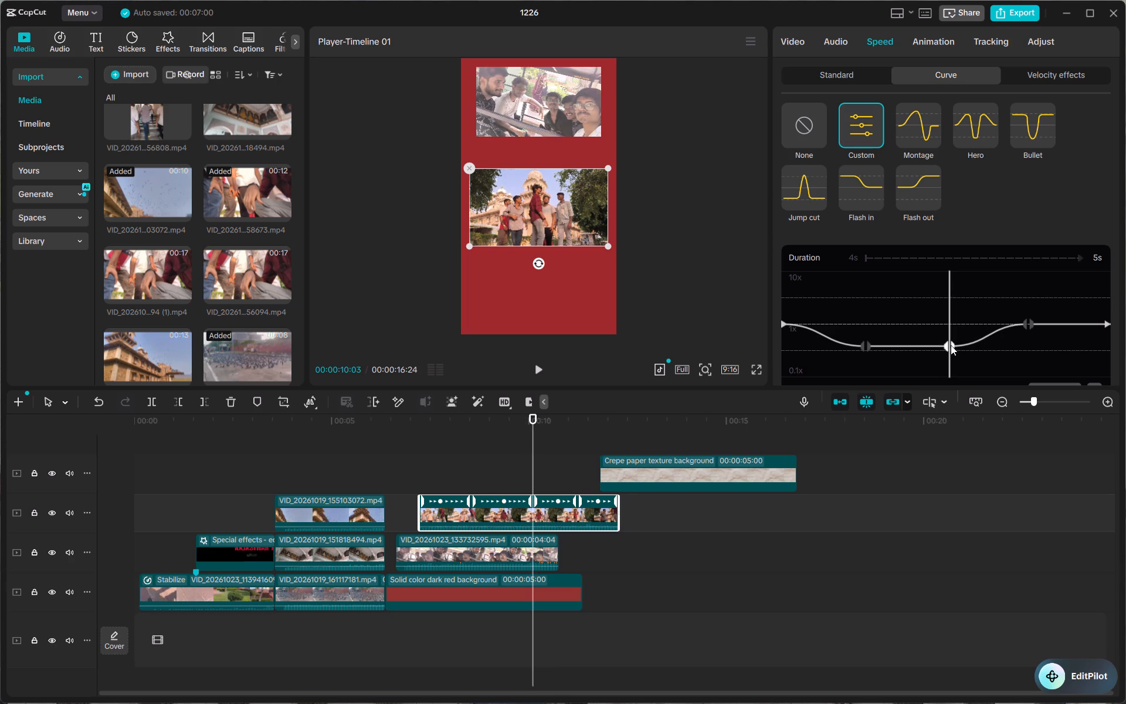
left_click_drag(951, 345, 952, 349)
left_click(1025, 324)
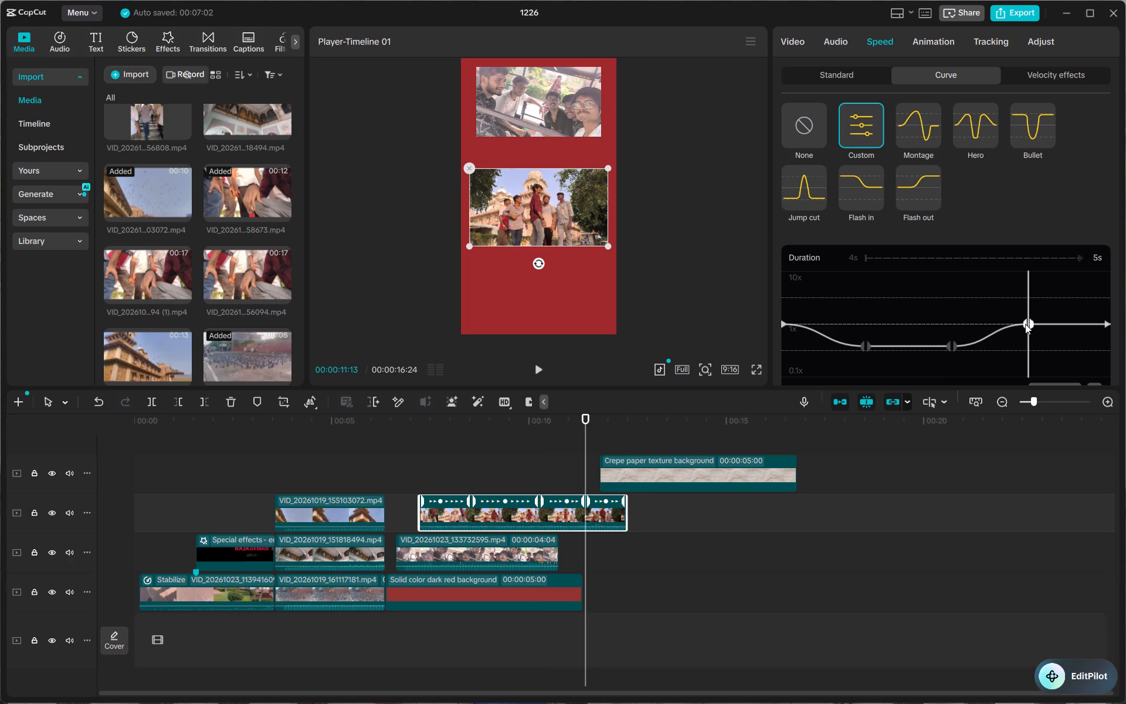
Play back the group clip to check the pacing of its slowed speed curve.
left_click(1018, 314)
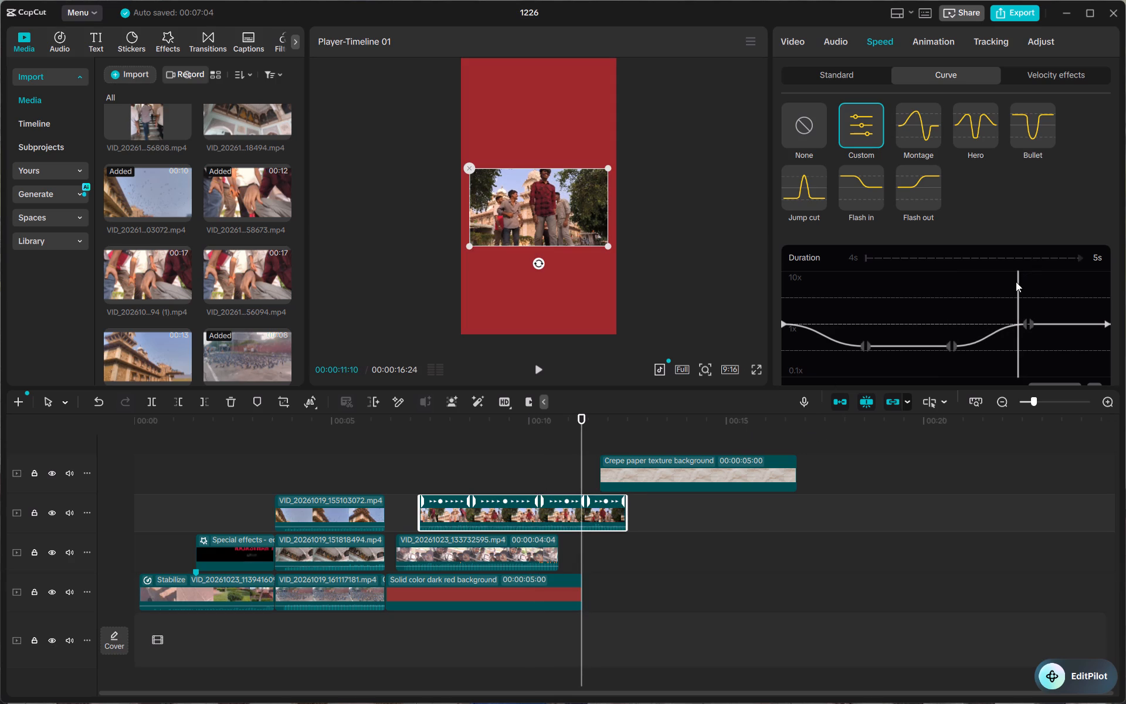
left_click_drag(1016, 282, 669, 326)
key("space")
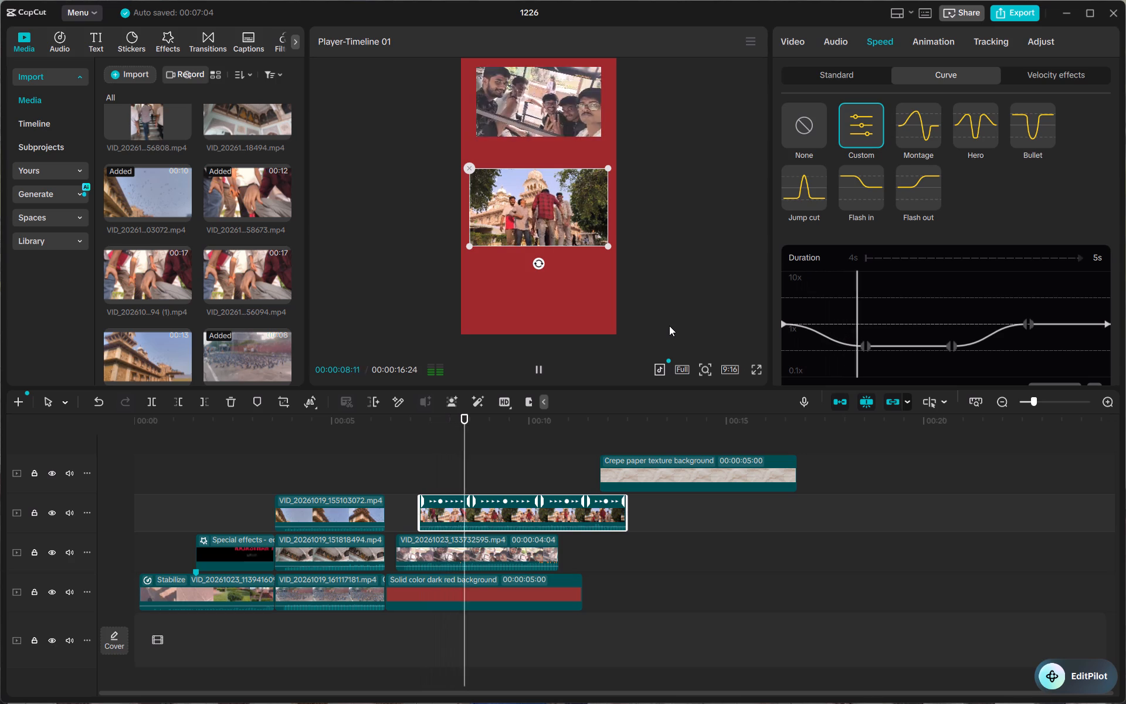
key("space")
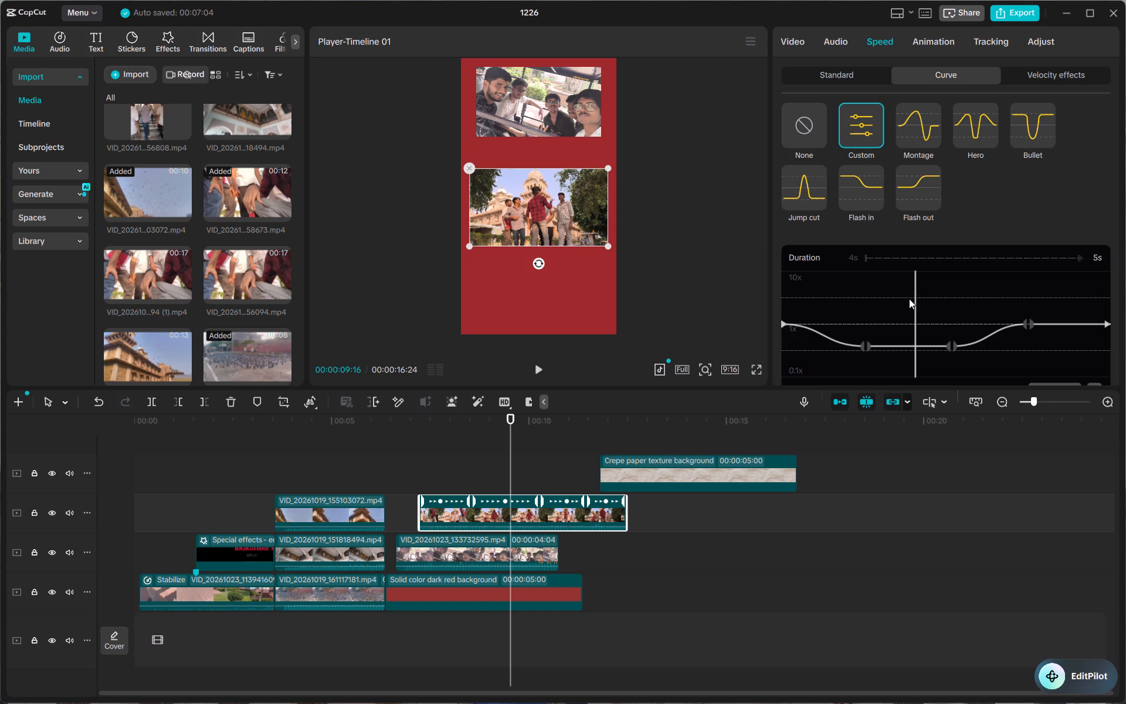
key("space")
key("space")
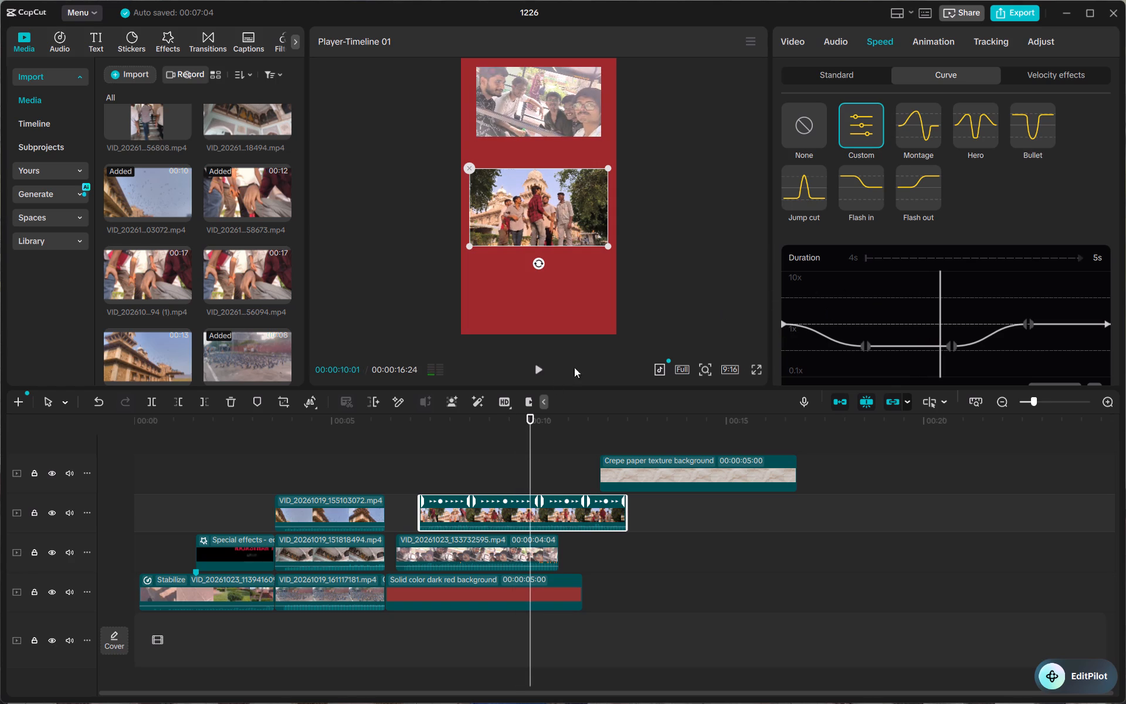
left_click_drag(529, 442, 409, 455)
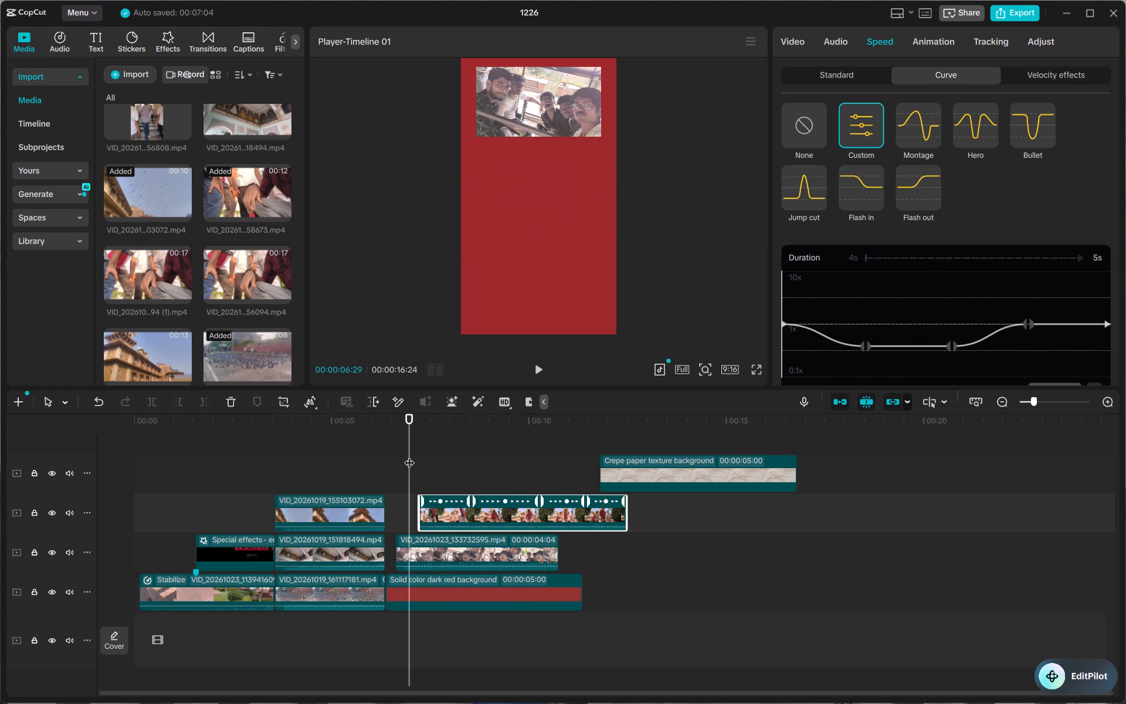
Lower the starting point of the group clip's Custom speed curve slightly below 1x.
left_click_drag(785, 327, 785, 324)
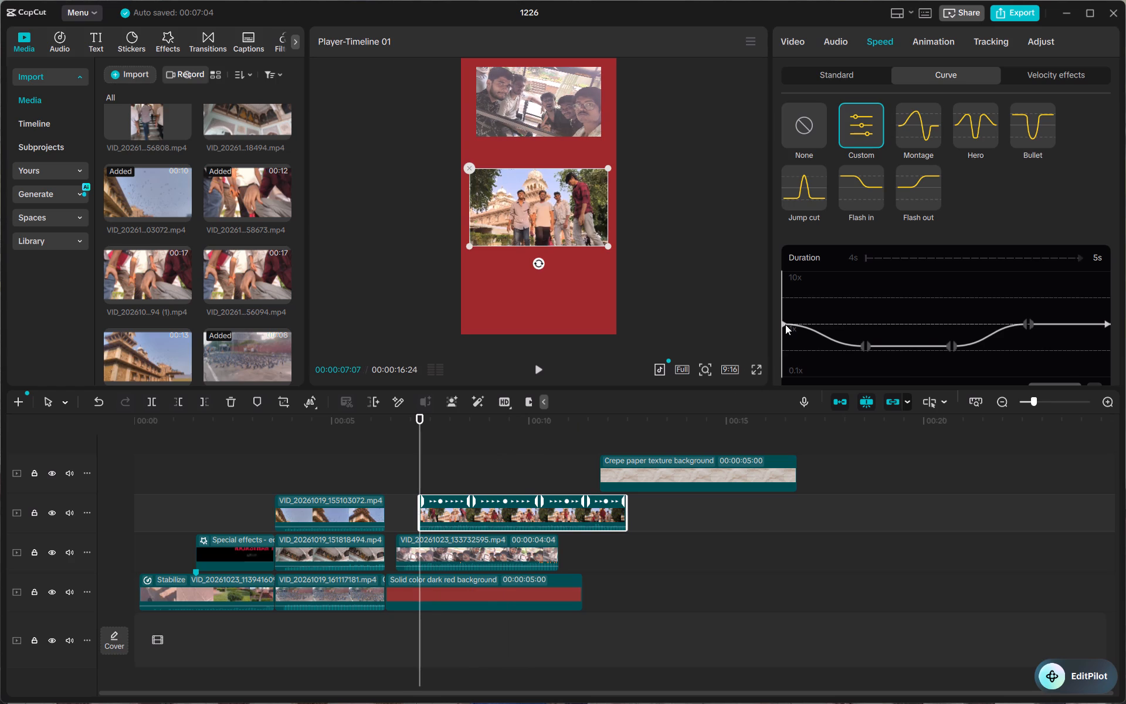
left_click_drag(785, 324, 785, 320)
left_click(785, 320)
left_click(782, 324)
left_click_drag(782, 324, 789, 324)
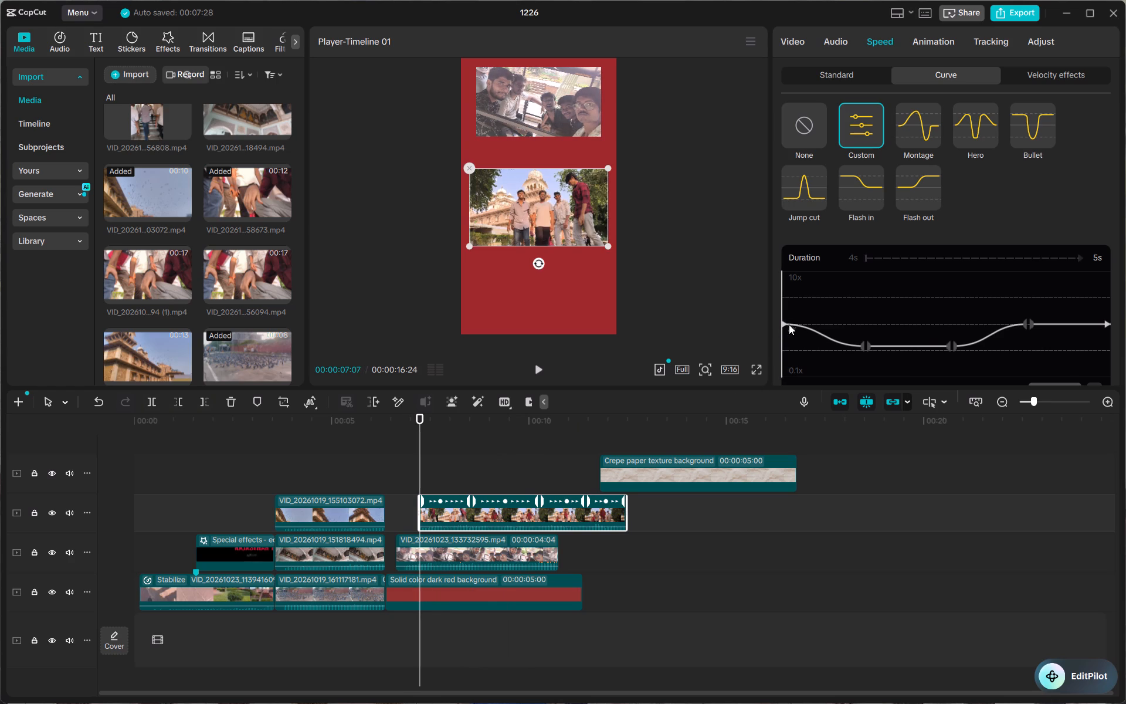
left_click_drag(789, 324, 793, 324)
left_click(784, 322)
left_click_drag(784, 322, 784, 331)
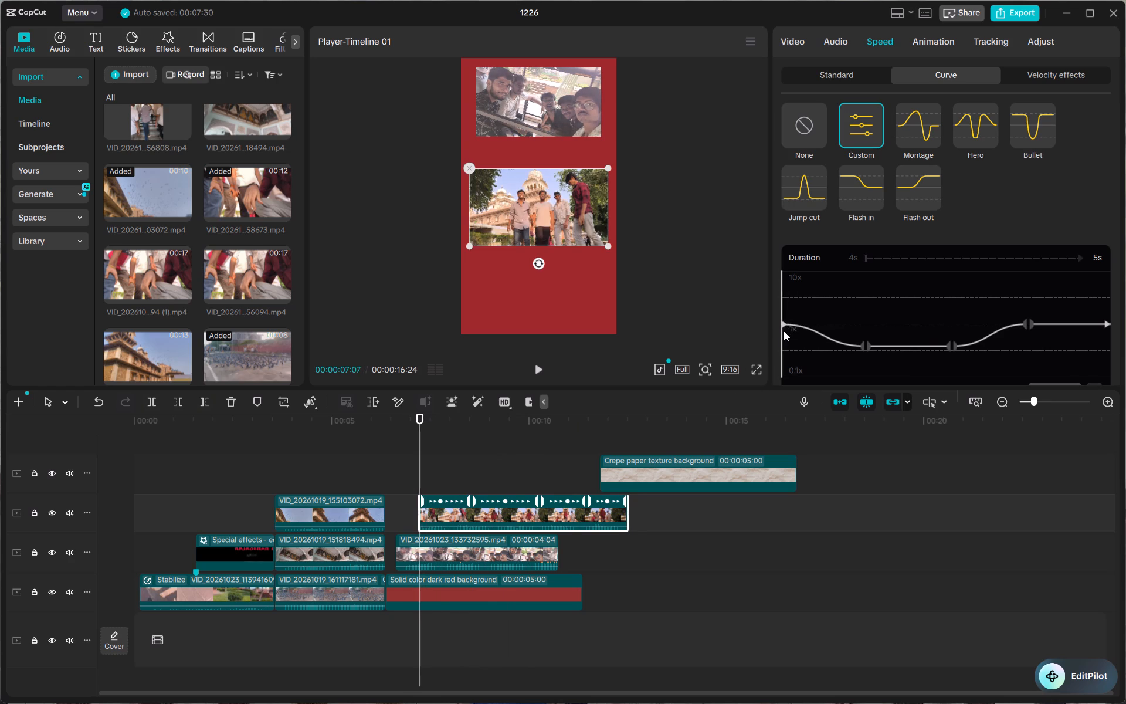
left_click_drag(784, 331, 784, 335)
Trim the slowed group clip's end to match the end of the dark red background, and play the section back.
left_click_drag(635, 518, 582, 537)
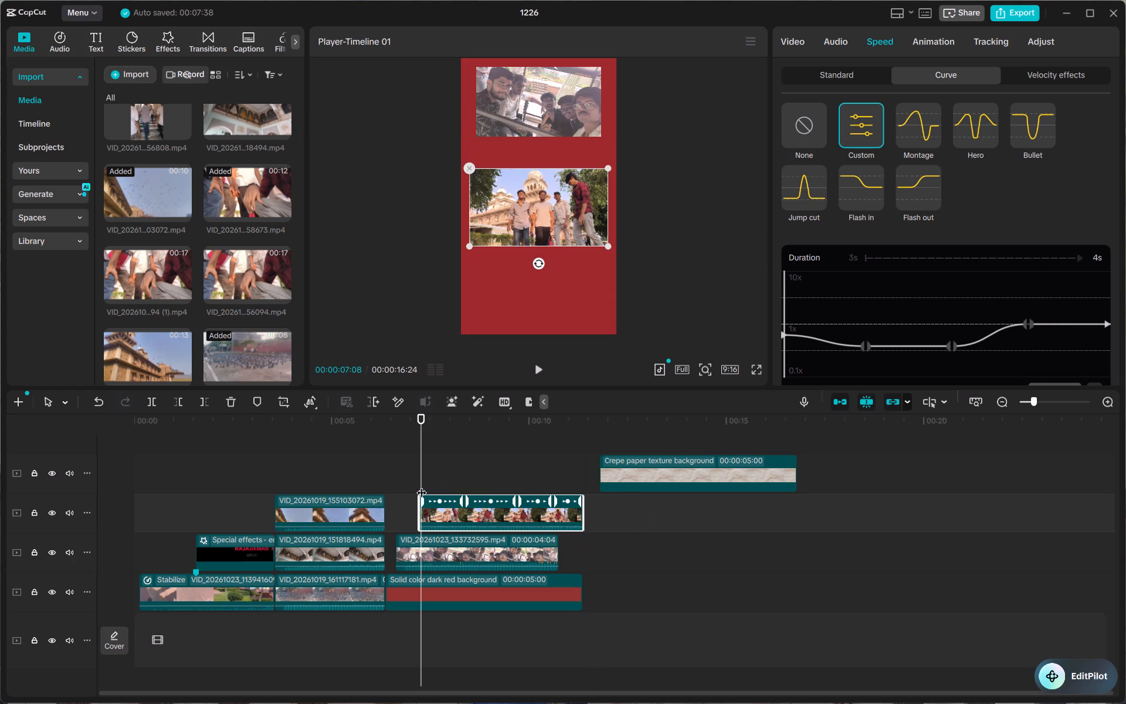
left_click_drag(422, 485, 288, 487)
key("space")
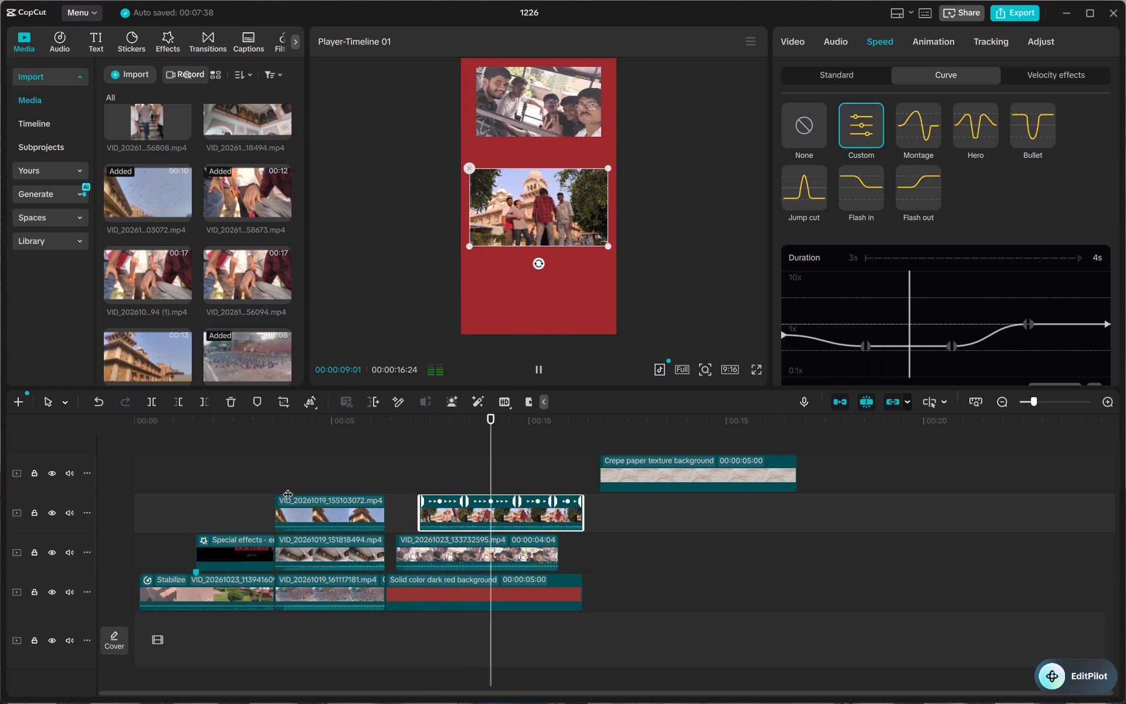
key("space")
key("space")
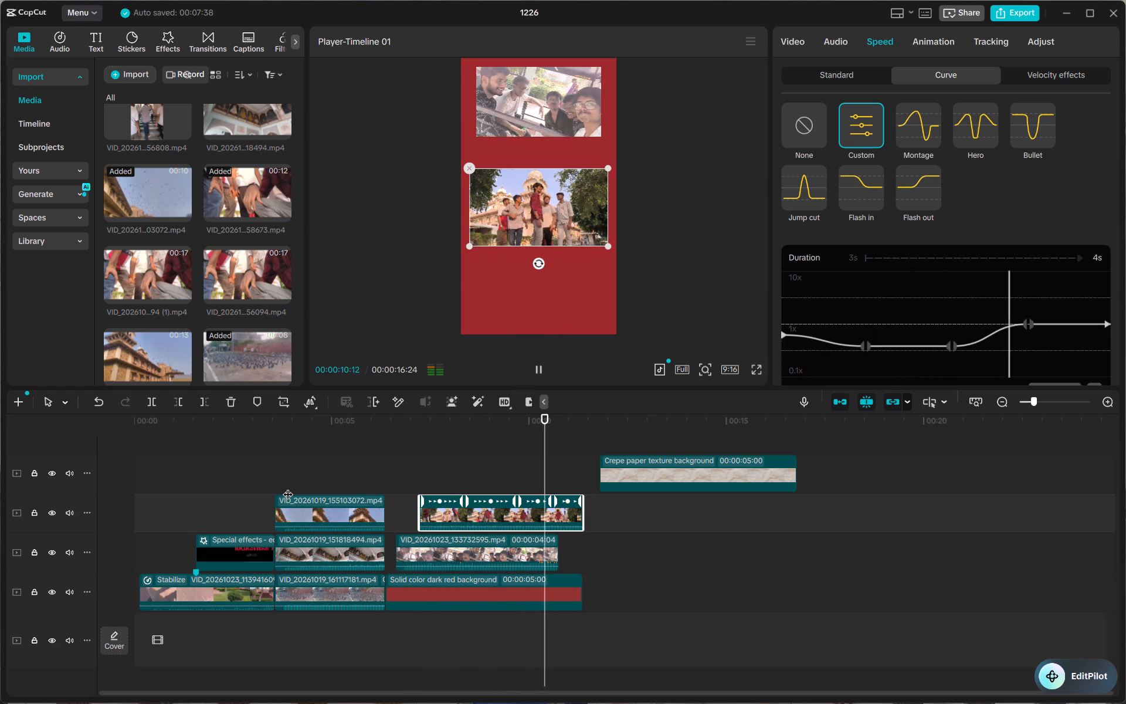
key("space")
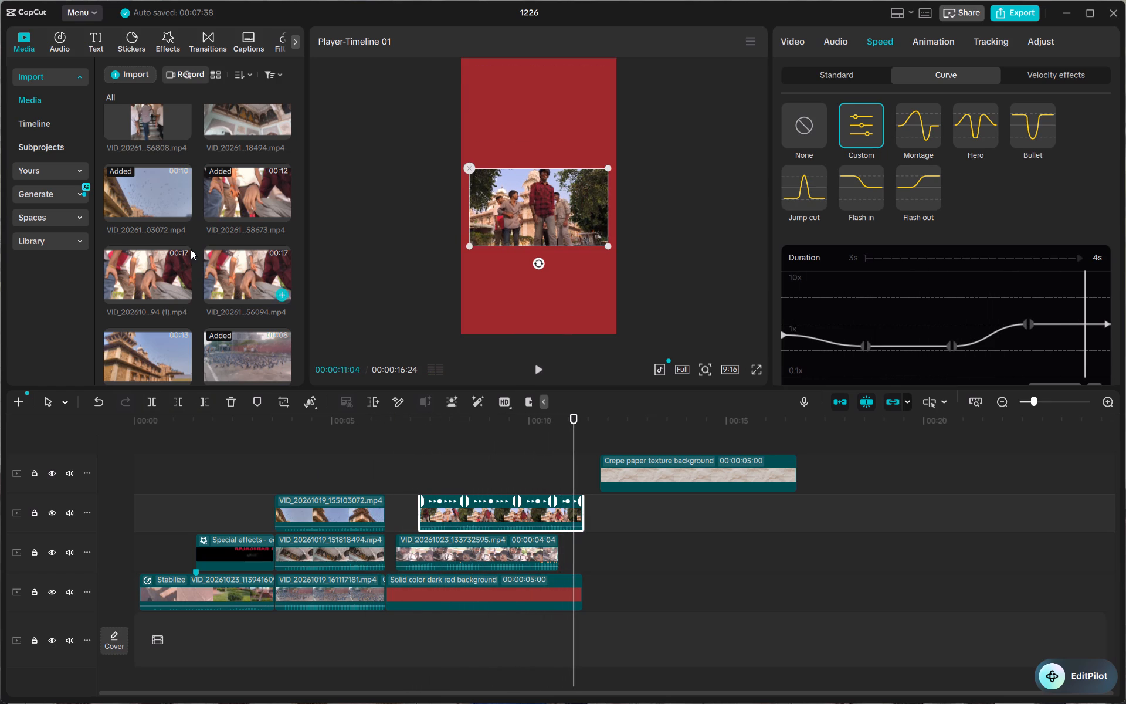
Preview the five-second group selfie clip VID_20261019_121805626.mp4 and add it above the other clips, starting shortly after the group clip begins.
scroll(259, 228, "up", 1)
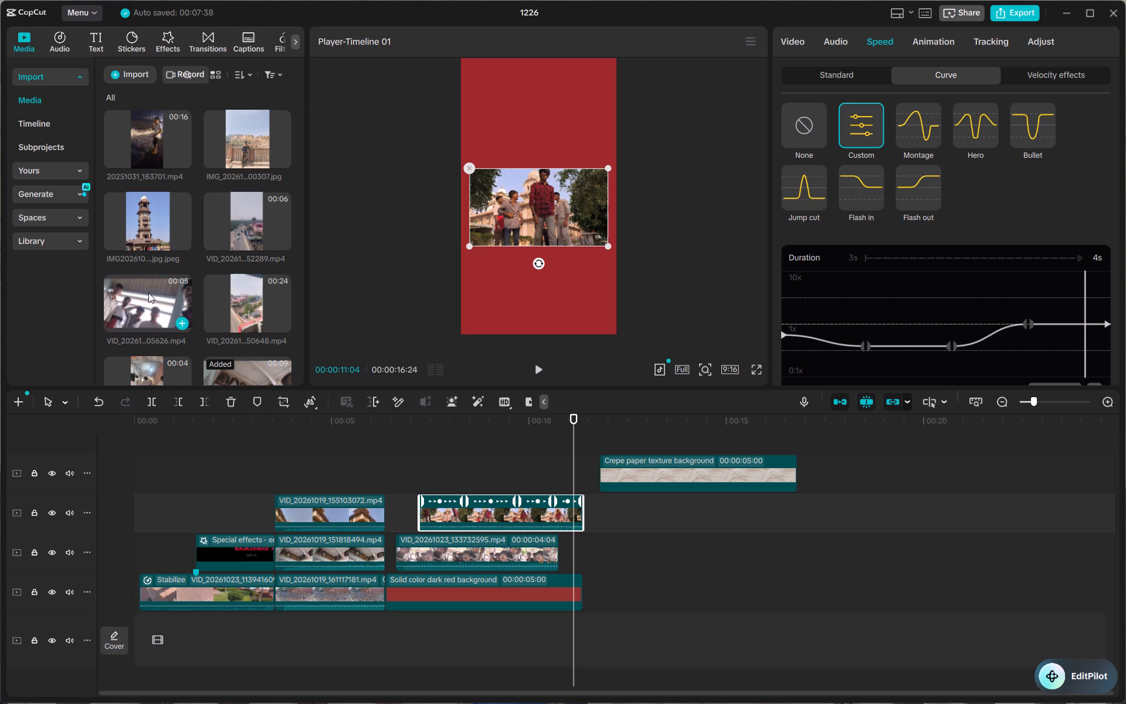
left_click(150, 299)
double_click(150, 299)
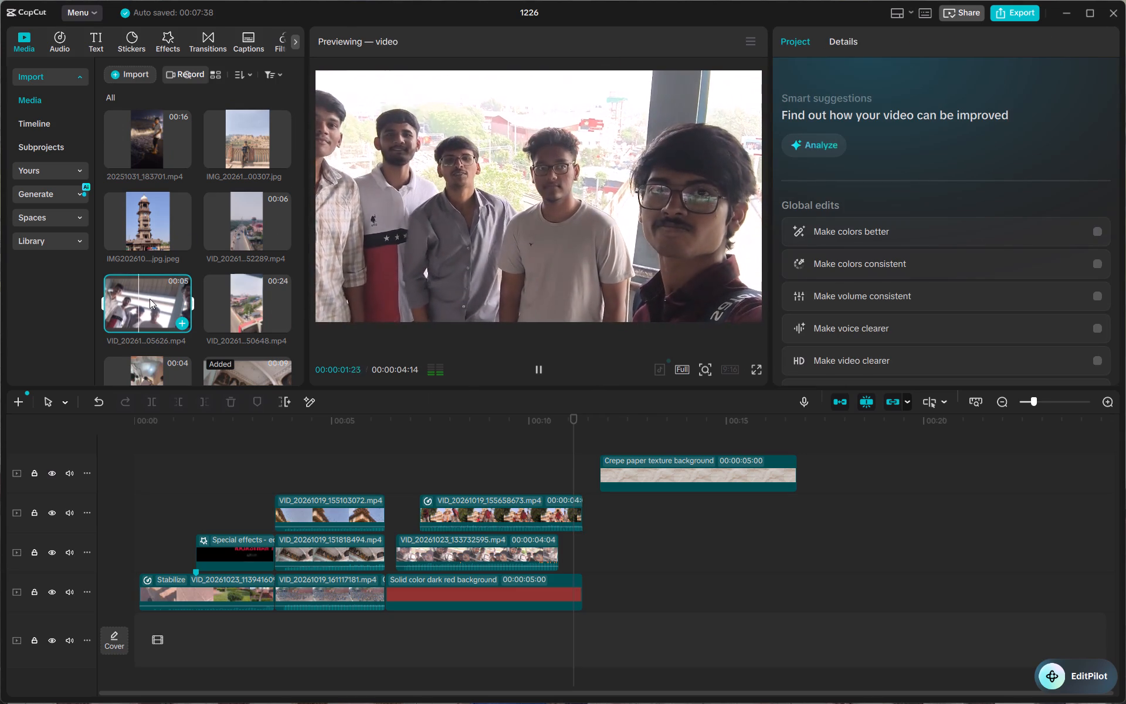
key("space")
left_click_drag(150, 300, 358, 384)
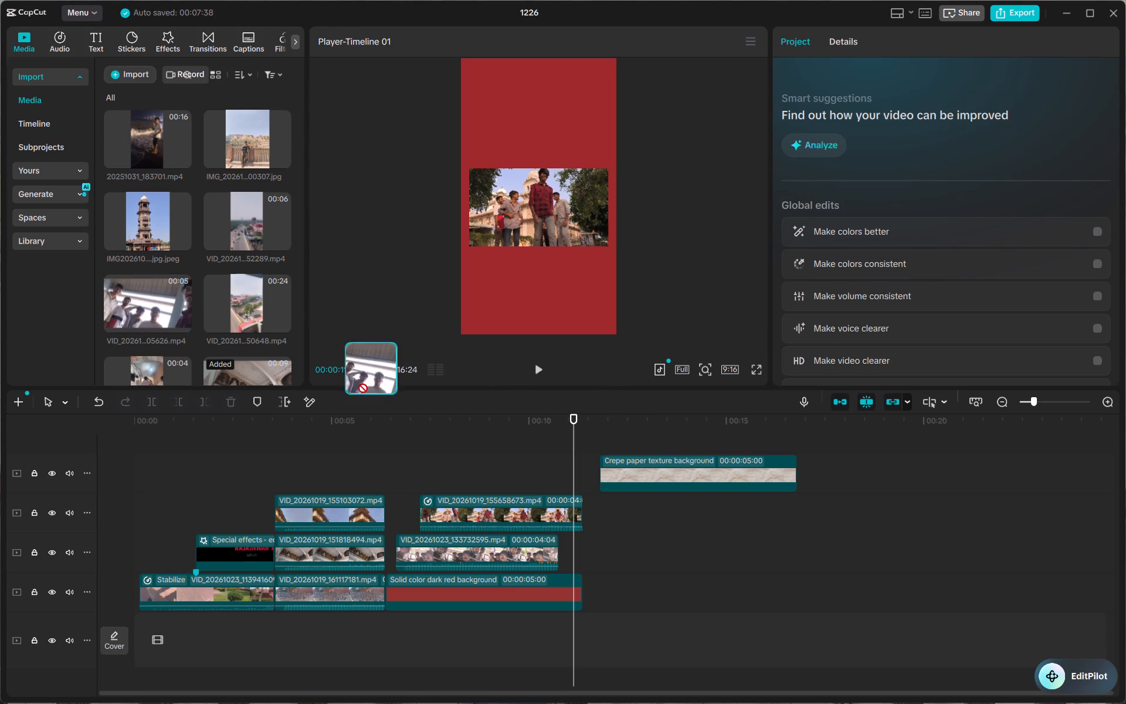
left_click_drag(358, 384, 439, 471)
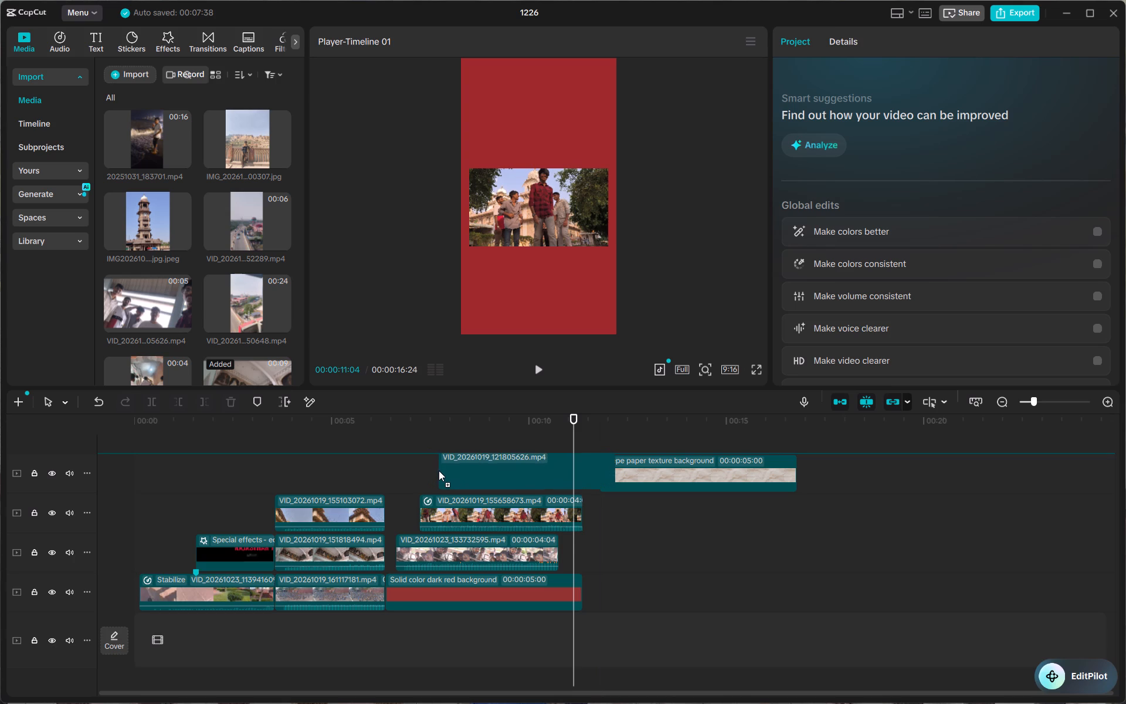
left_click_drag(439, 471, 440, 472)
Scale the new selfie clip to 66%, place it near the frame's bottom at about X 260, Y -1335, and play the section back.
left_click_drag(524, 202, 531, 279)
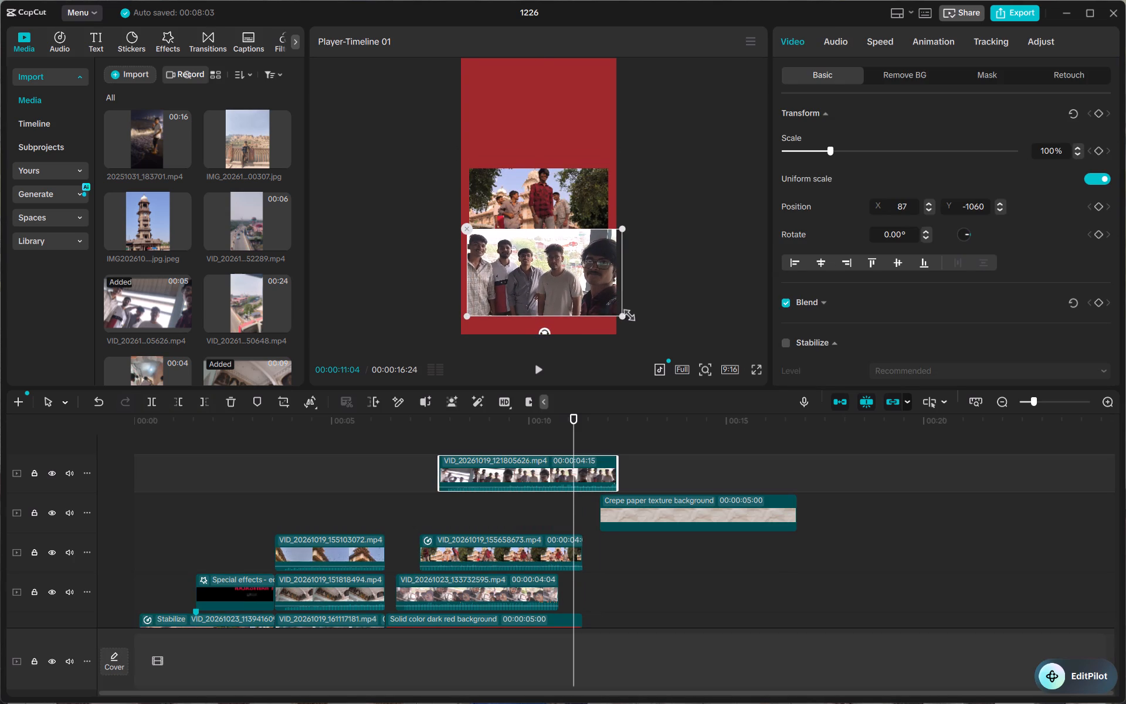
left_click_drag(624, 315, 575, 303)
left_click_drag(541, 269, 554, 285)
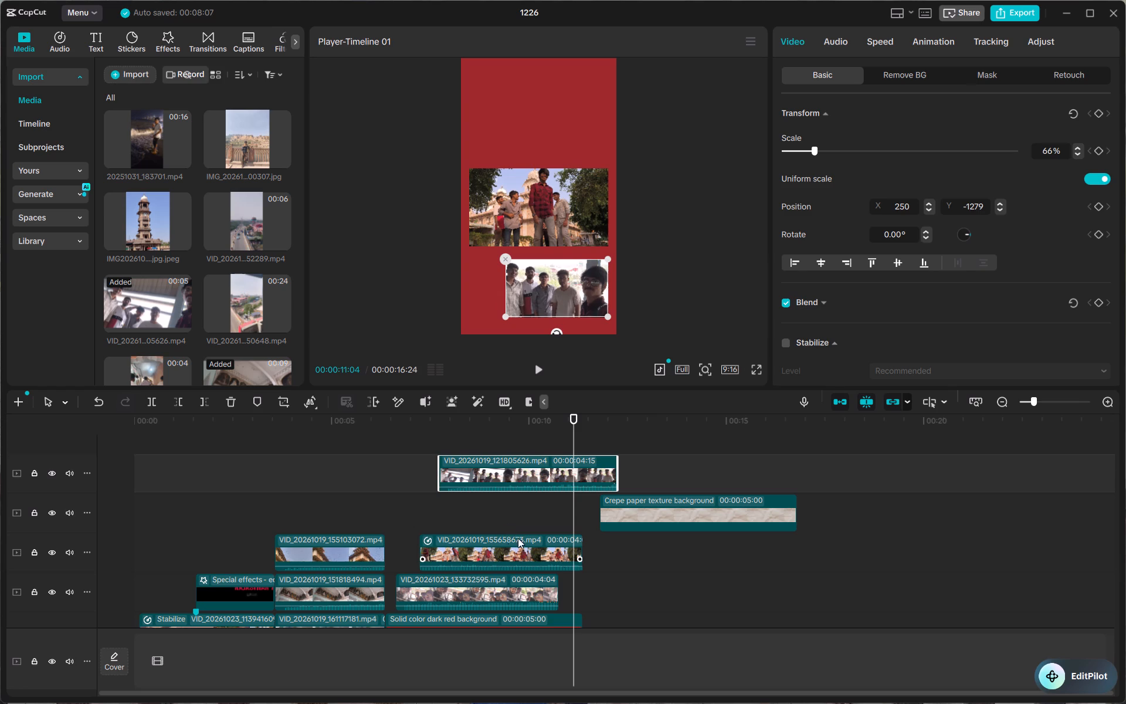
left_click(562, 286)
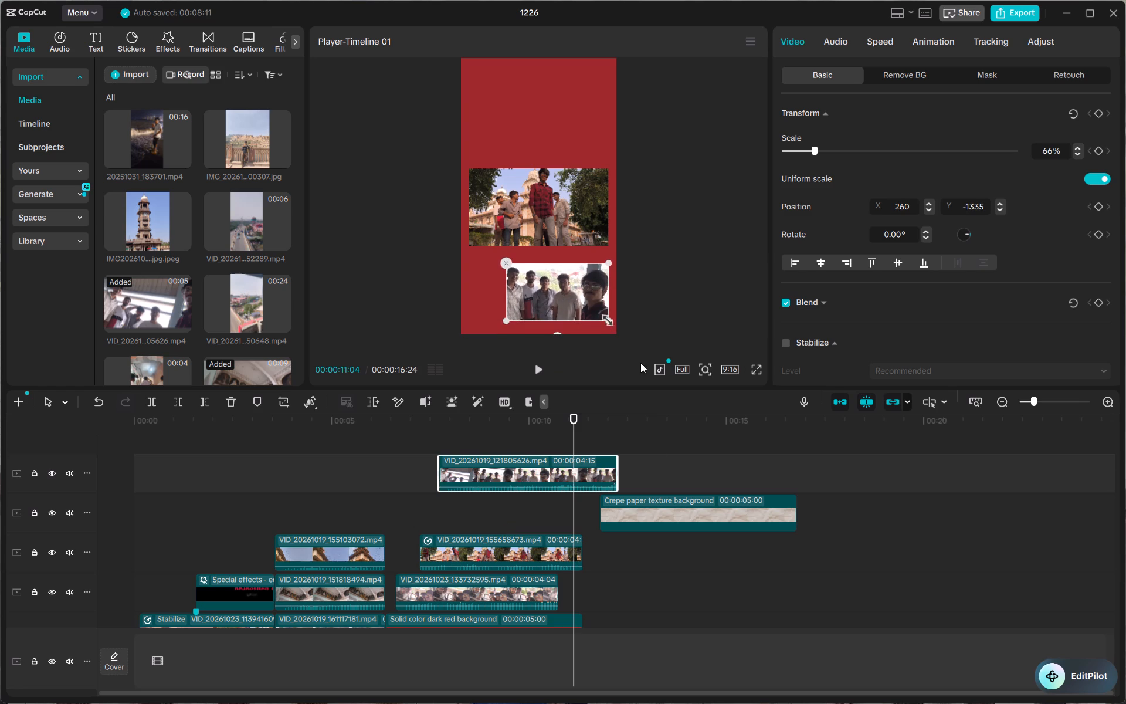
left_click(568, 421)
left_click_drag(568, 421, 300, 451)
key("space")
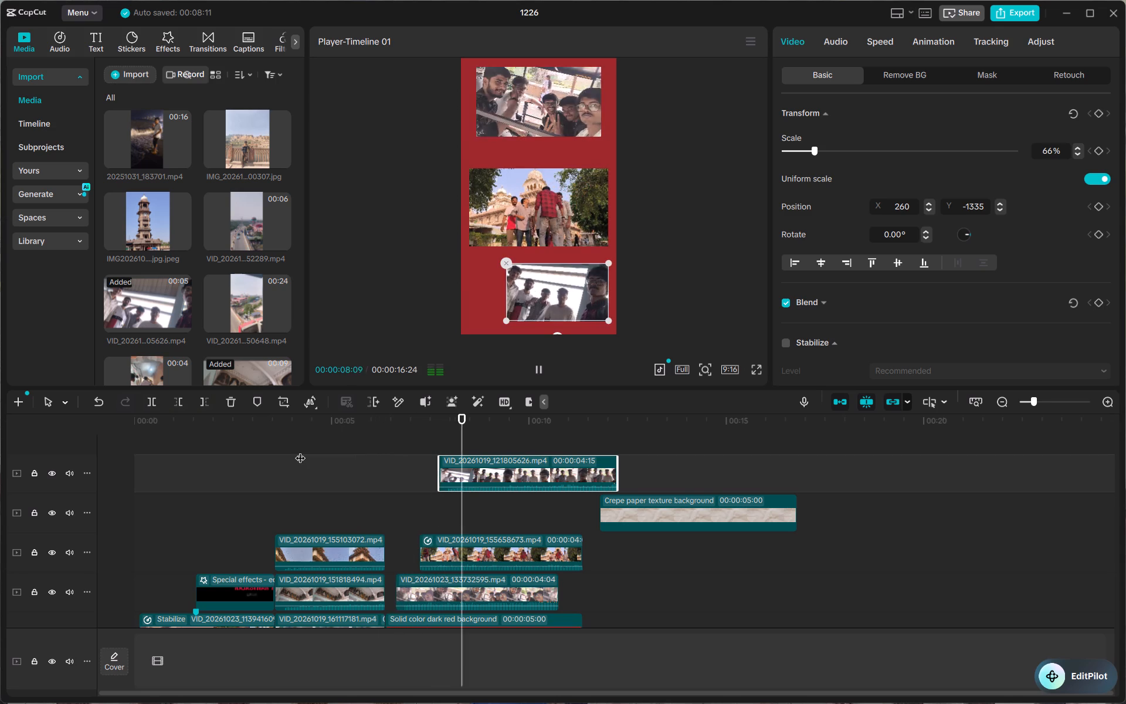
key("space")
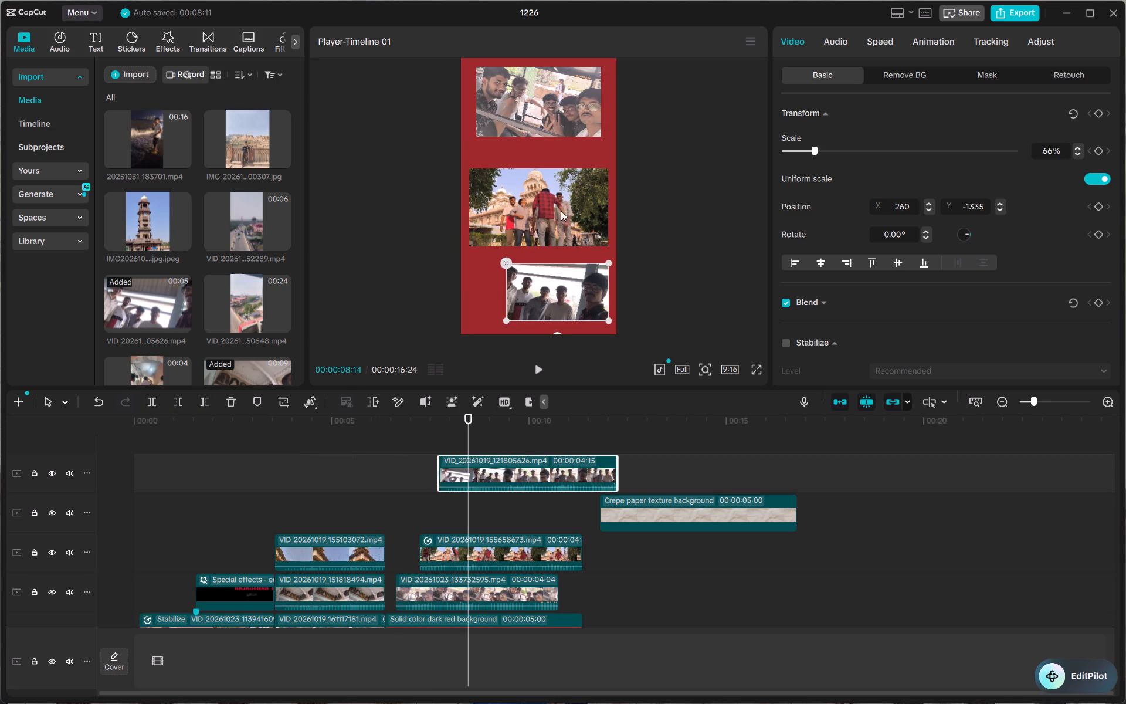
Scale the middle group clip to 81% and shift it to about X -71, Y -92.
left_click(568, 223)
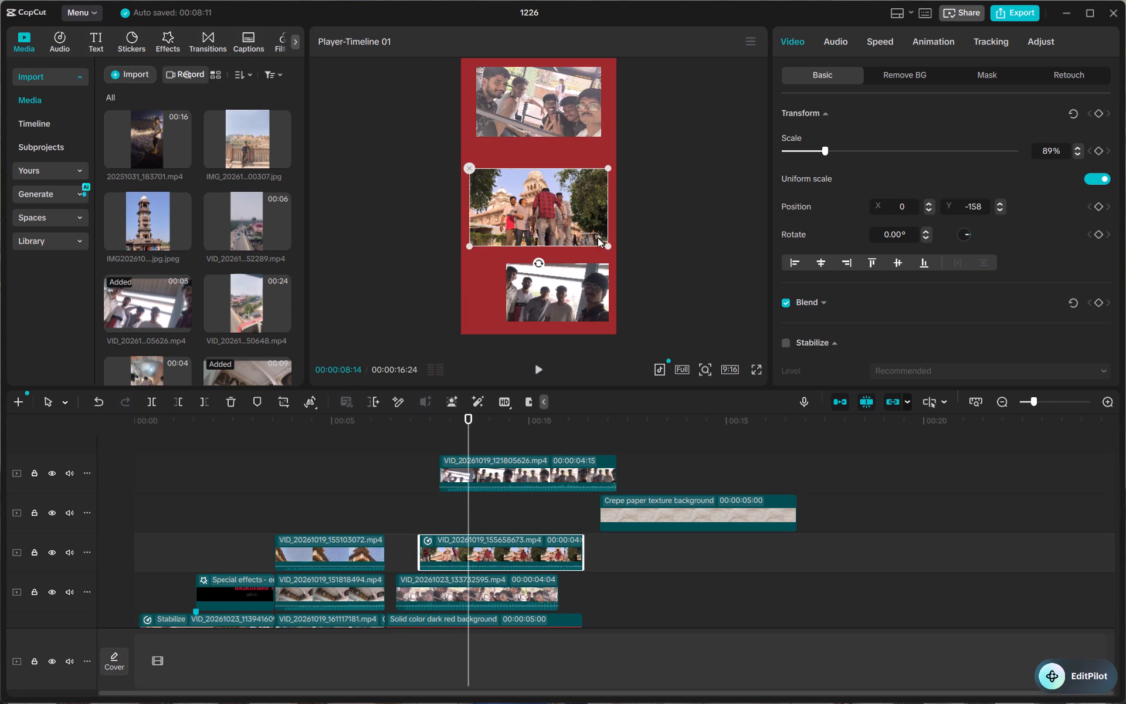
left_click_drag(608, 242, 596, 240)
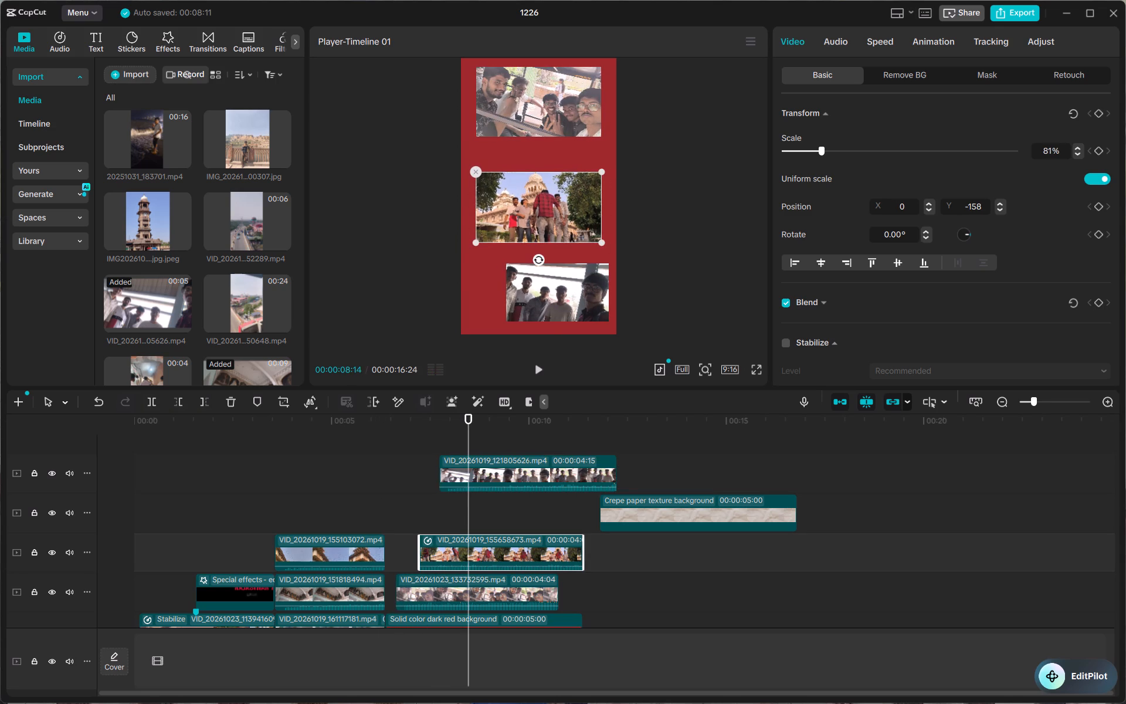
left_click_drag(532, 218, 517, 216)
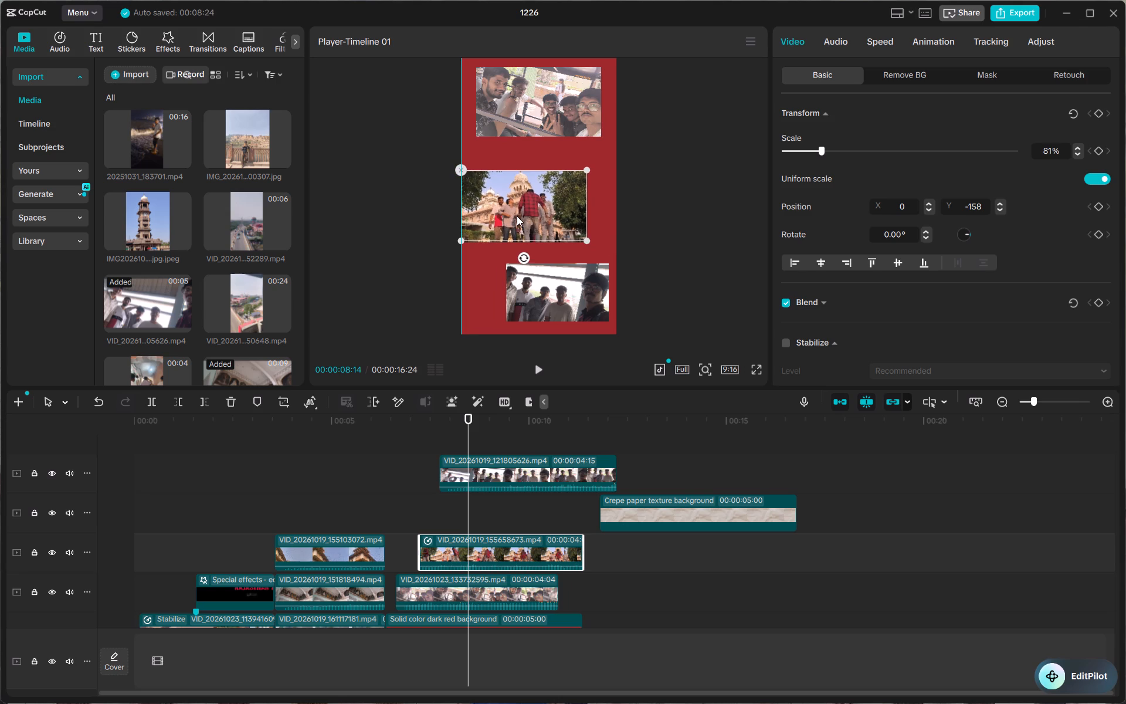
left_click_drag(517, 216, 527, 213)
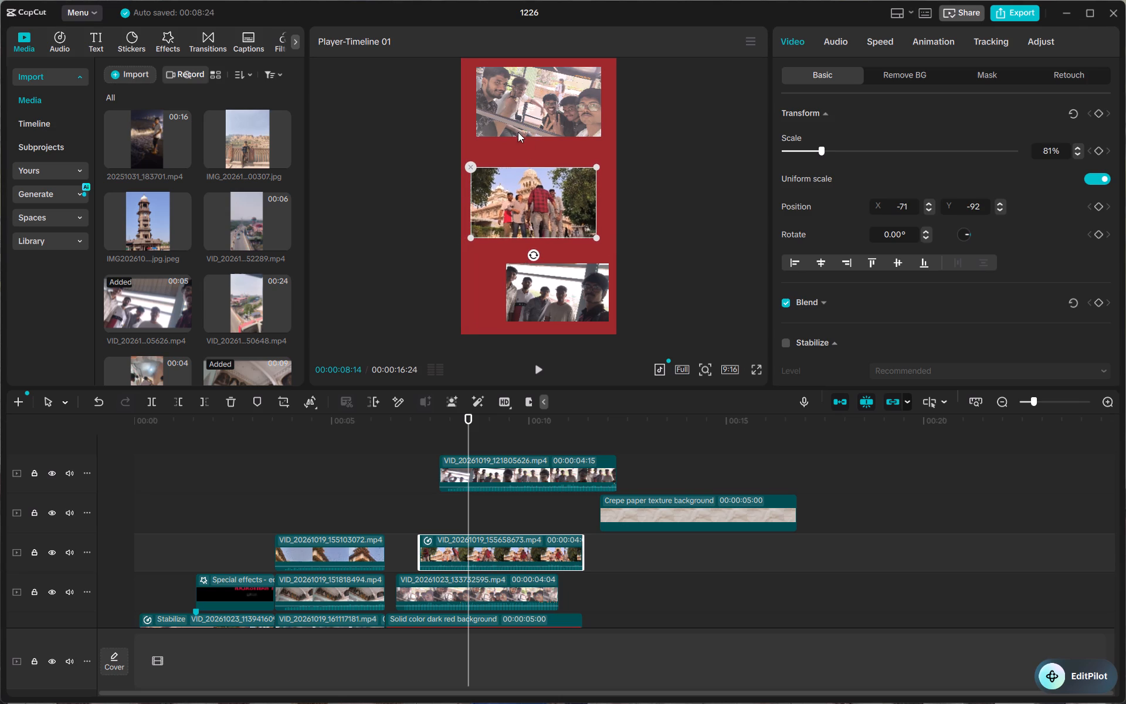
Move the upper selfie clip in the frame to about X 122, Y 1351.
left_click(531, 114)
left_click(531, 114)
left_click_drag(531, 114, 541, 111)
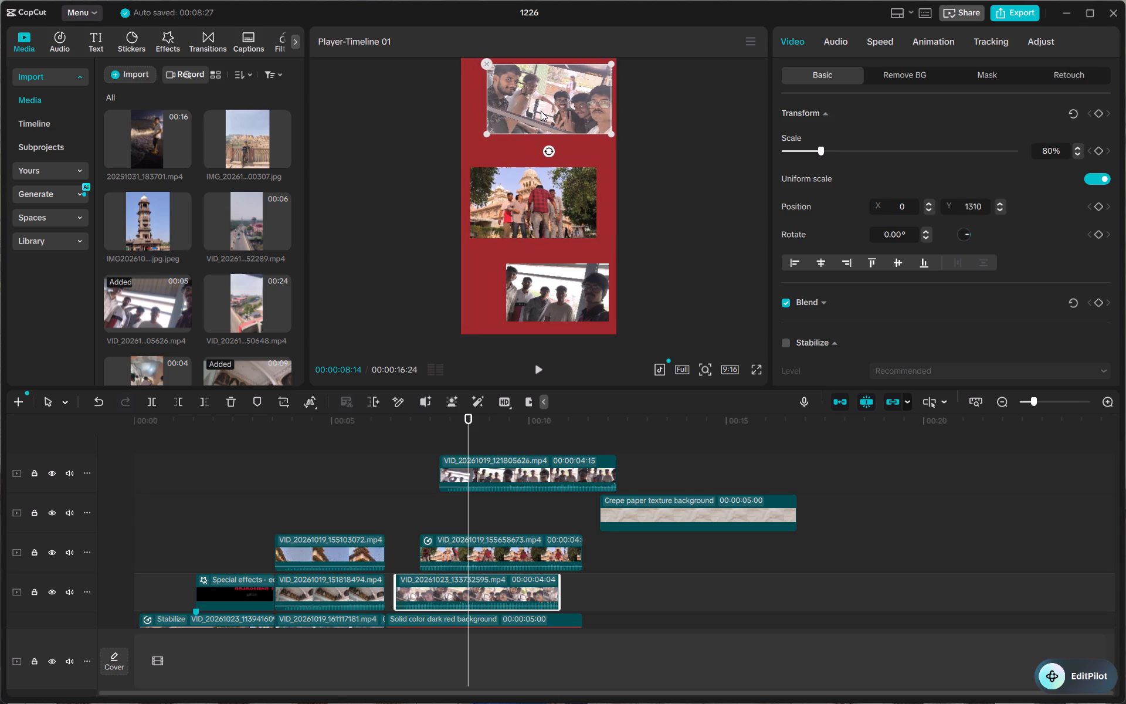
left_click_drag(541, 111, 540, 111)
Move the bottom selfie clip to about X 117, Y -1320, scale it to 68%, and play the section back.
left_click(547, 295)
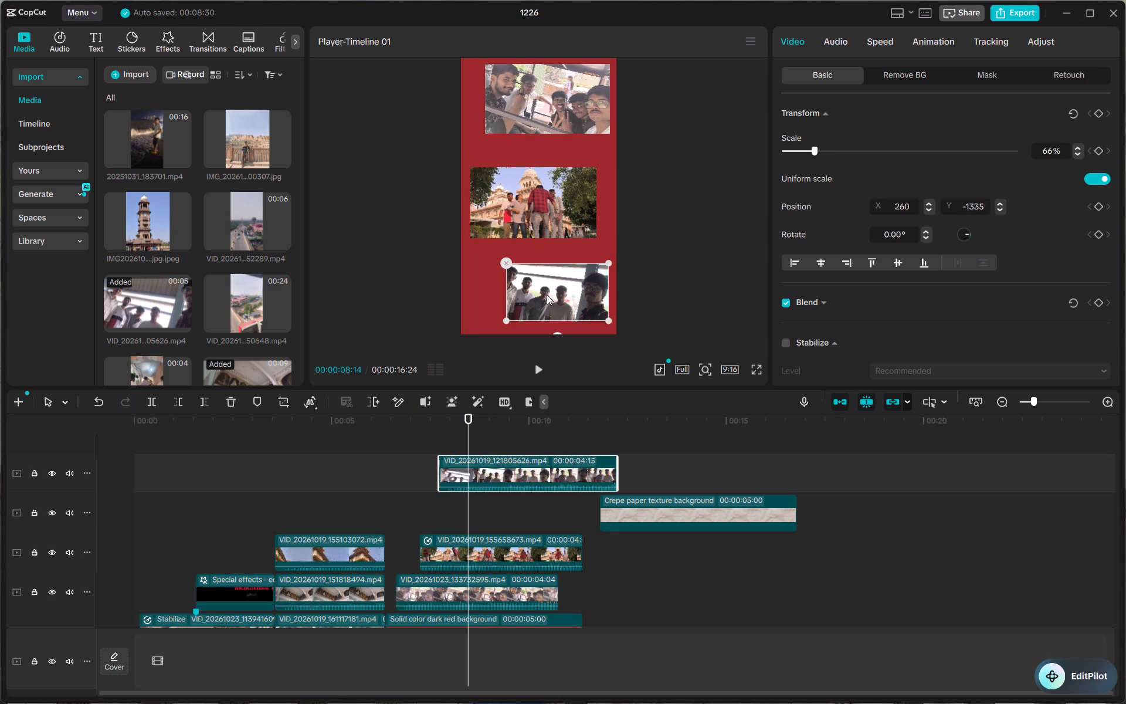
left_click_drag(540, 299, 528, 292)
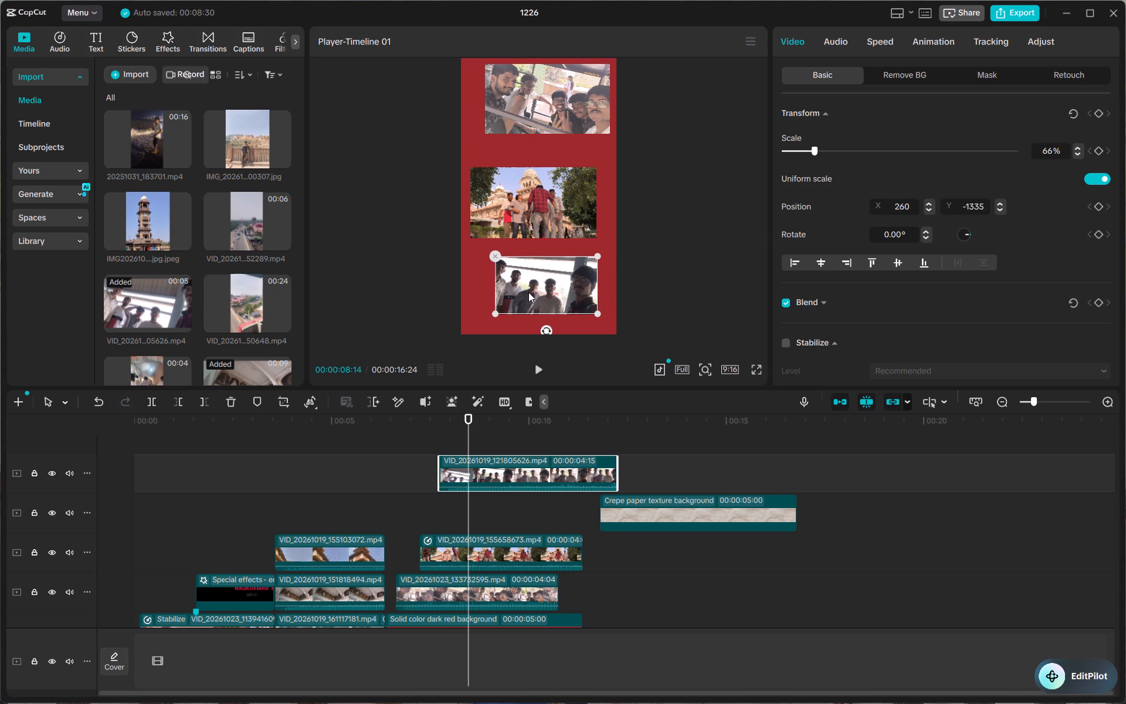
left_click_drag(528, 292, 529, 299)
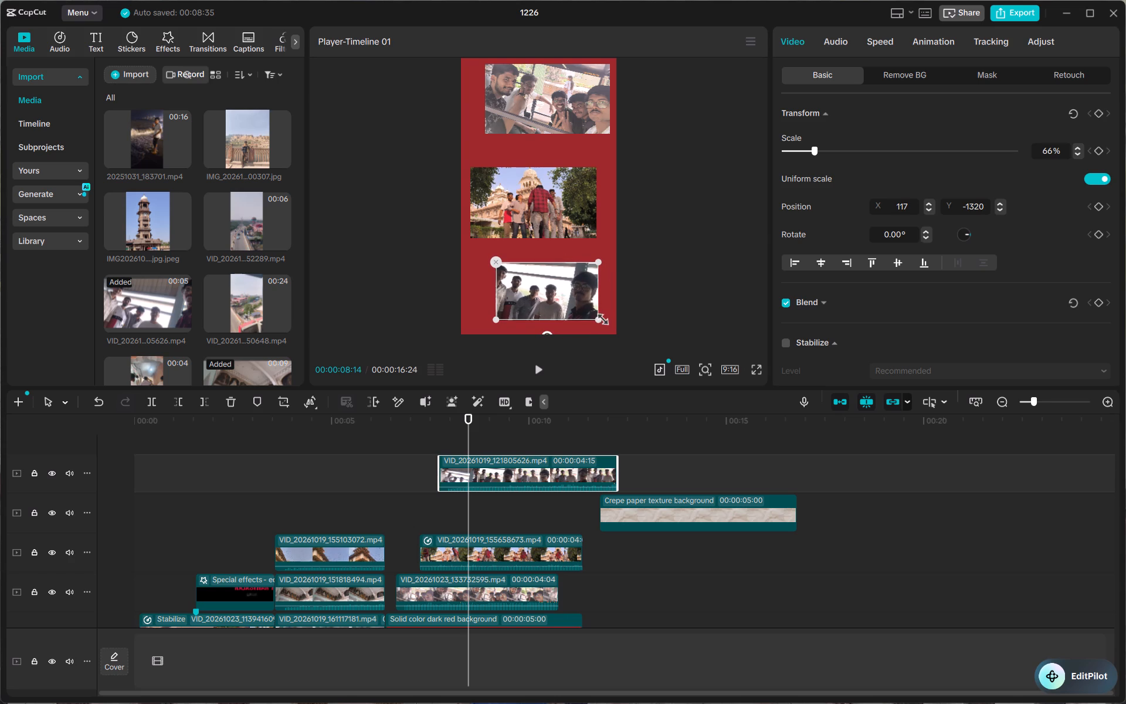
left_click(598, 318)
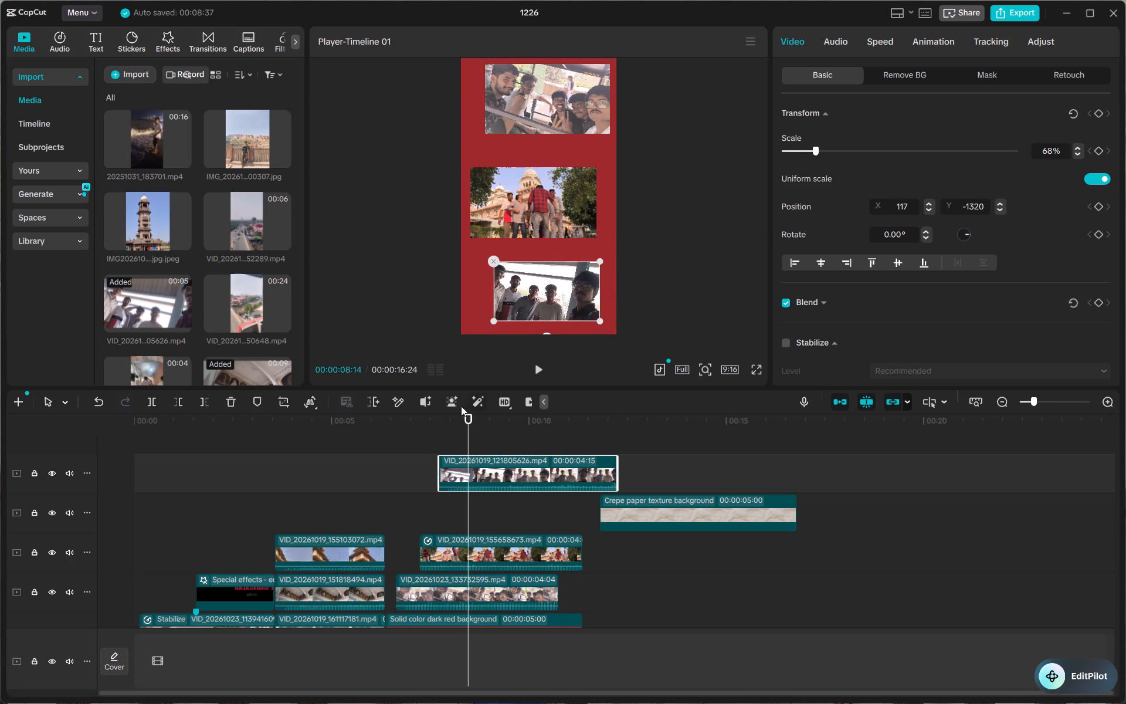
left_click_drag(470, 418, 442, 426)
key("space")
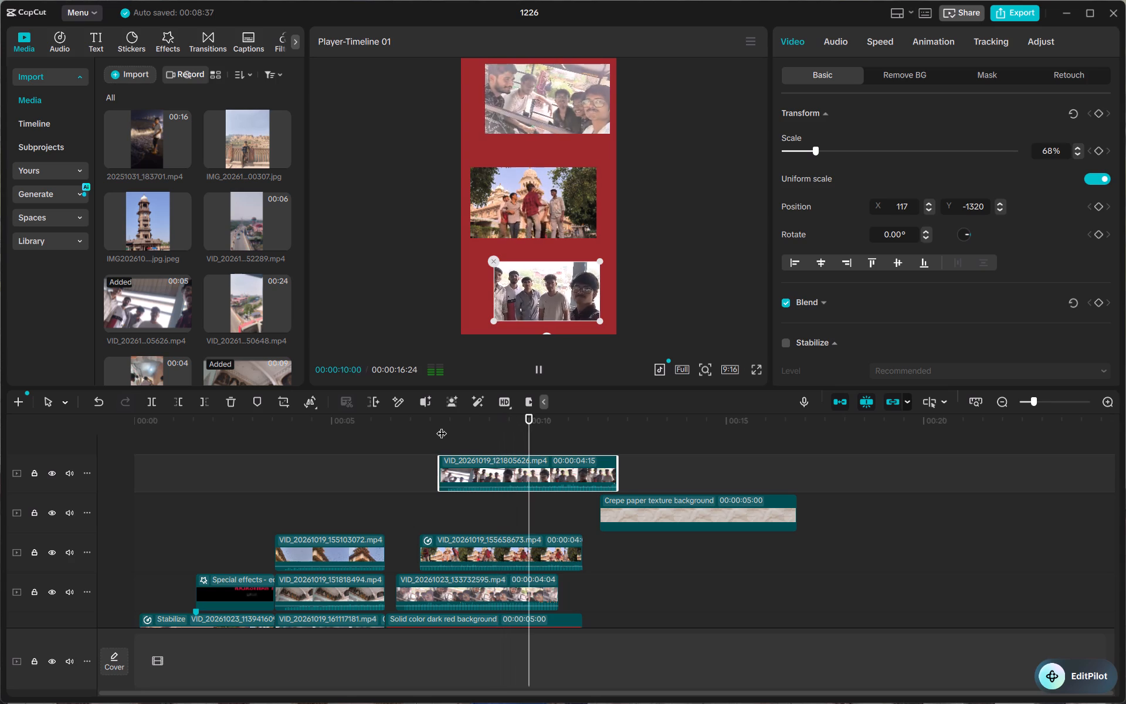
key("space")
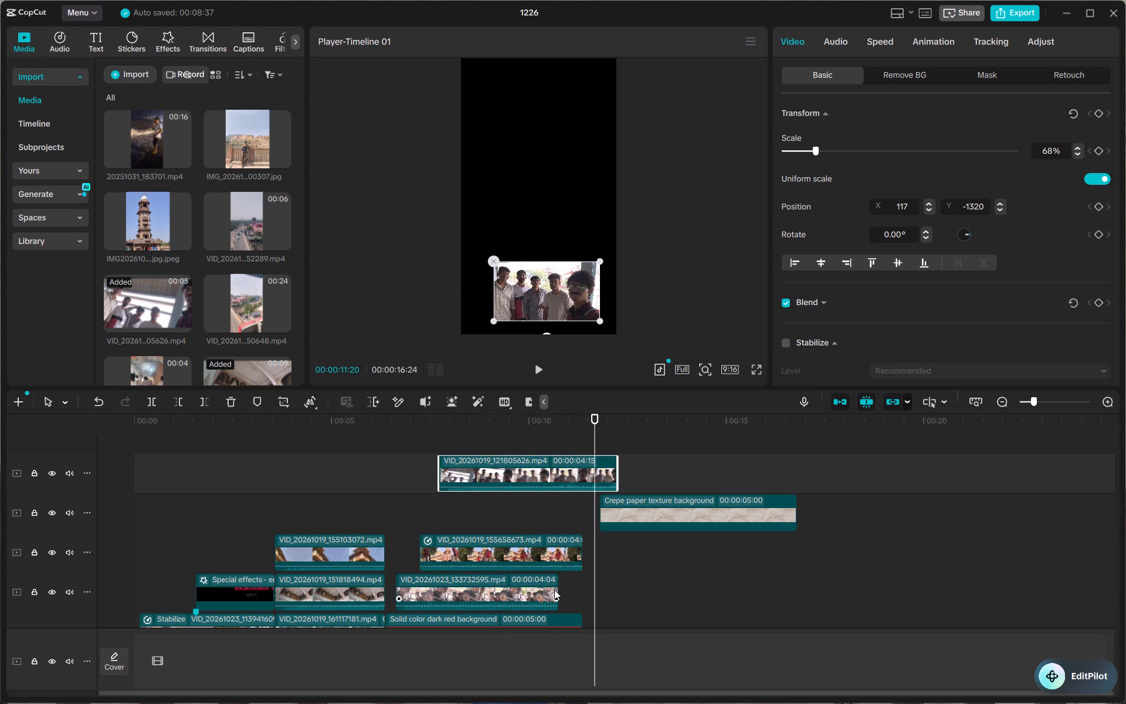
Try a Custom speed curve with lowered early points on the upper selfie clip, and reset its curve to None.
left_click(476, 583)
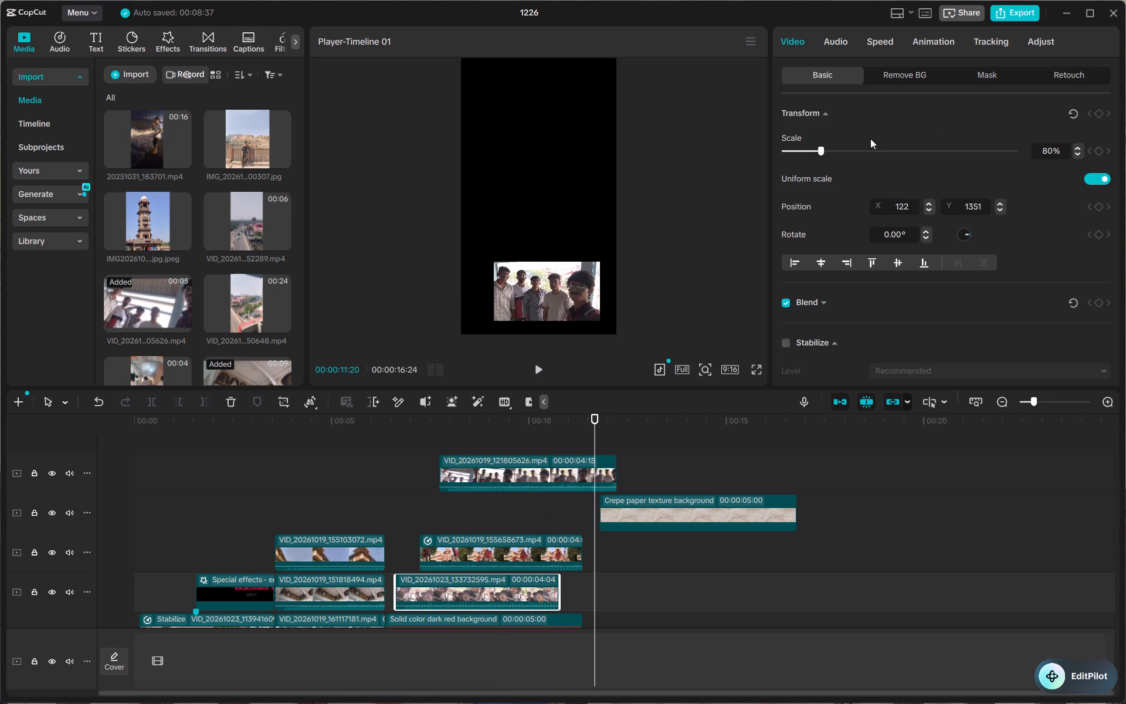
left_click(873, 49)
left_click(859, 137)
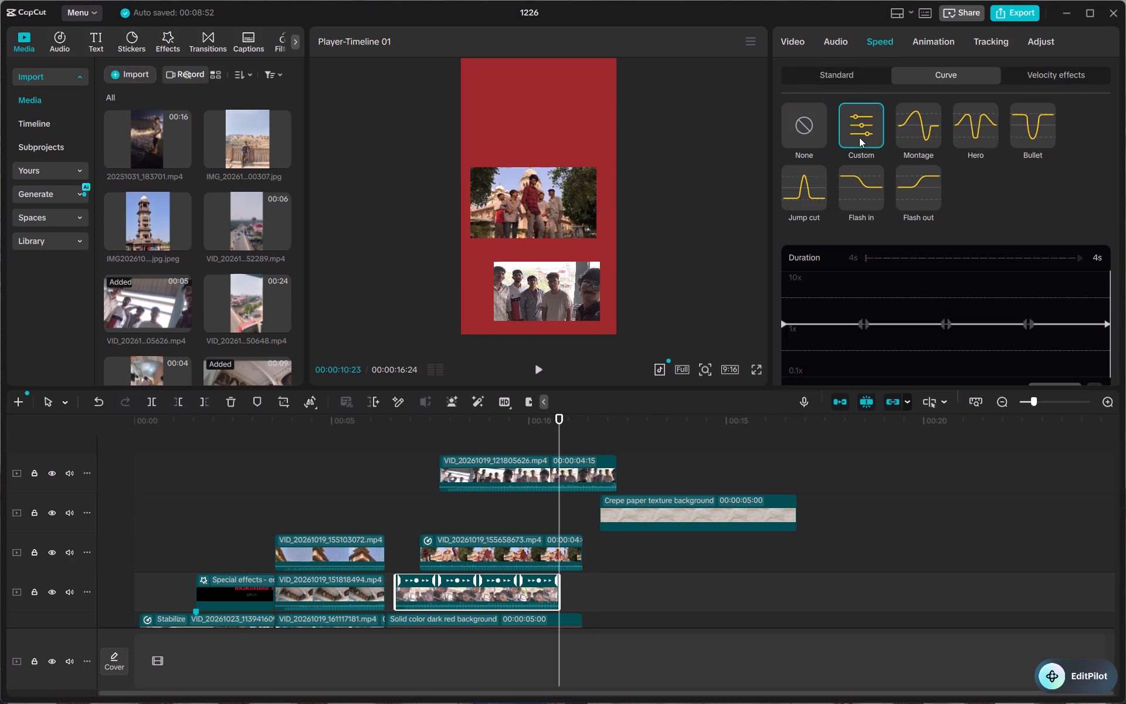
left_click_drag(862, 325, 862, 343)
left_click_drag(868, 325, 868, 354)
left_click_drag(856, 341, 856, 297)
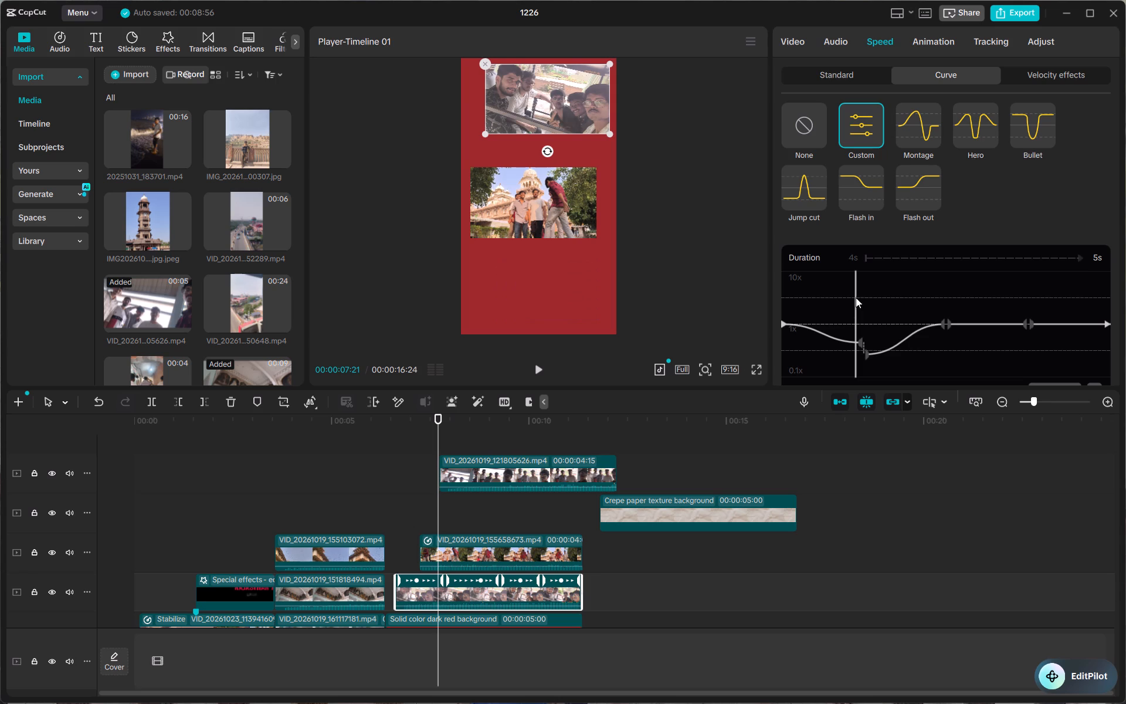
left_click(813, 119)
Set the upper selfie clip's standard speed to 0.44x.
left_click(823, 77)
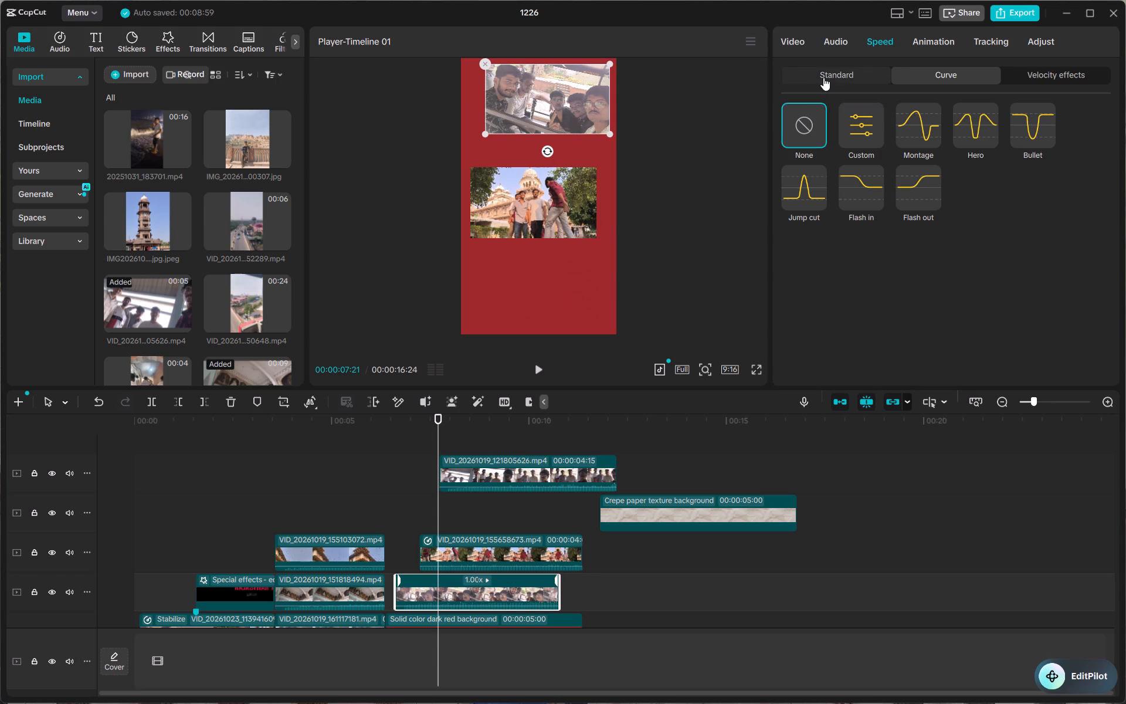
left_click_drag(829, 133, 820, 135)
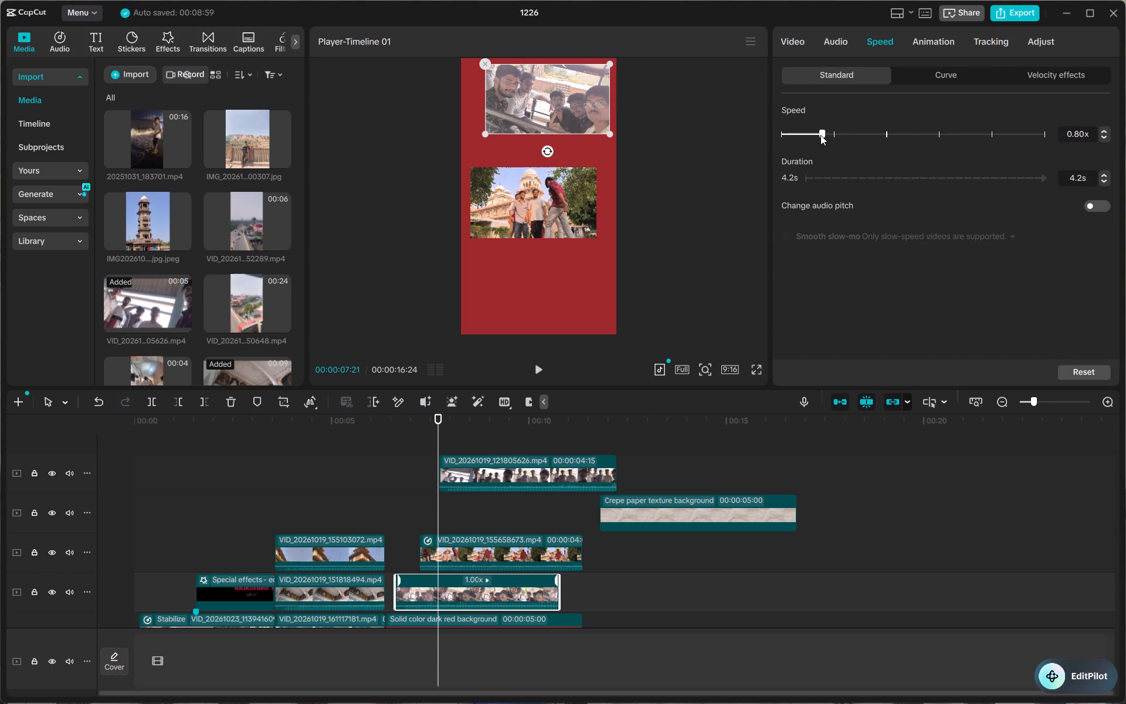
left_click_drag(820, 135, 810, 137)
left_click_drag(810, 137, 802, 140)
left_click_drag(802, 140, 801, 141)
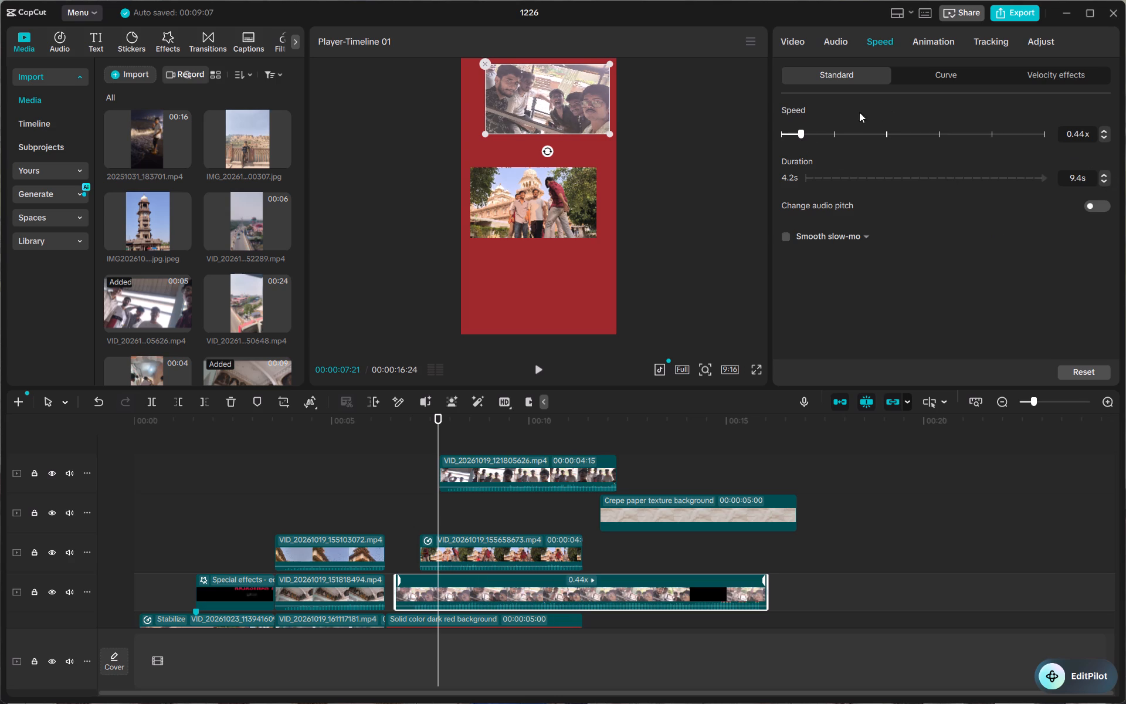
Trim the slowed upper selfie clip's end to match the end of the dark red background, and play the section back.
left_click_drag(769, 589, 585, 610)
left_click_drag(438, 493, 362, 491)
key("space")
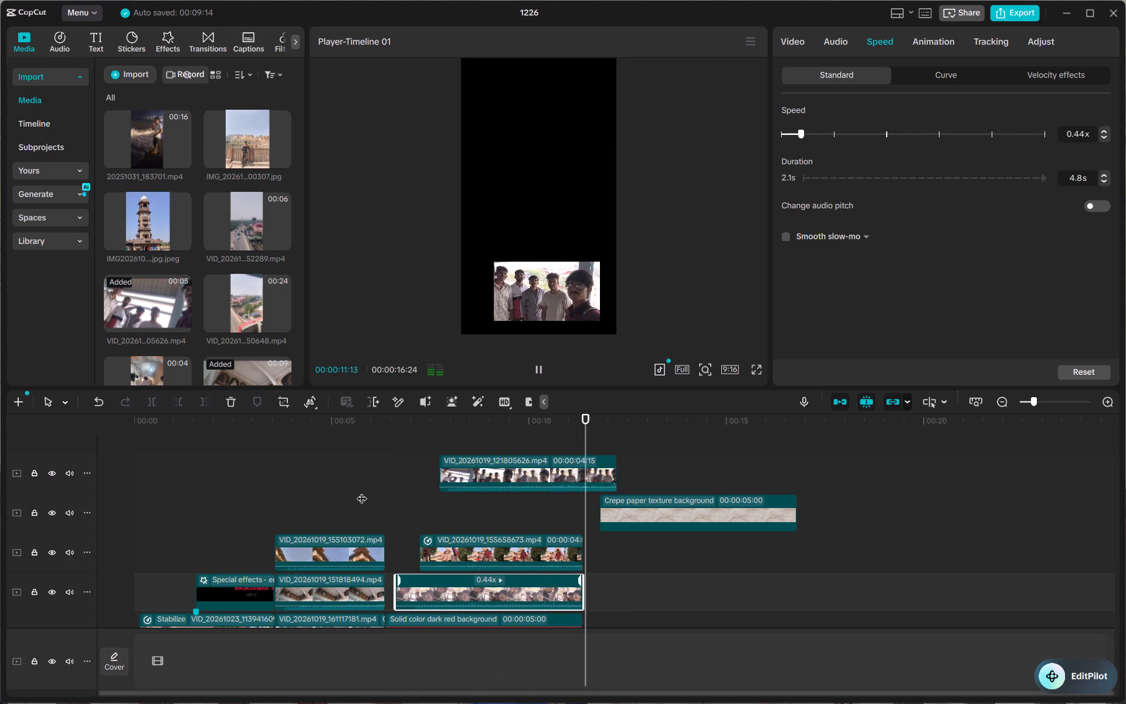
key("space")
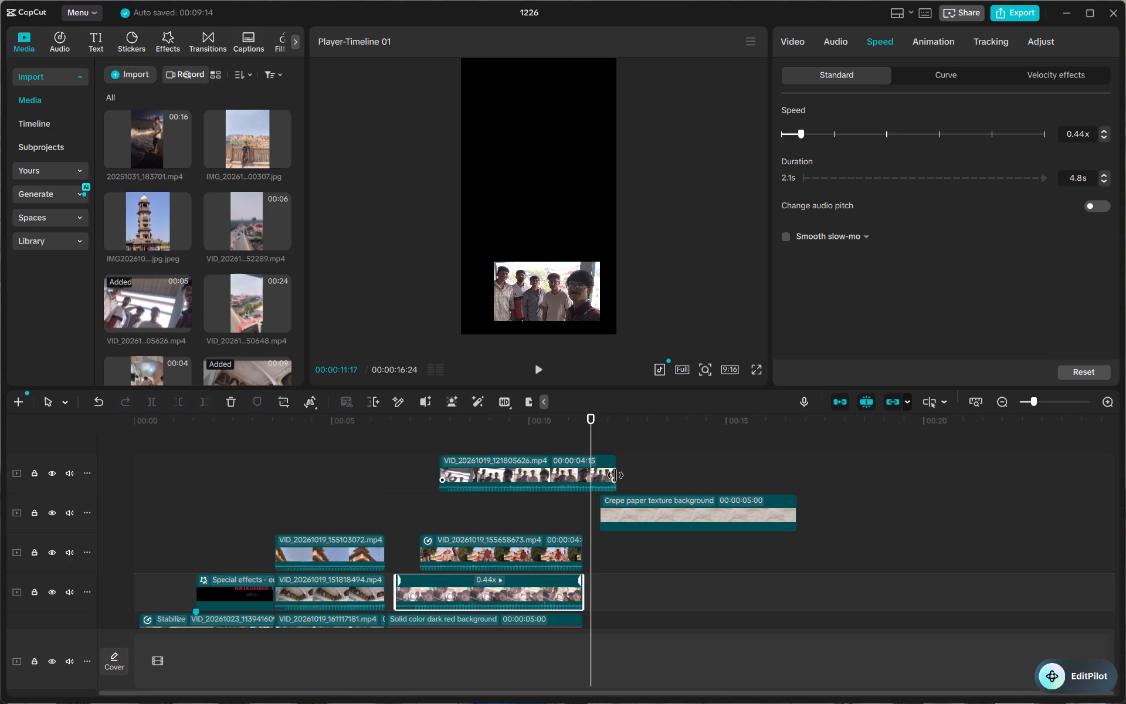
Trim the bottom selfie clip's end to make it 3.9 s long, and move it earlier to end with the dark red background.
left_click_drag(615, 476, 592, 483)
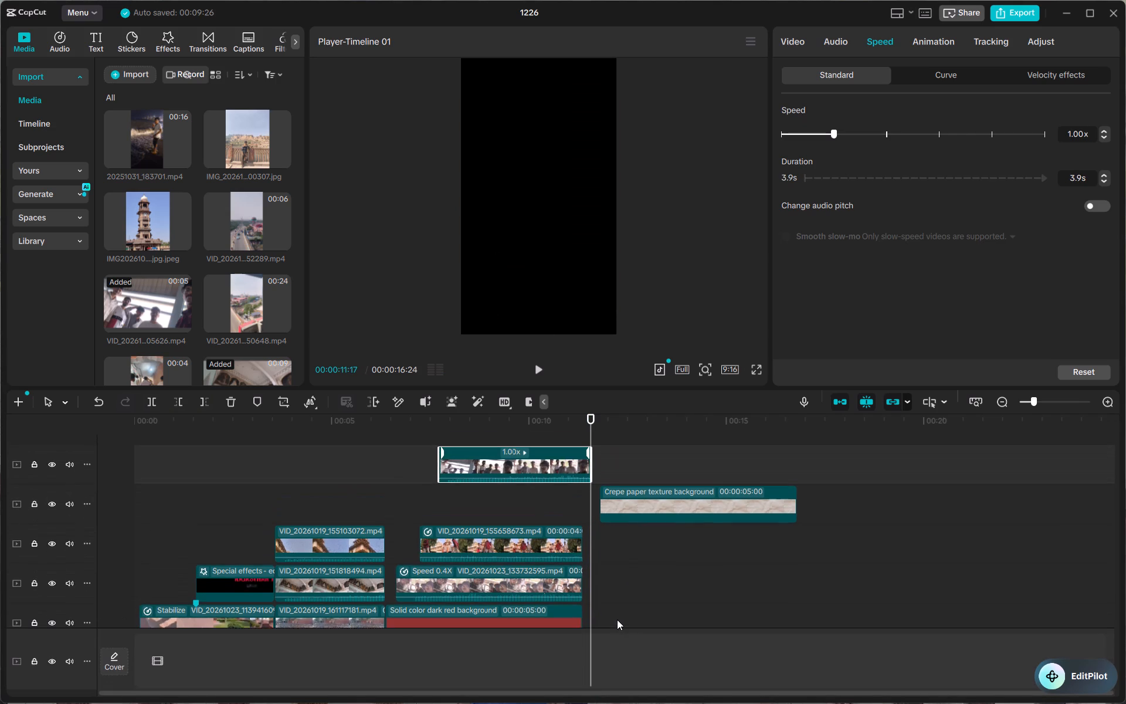
left_click(535, 481)
left_click_drag(530, 464, 523, 505)
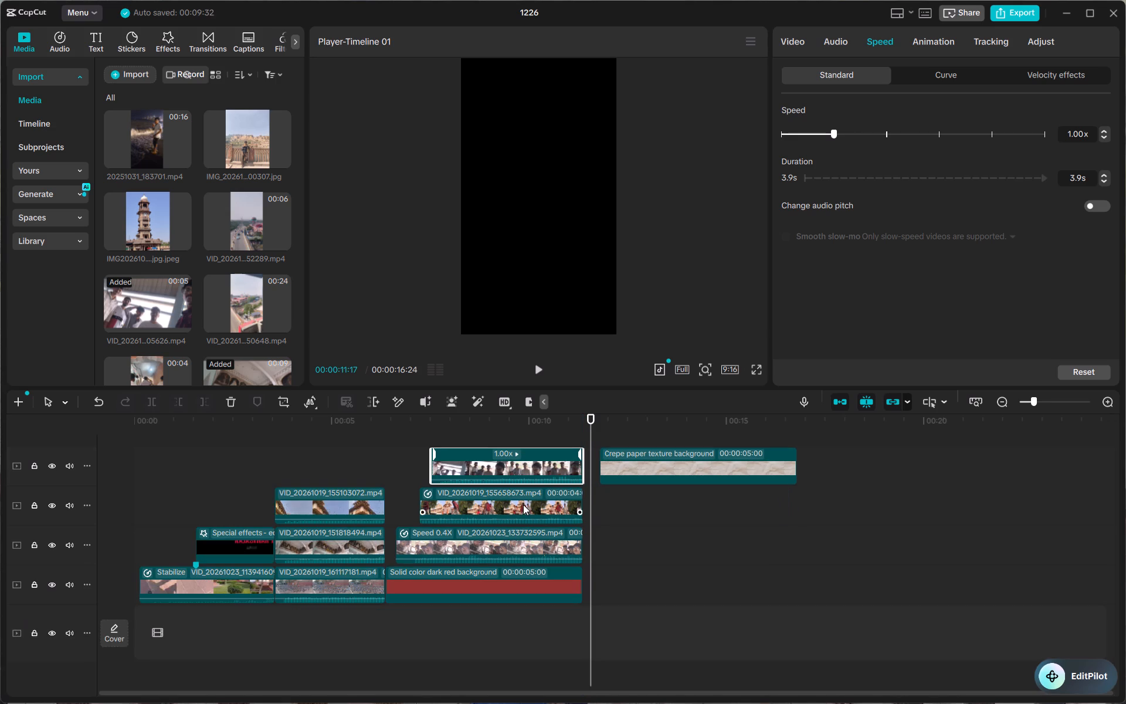
Play back the dark red section, and trim the bottom selfie clip's start to make it 3.7 s long.
left_click_drag(592, 429, 348, 463)
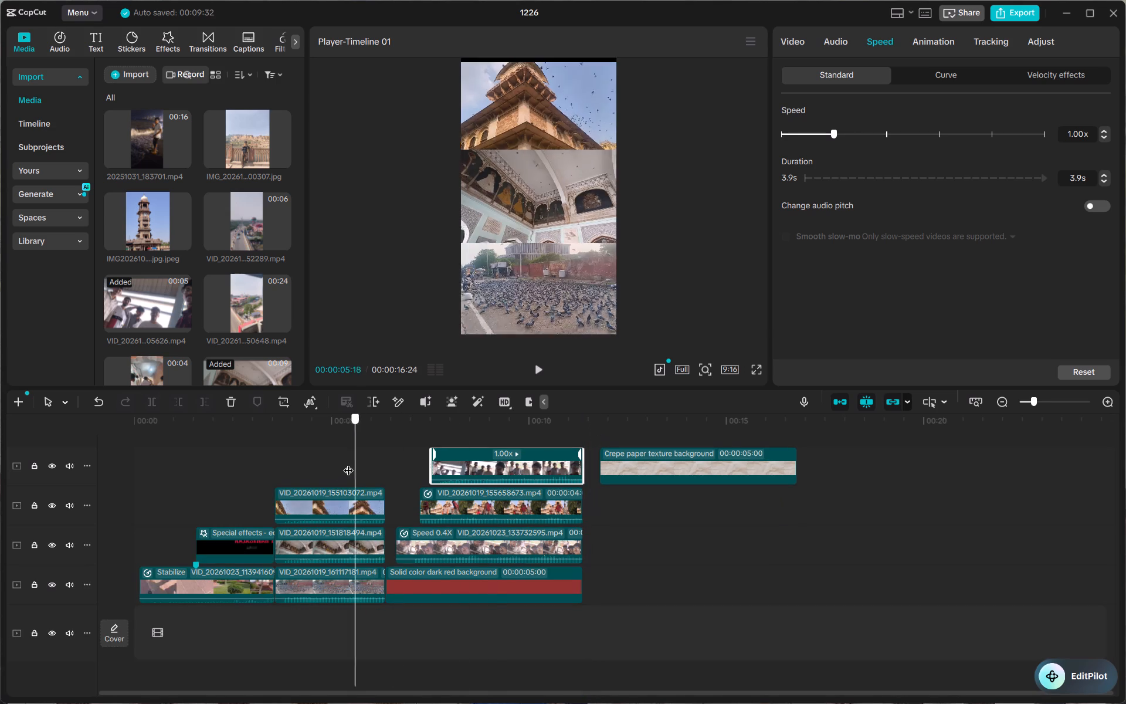
left_click_drag(348, 463, 339, 467)
key("space")
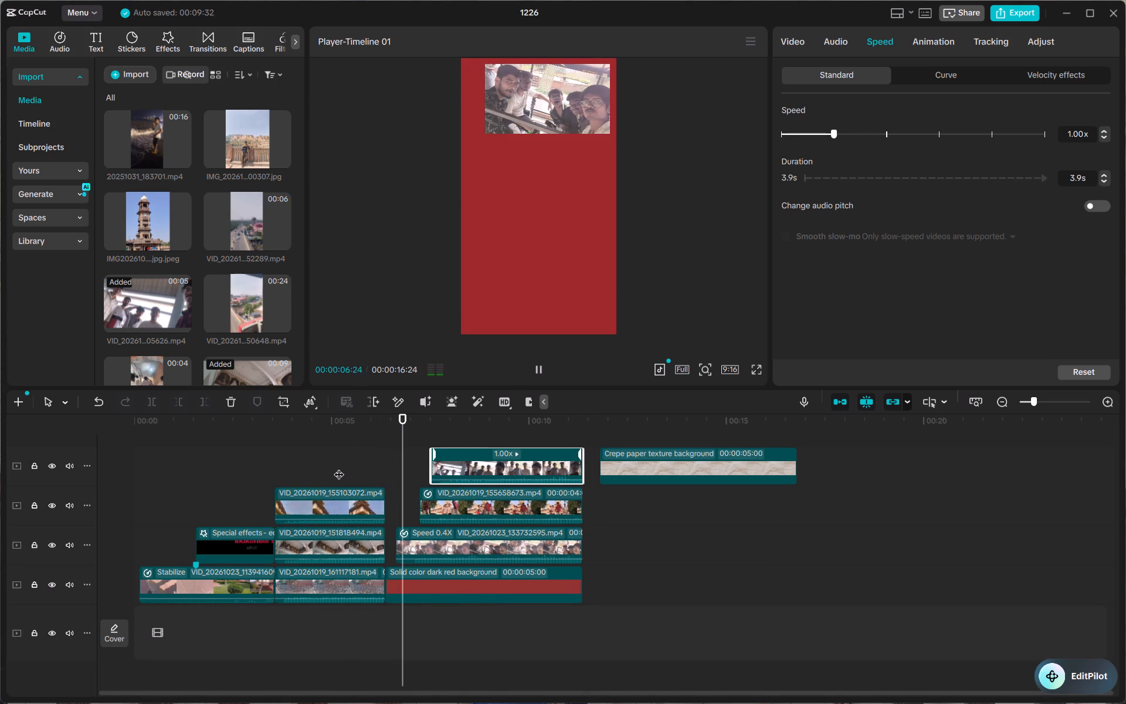
key("space")
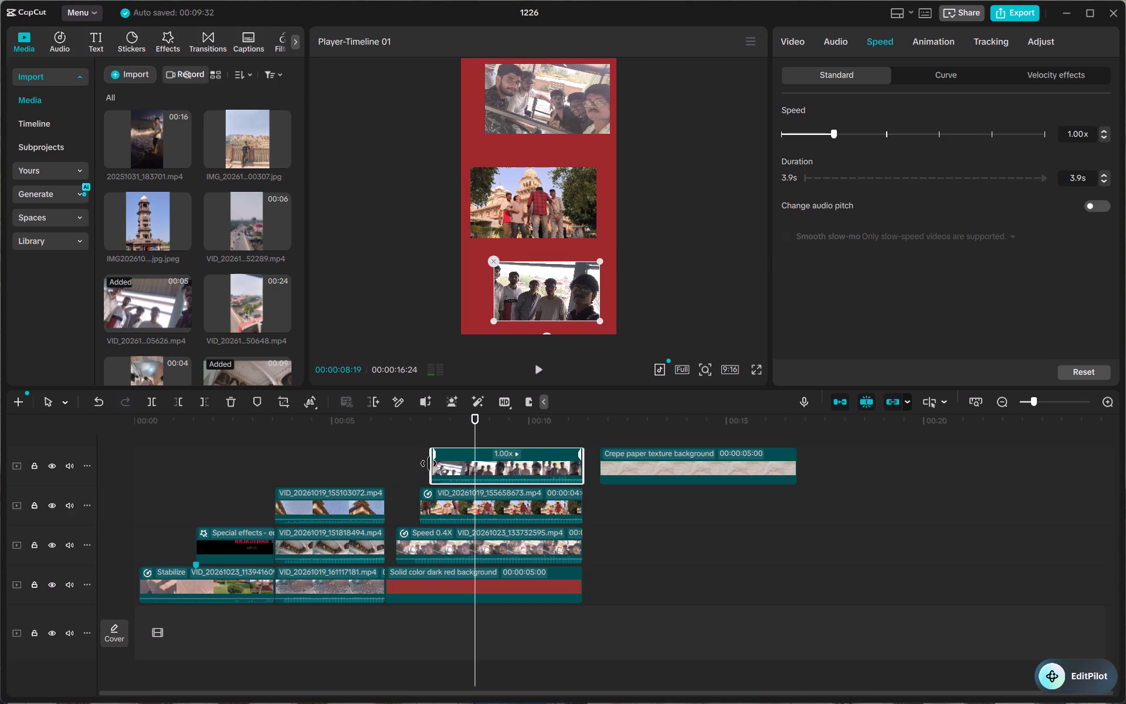
left_click_drag(429, 463, 437, 463)
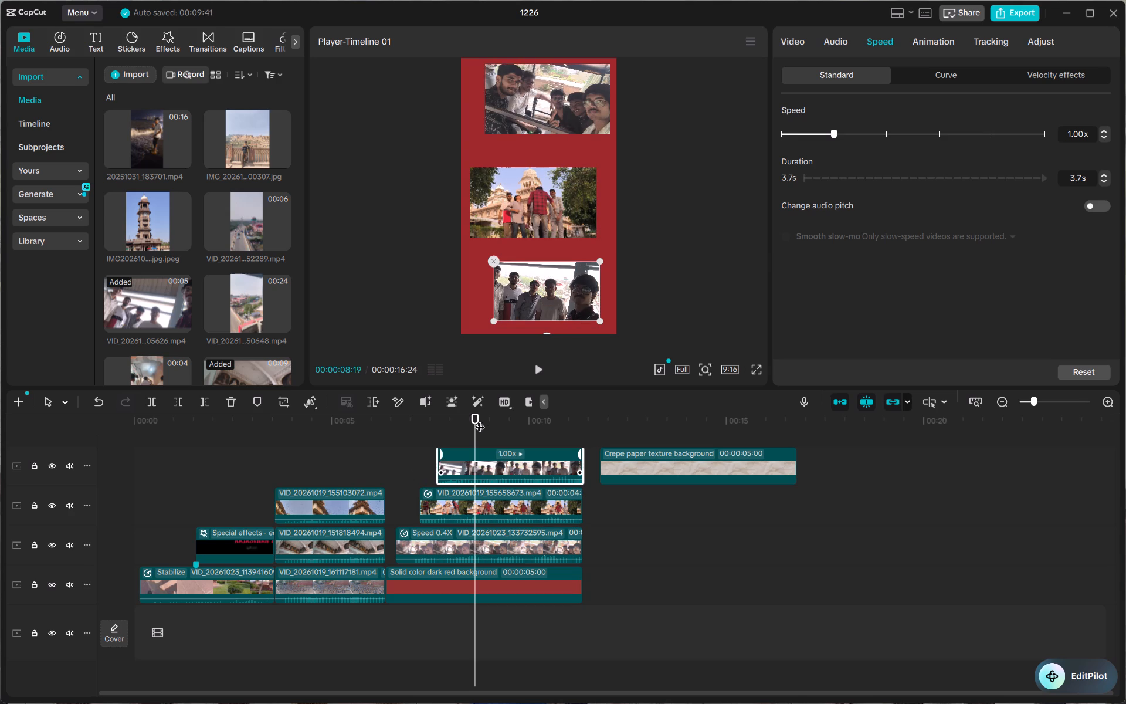
Play back the stacked section through the paper background, and play the timeline again from the beginning to review the edit.
left_click_drag(476, 422, 354, 430)
key("space")
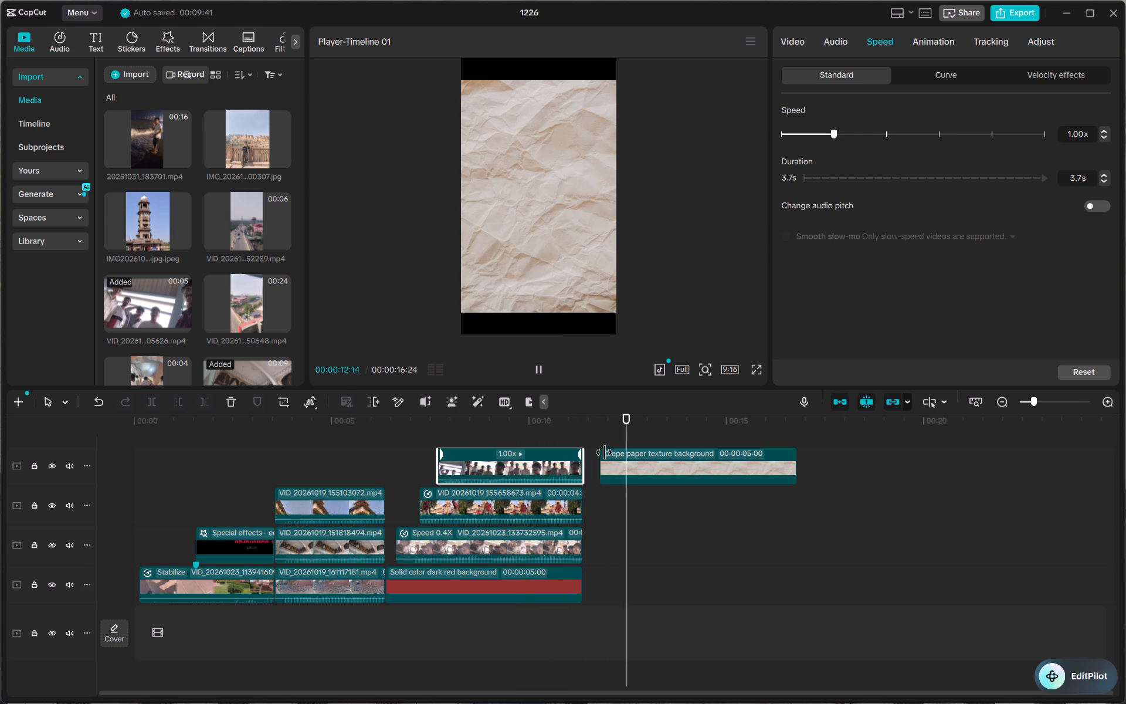
left_click(671, 467)
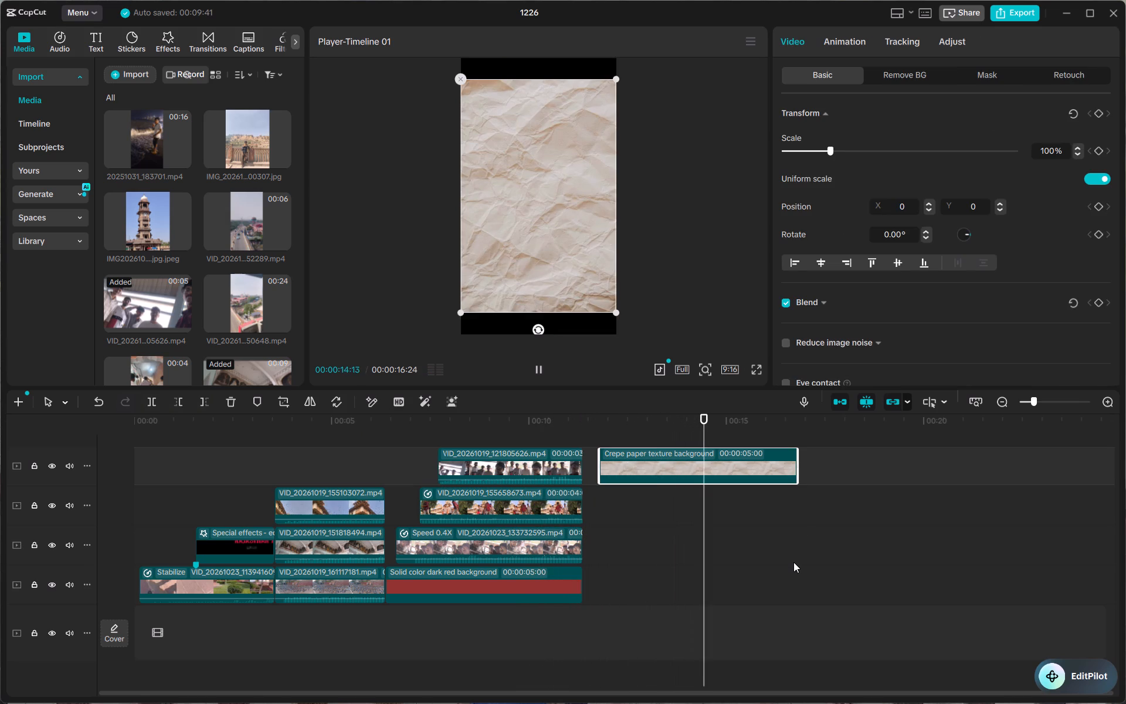
key("space")
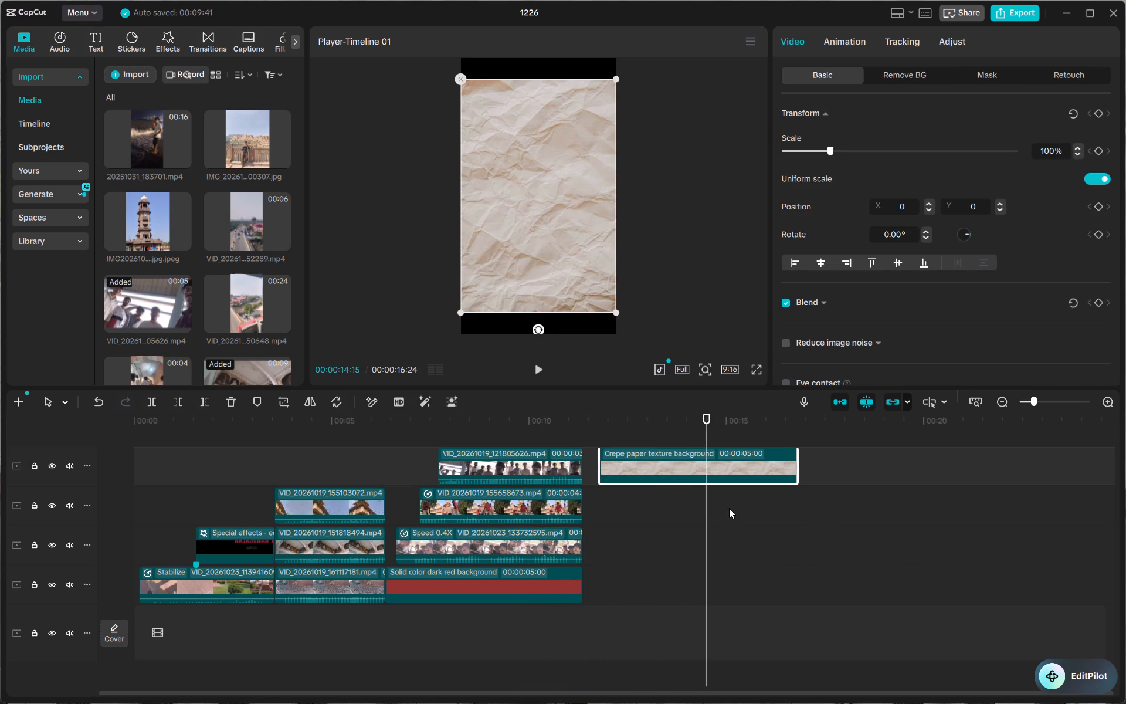
left_click(704, 524)
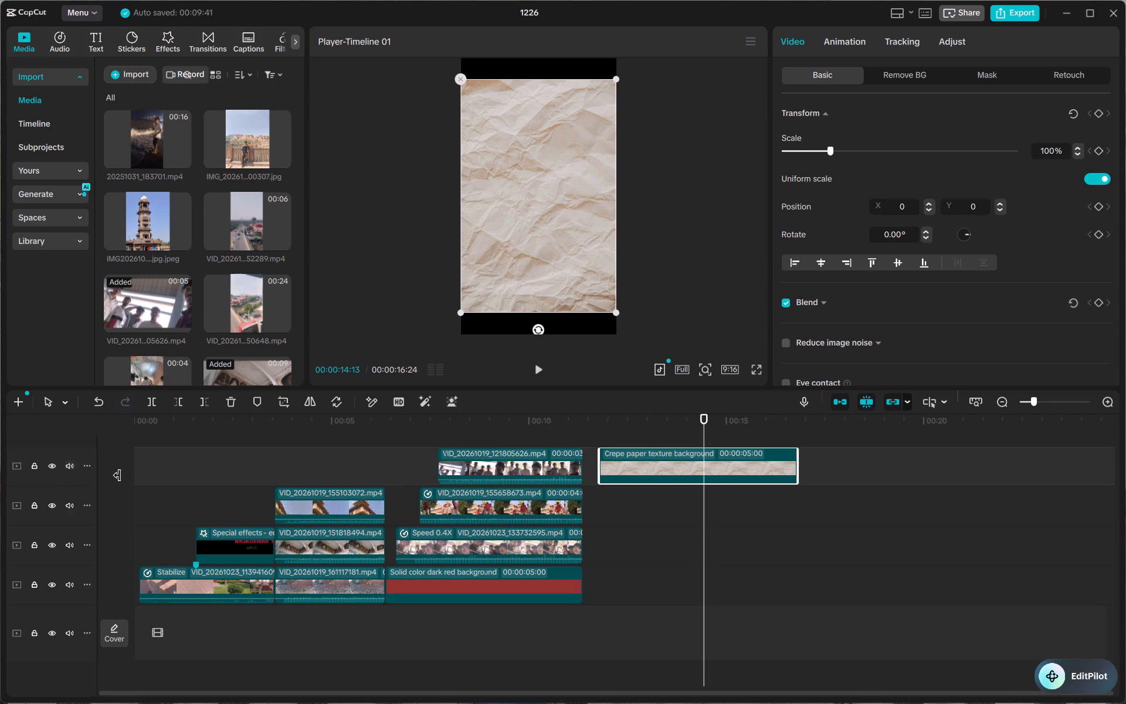
left_click_drag(703, 422, 357, 431)
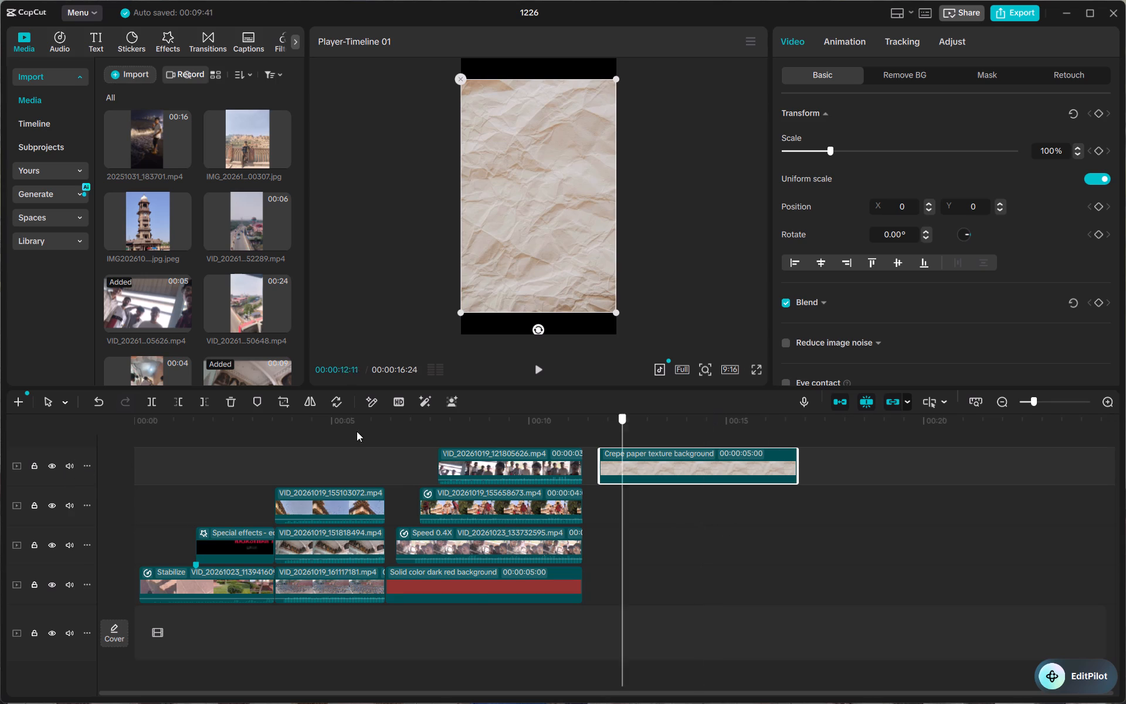
left_click_drag(357, 431, 16, 455)
key("space")
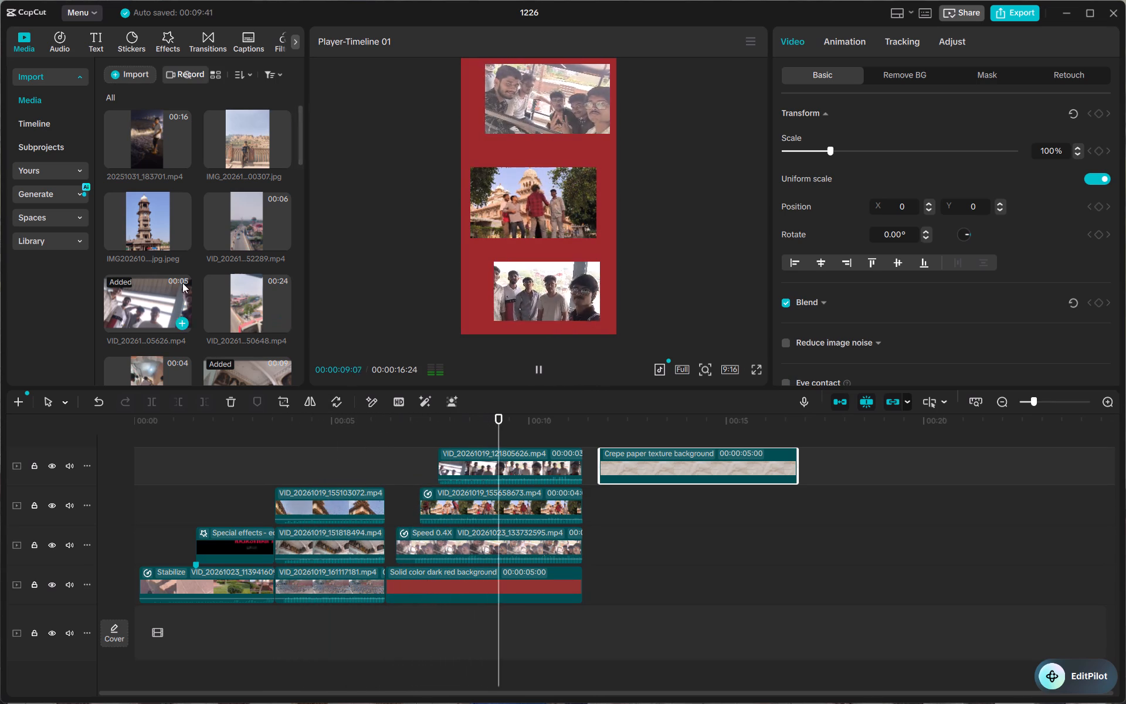
left_click(137, 138)
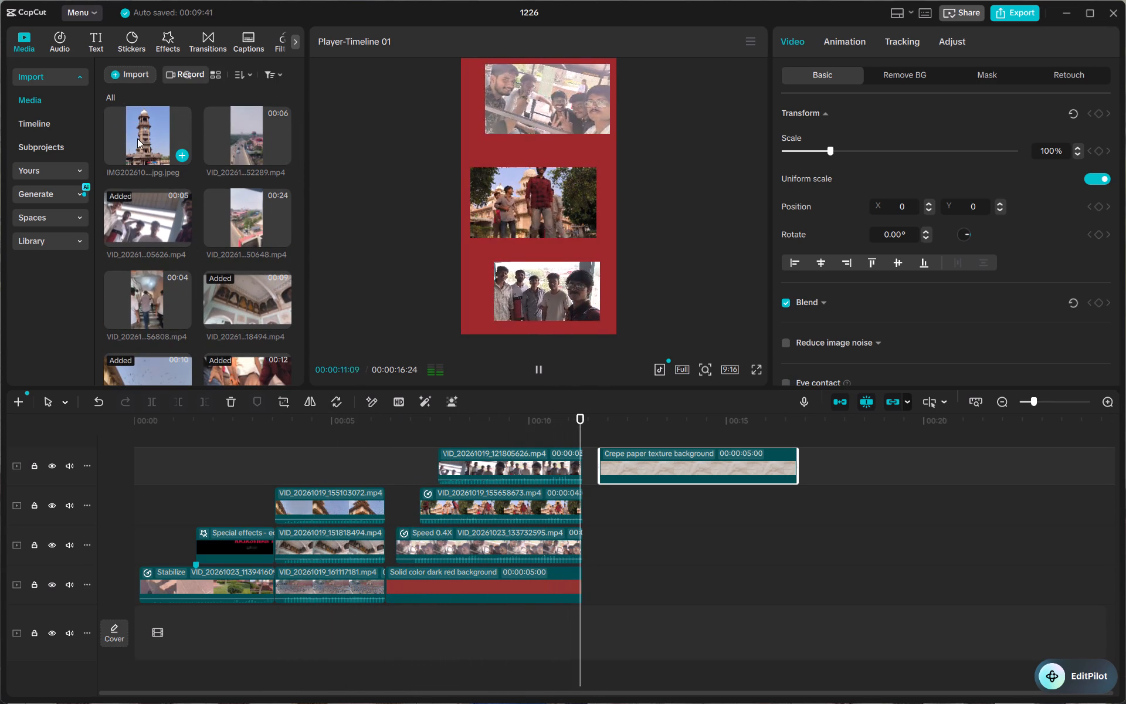
key("space")
Delete the Crepe paper texture background clip from the timeline.
left_click(654, 461)
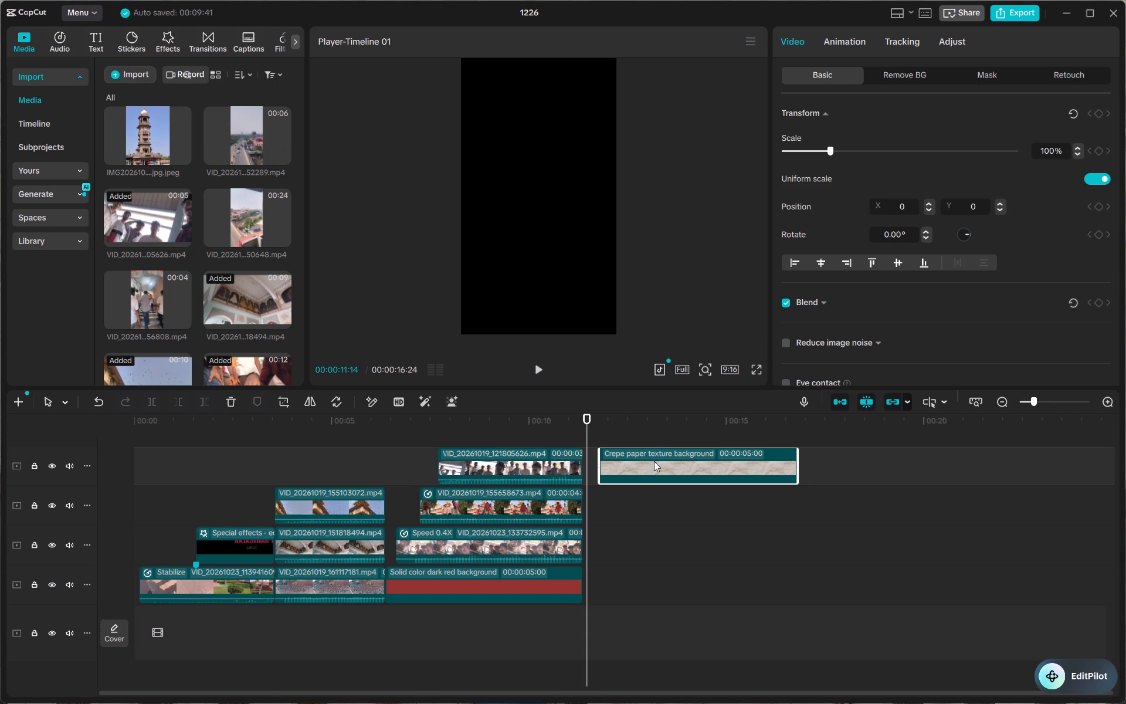
key("BackSpace")
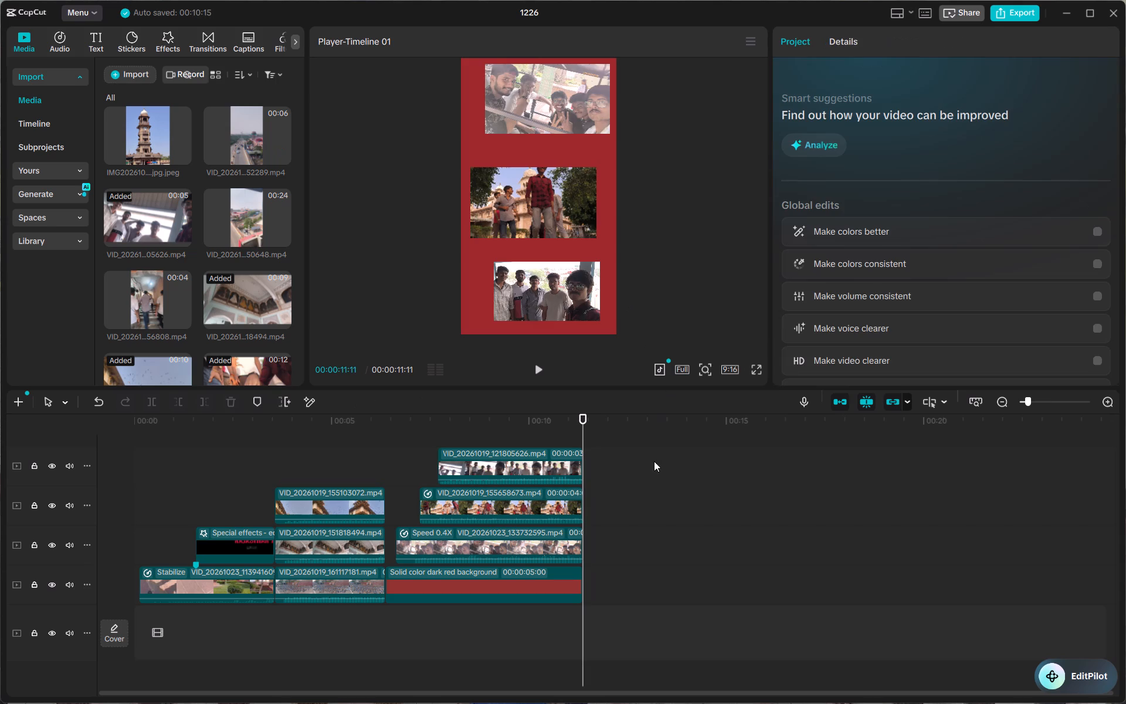
Find the fort street video VID_20261023_110041424.mp4 in the imported media and place it directly after the dark red background.
left_click(157, 132)
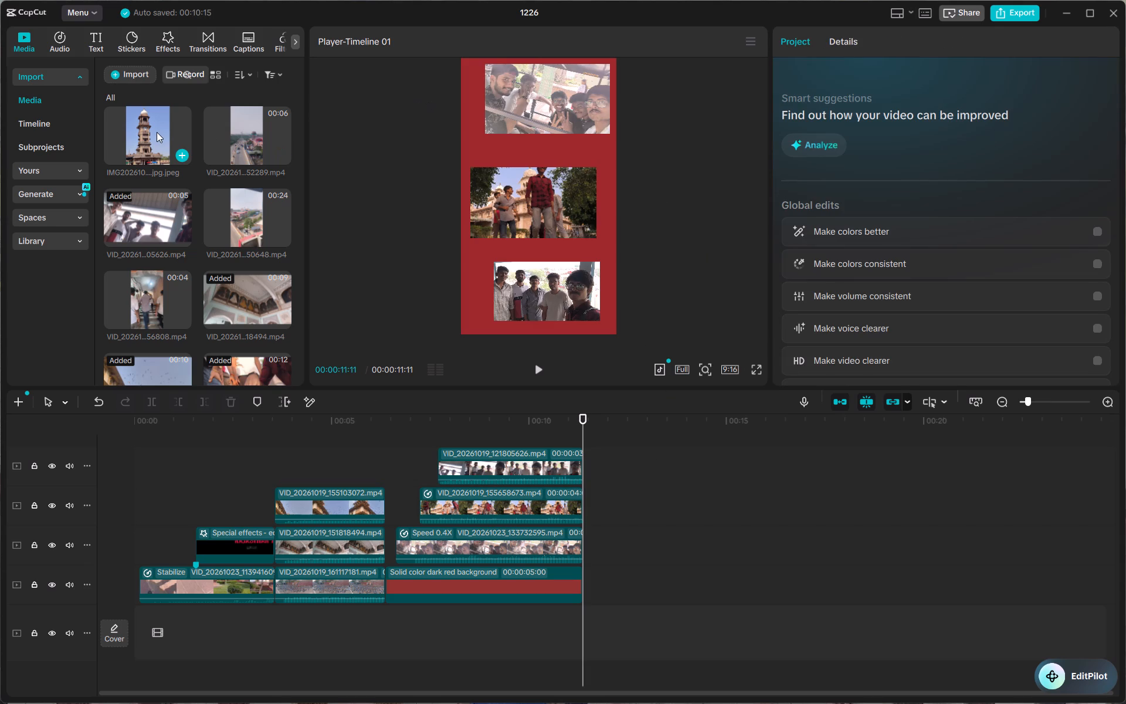
left_click(144, 133)
scroll(251, 306, "down", 3)
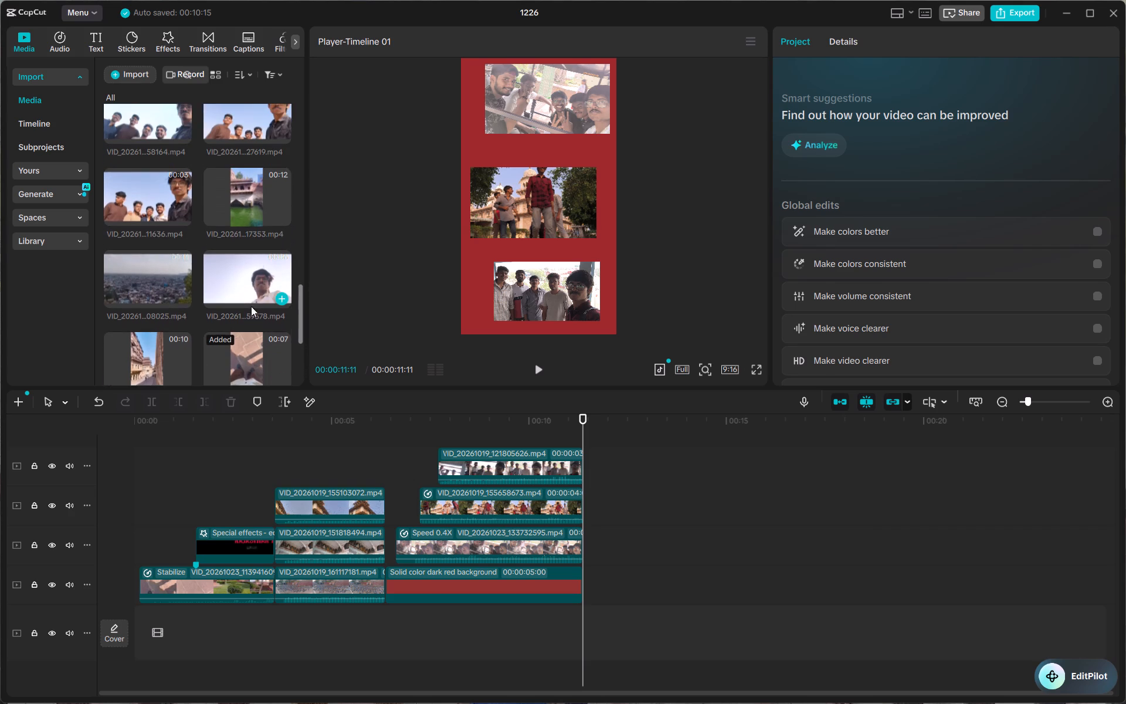
scroll(251, 306, "down", 2)
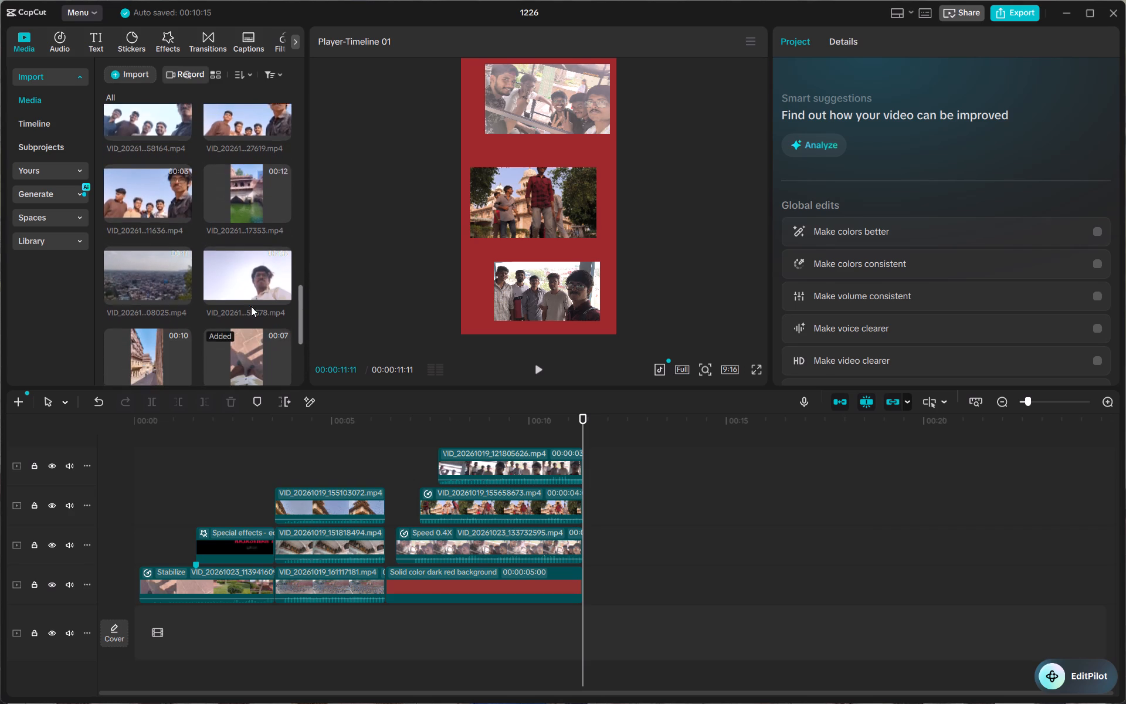
scroll(251, 306, "down", 1)
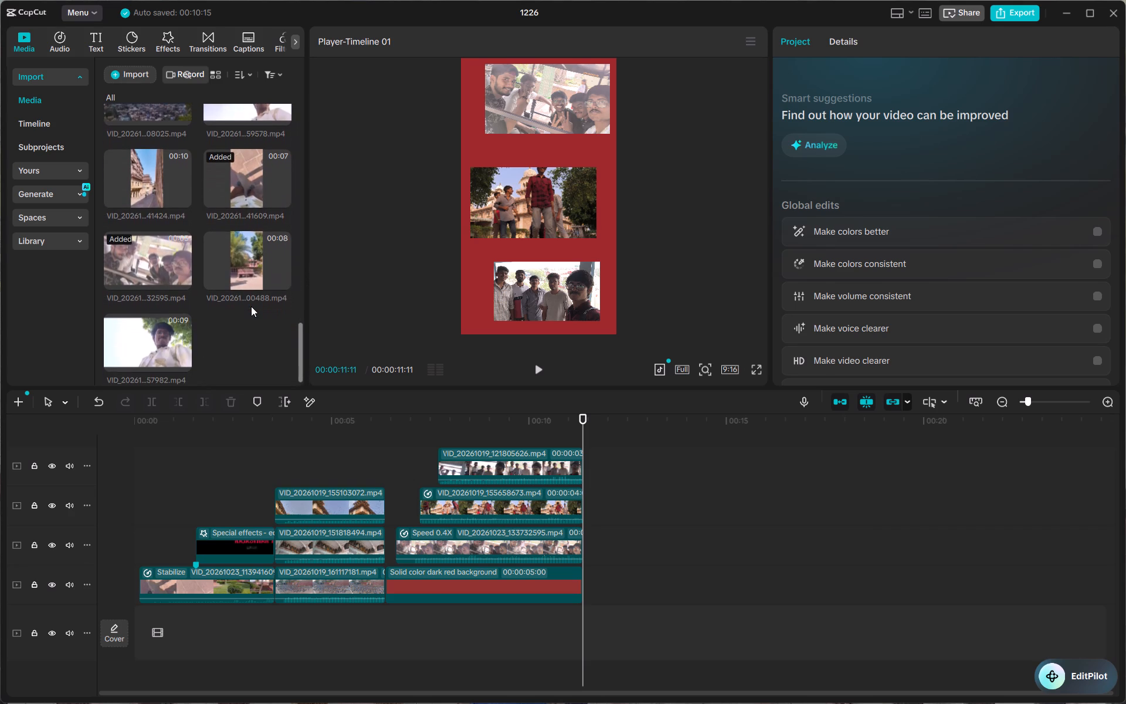
scroll(251, 306, "down", 1)
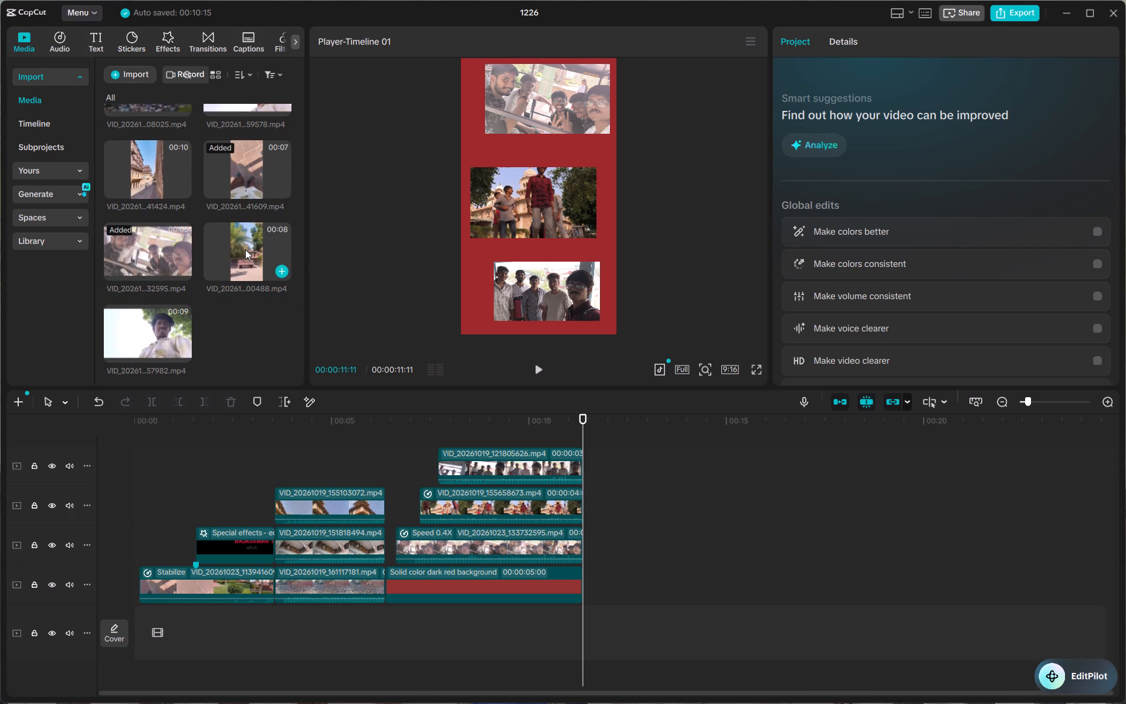
left_click(245, 249)
scroll(186, 205, "up", 1)
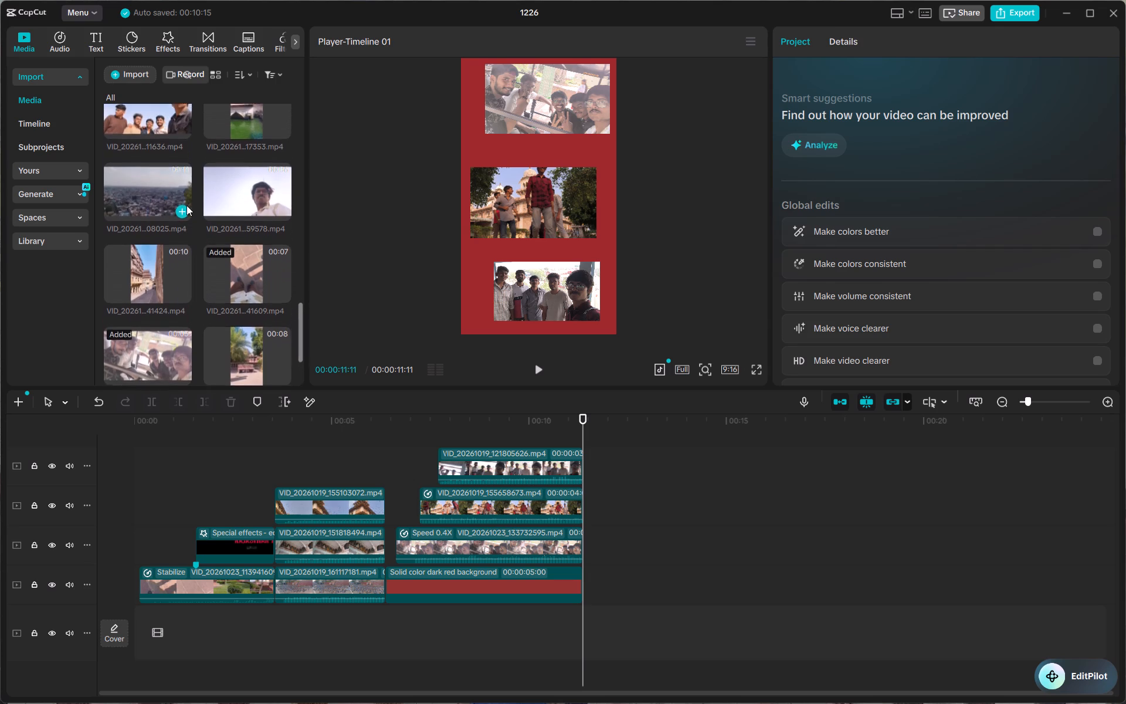
scroll(186, 205, "up", 1)
left_click(138, 290)
left_click(138, 290)
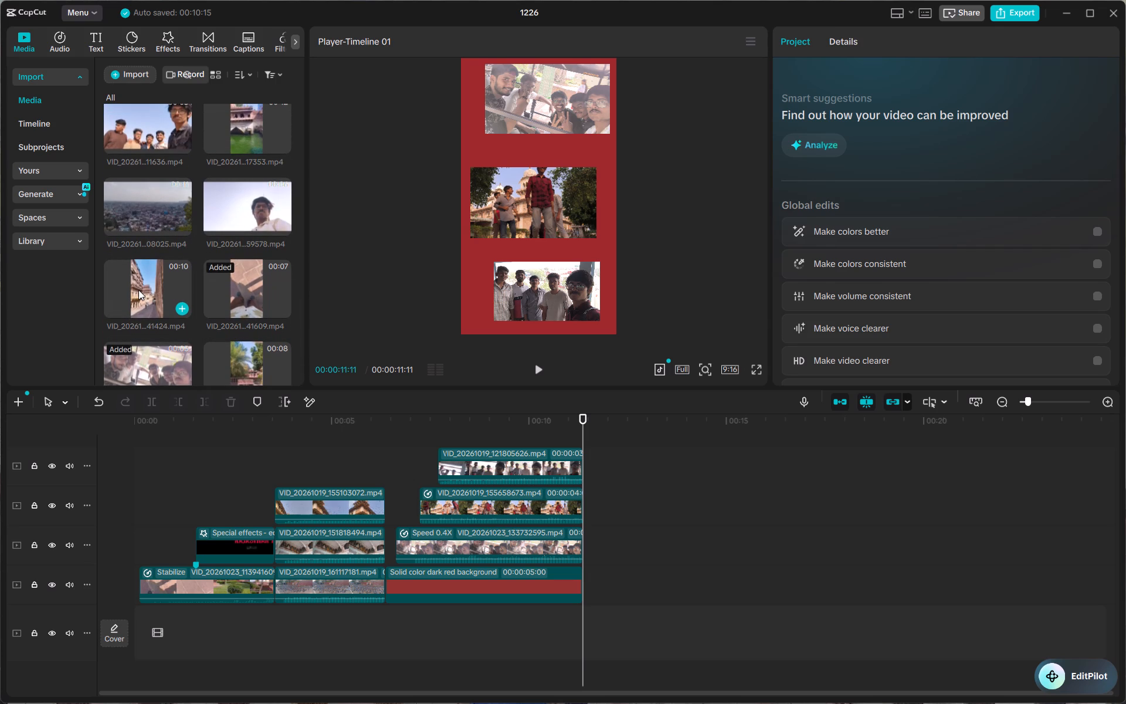
left_click_drag(138, 290, 596, 581)
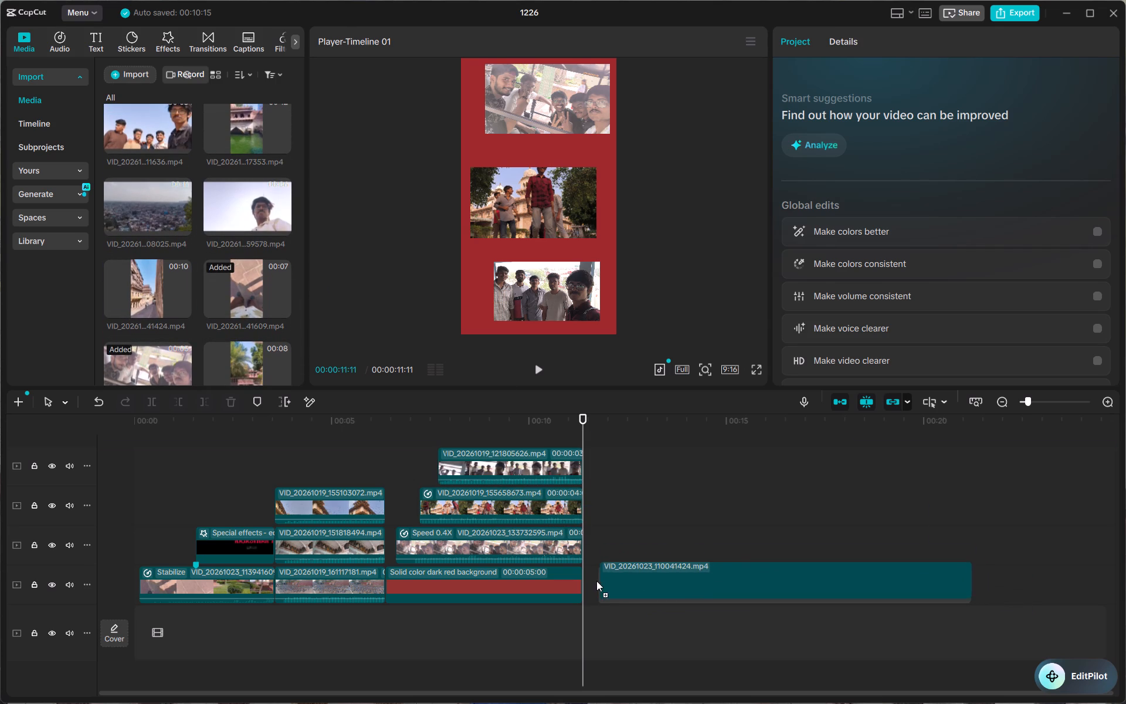
left_click_drag(596, 581, 581, 580)
Play the fort street clip, split it at about 00:00:13:28 on the timeline, and delete the part after the split.
key("space")
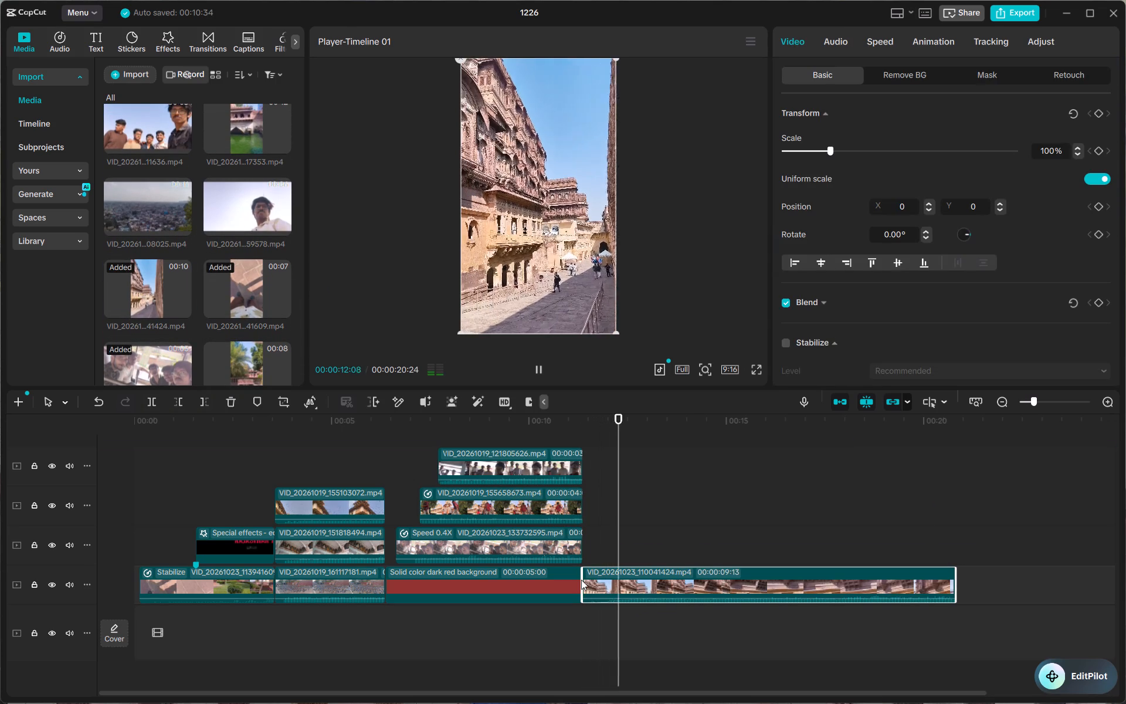
key("space")
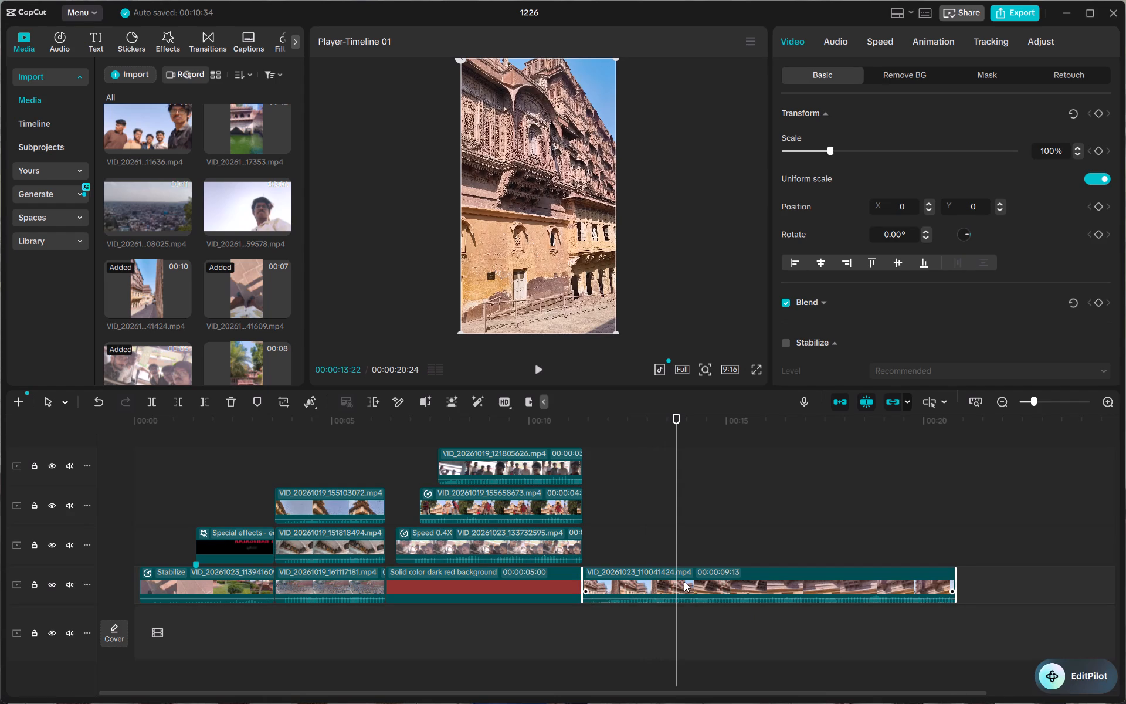
key("c")
key("b")
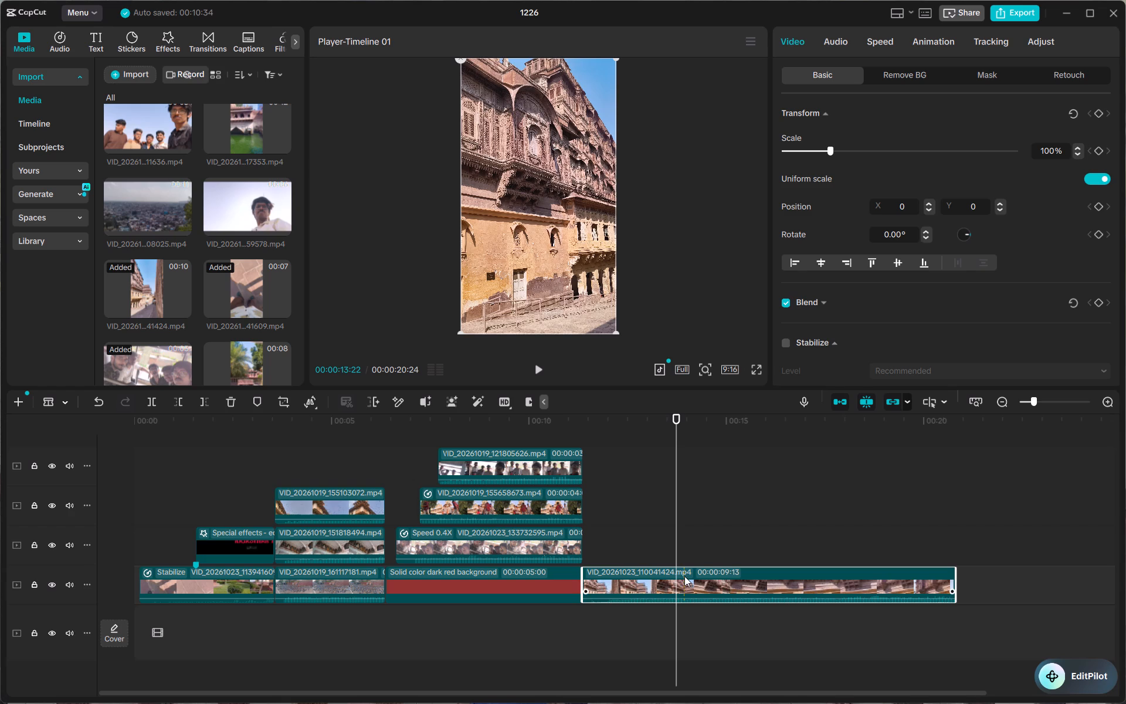
key("Return")
left_click(684, 576)
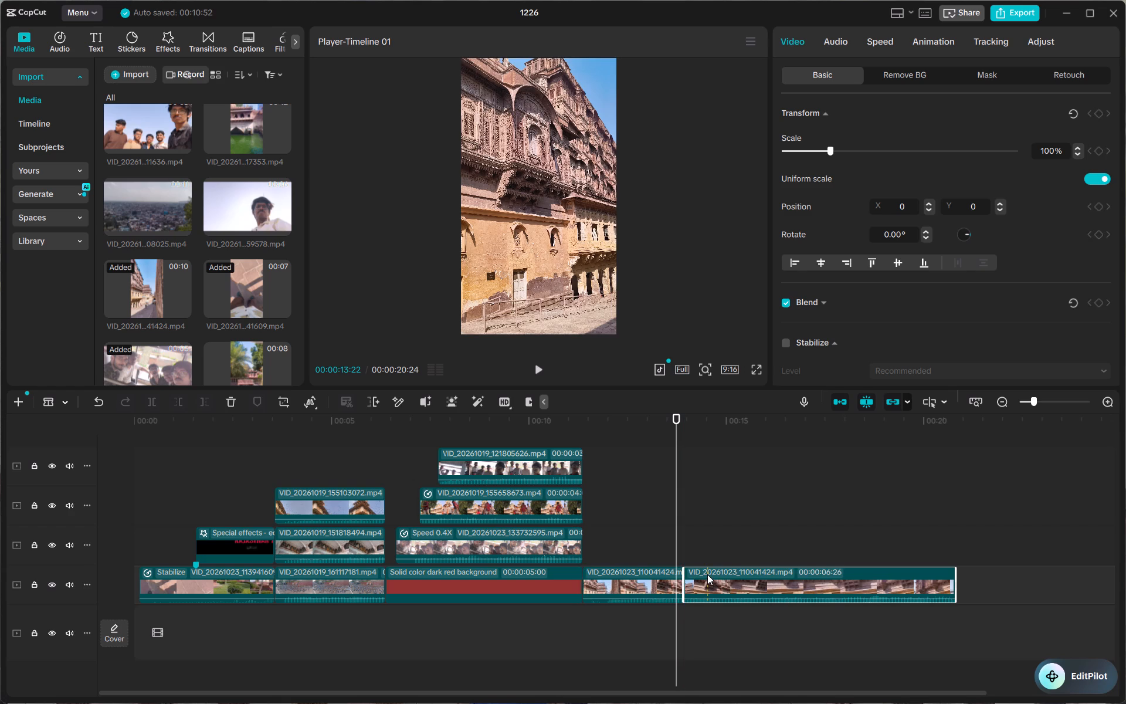
key("a")
key("BackSpace")
left_click_drag(678, 547, 685, 550)
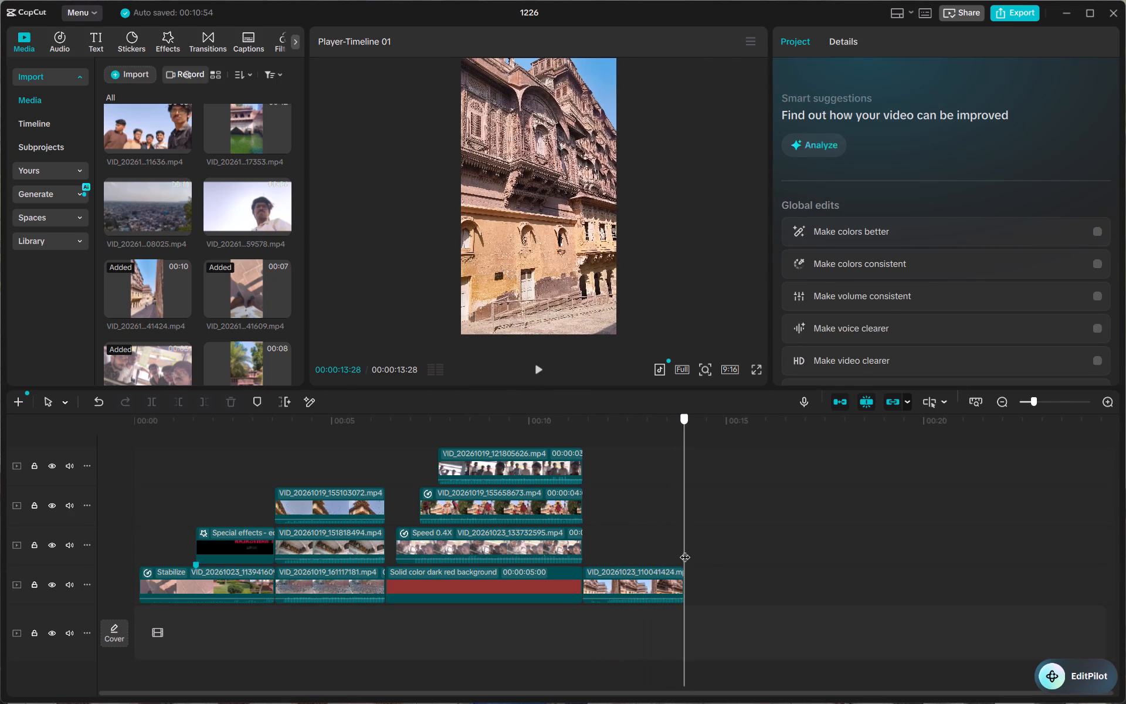
Look through the imported media and preview the last group selfie video, and scrub the timeline over the stacked clips.
left_click_drag(685, 550, 350, 541)
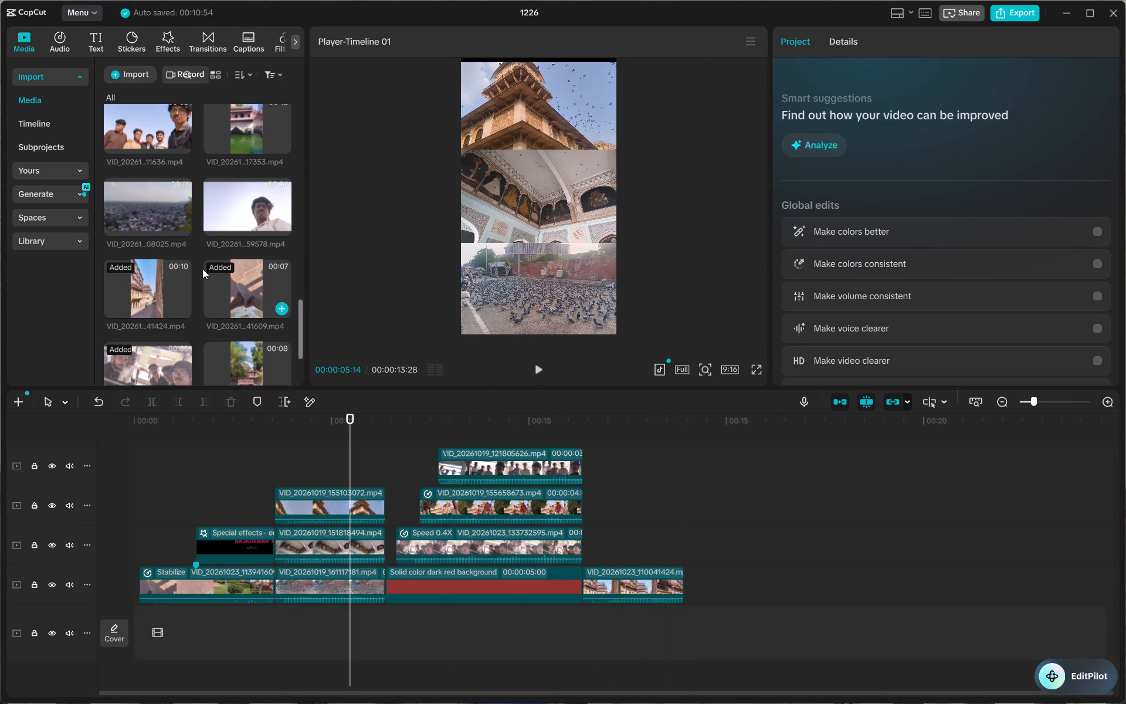
scroll(192, 221, "up", 6)
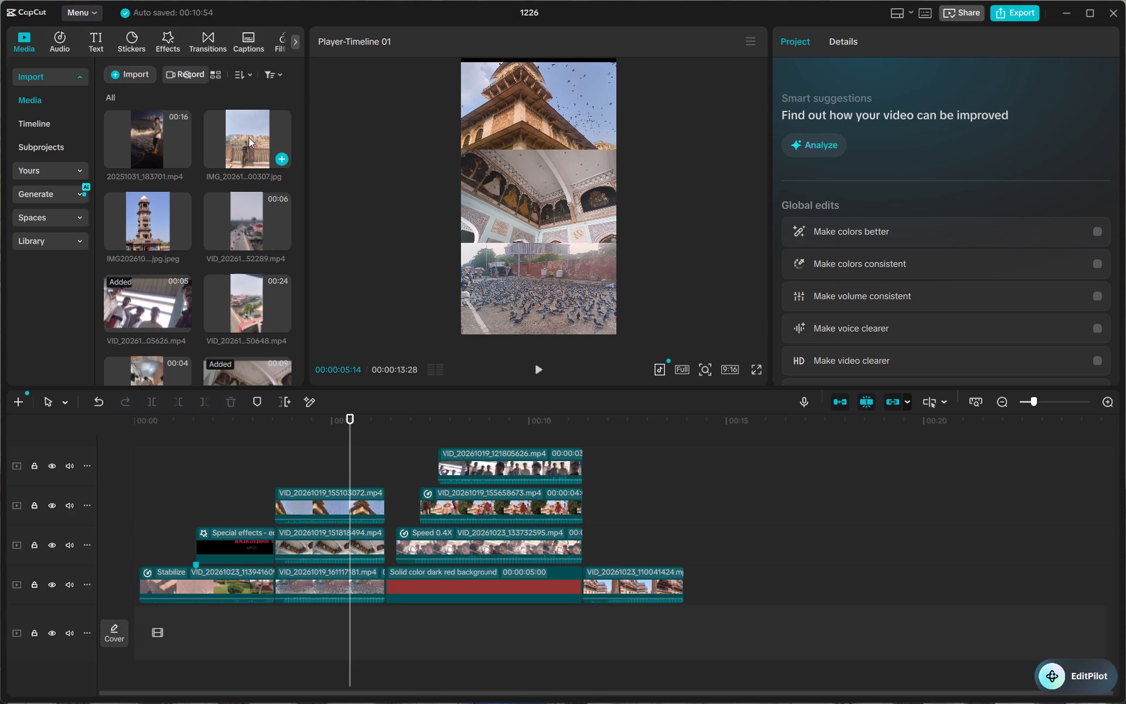
scroll(178, 238, "down", 2)
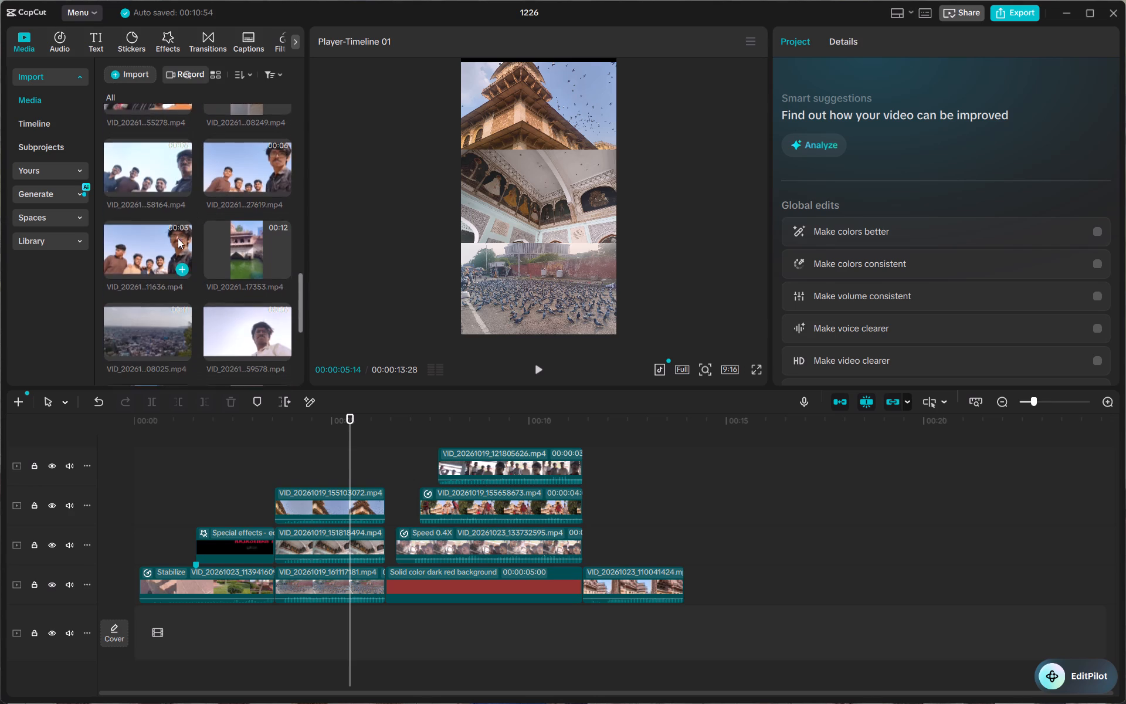
scroll(178, 238, "down", 3)
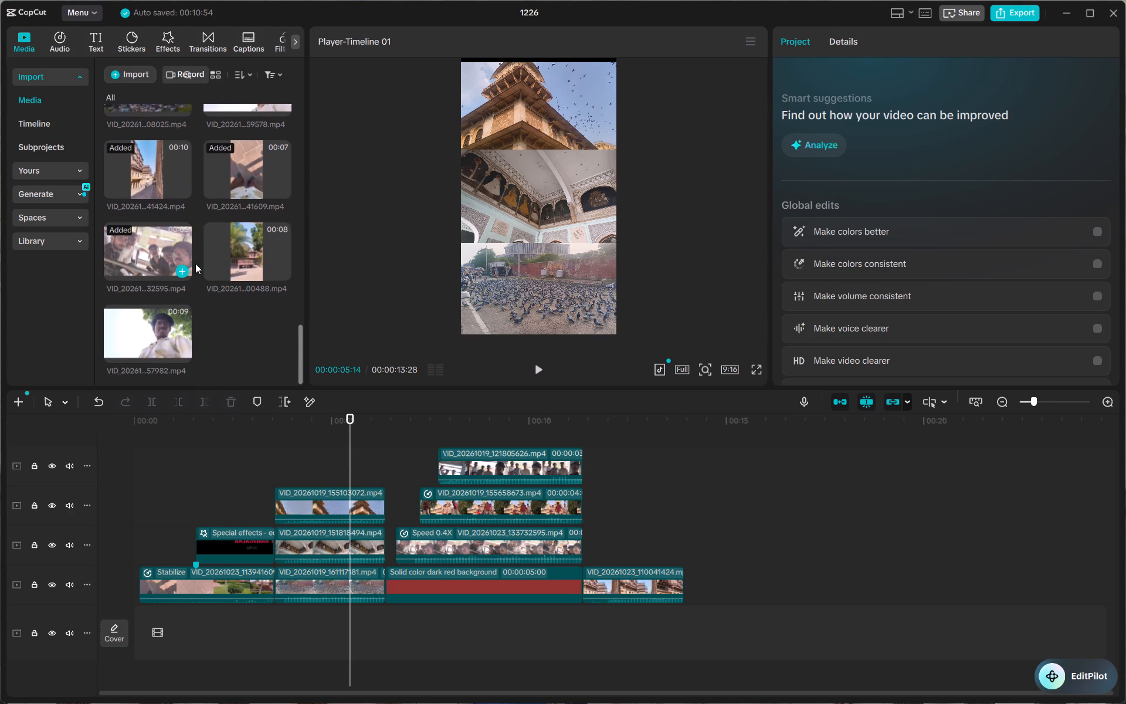
left_click(134, 363)
double_click(147, 341)
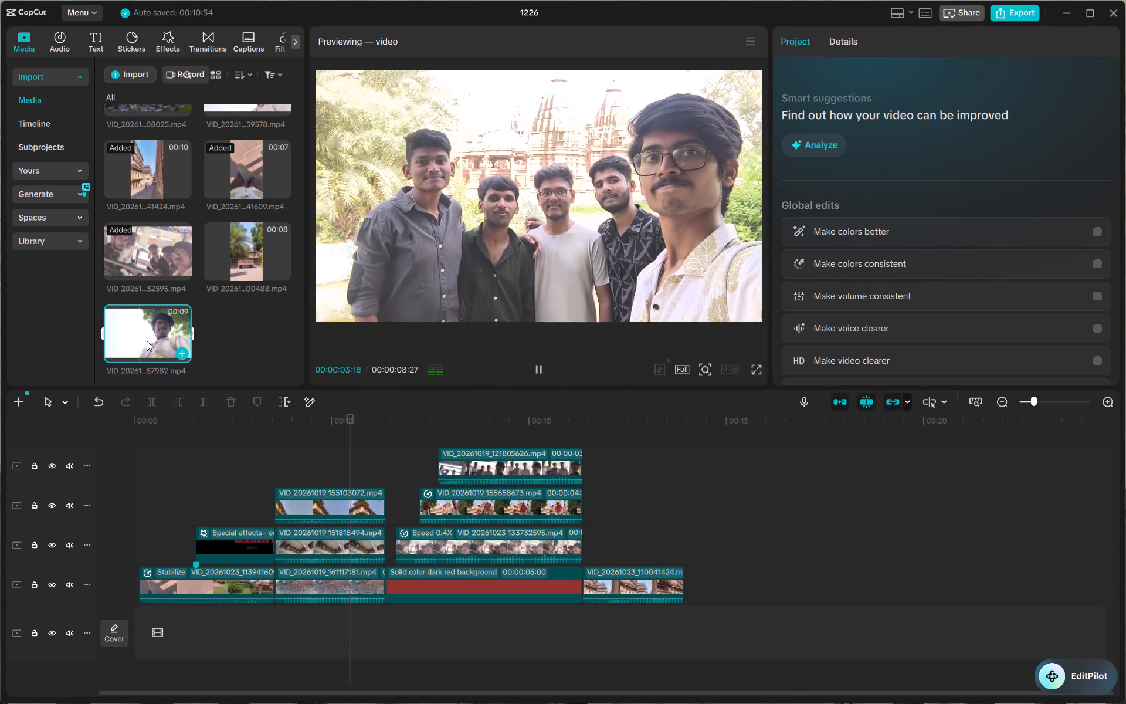
key("space")
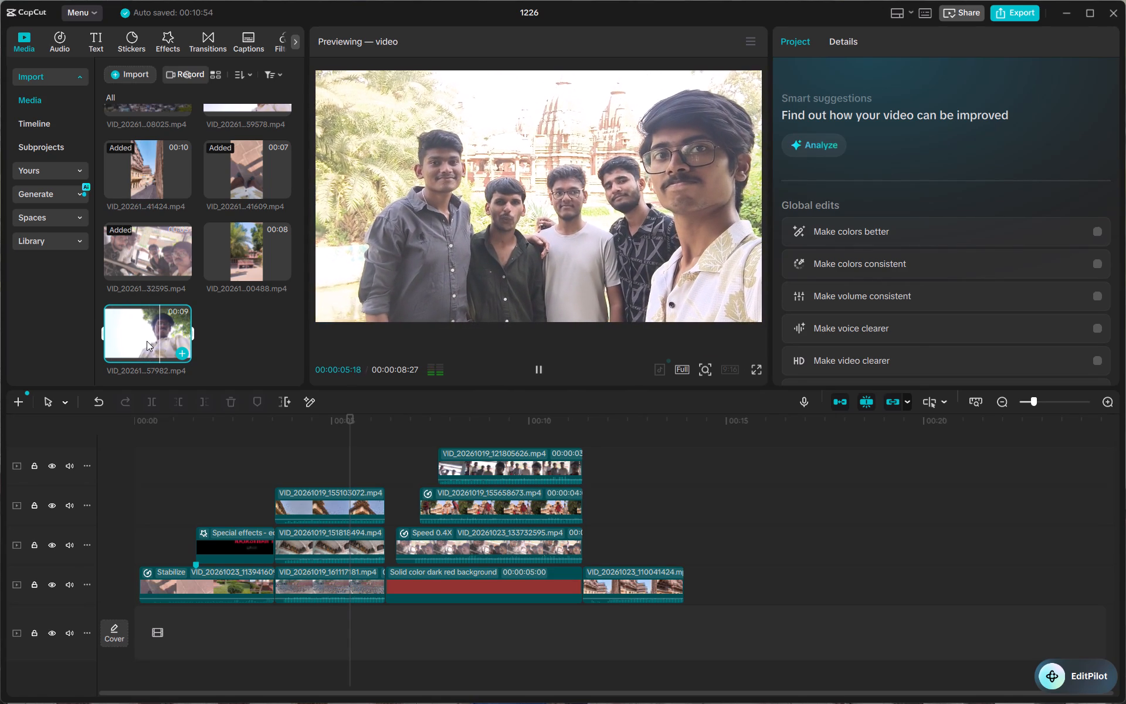
left_click_drag(347, 444, 351, 421)
left_click_drag(351, 421, 559, 449)
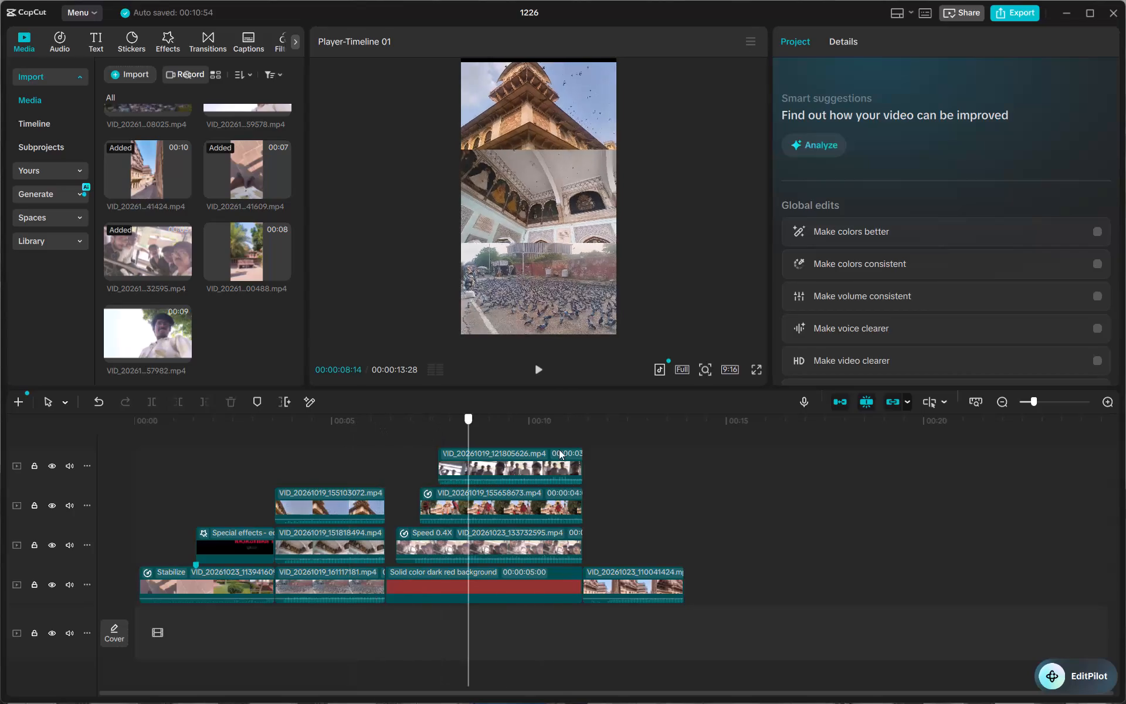
Scrub the playhead back and forth through the timeline to review the edit from the opening clips to the end of the fort street clip.
left_click_drag(559, 449, 561, 451)
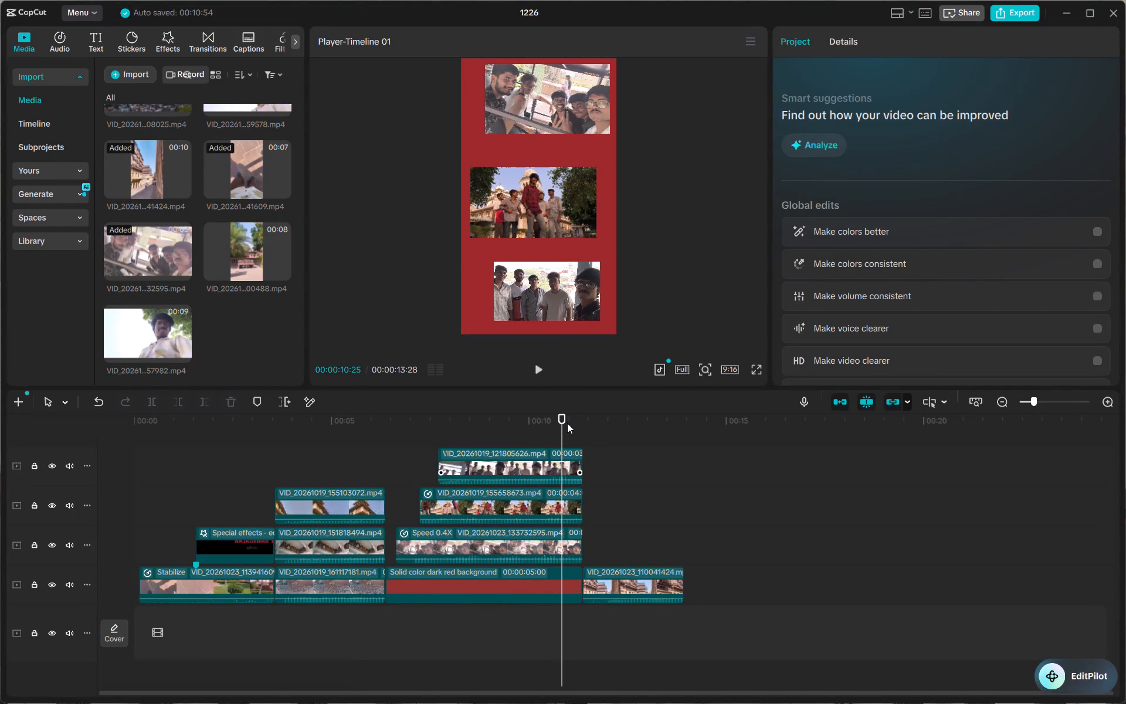
left_click_drag(567, 423, 654, 445)
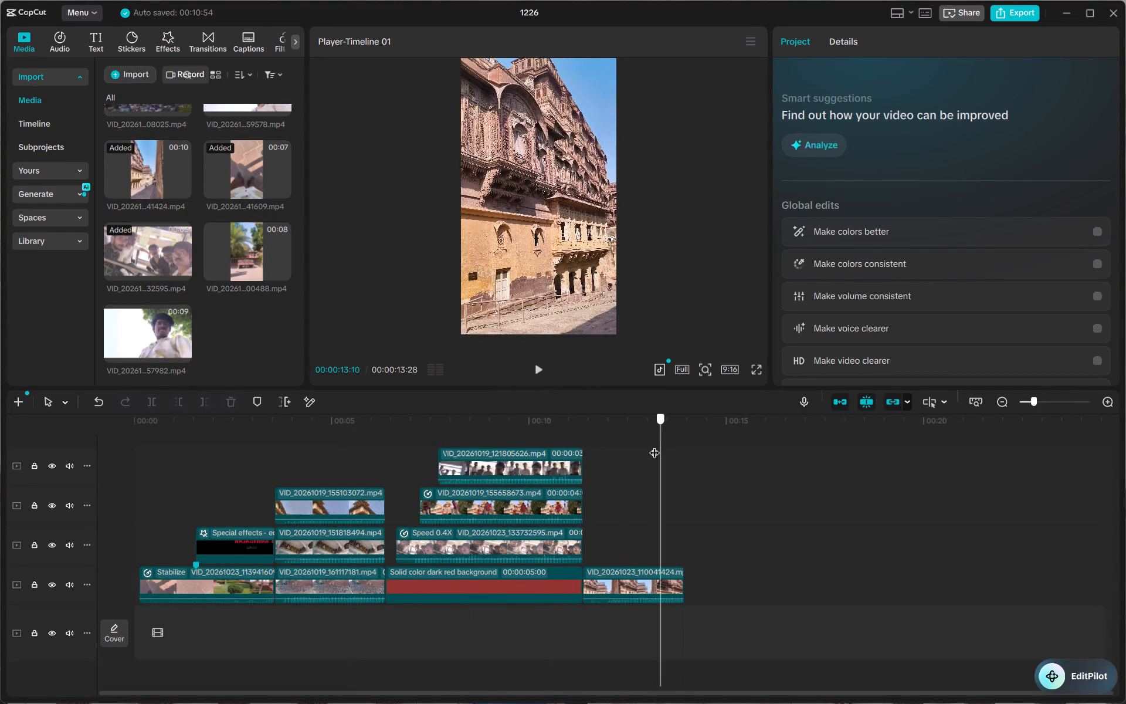
left_click_drag(654, 445, 721, 461)
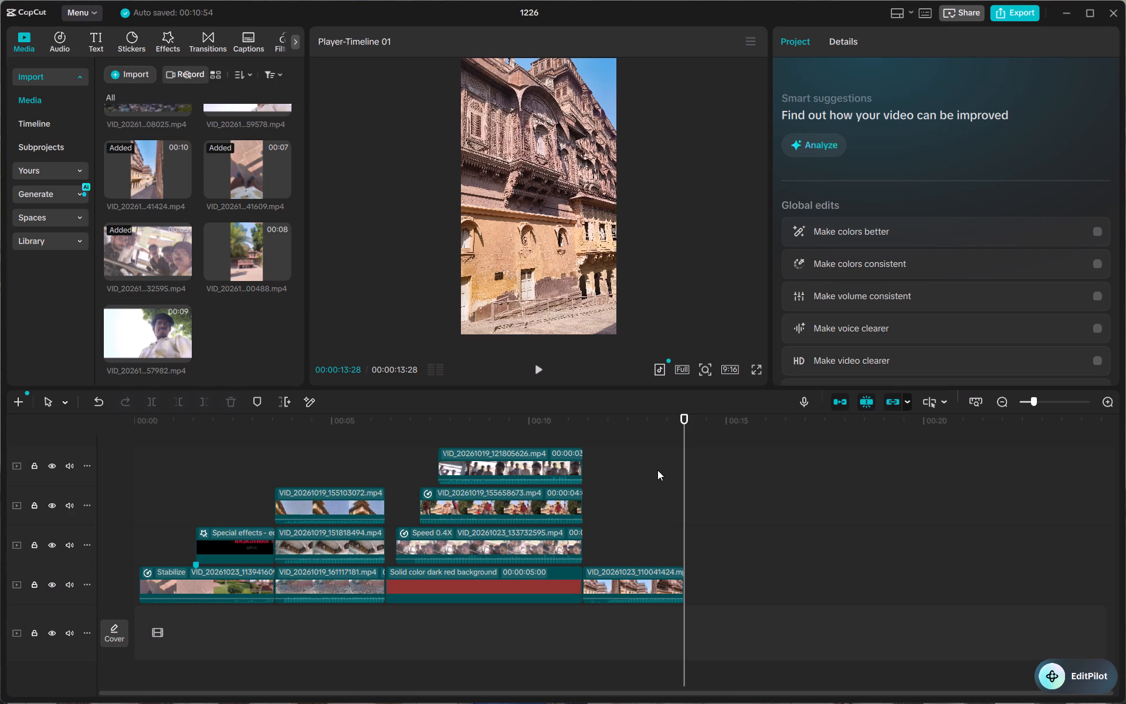
left_click_drag(677, 462, 446, 435)
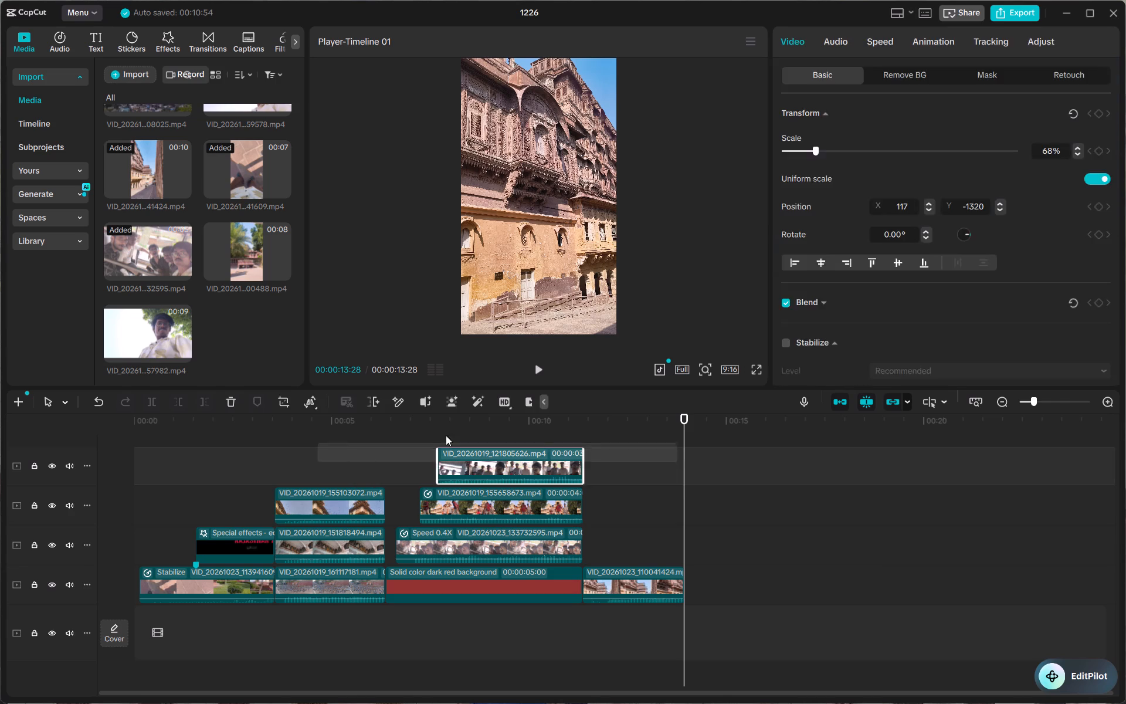
left_click_drag(446, 435, 702, 429)
left_click(702, 429)
left_click_drag(702, 429, 164, 497)
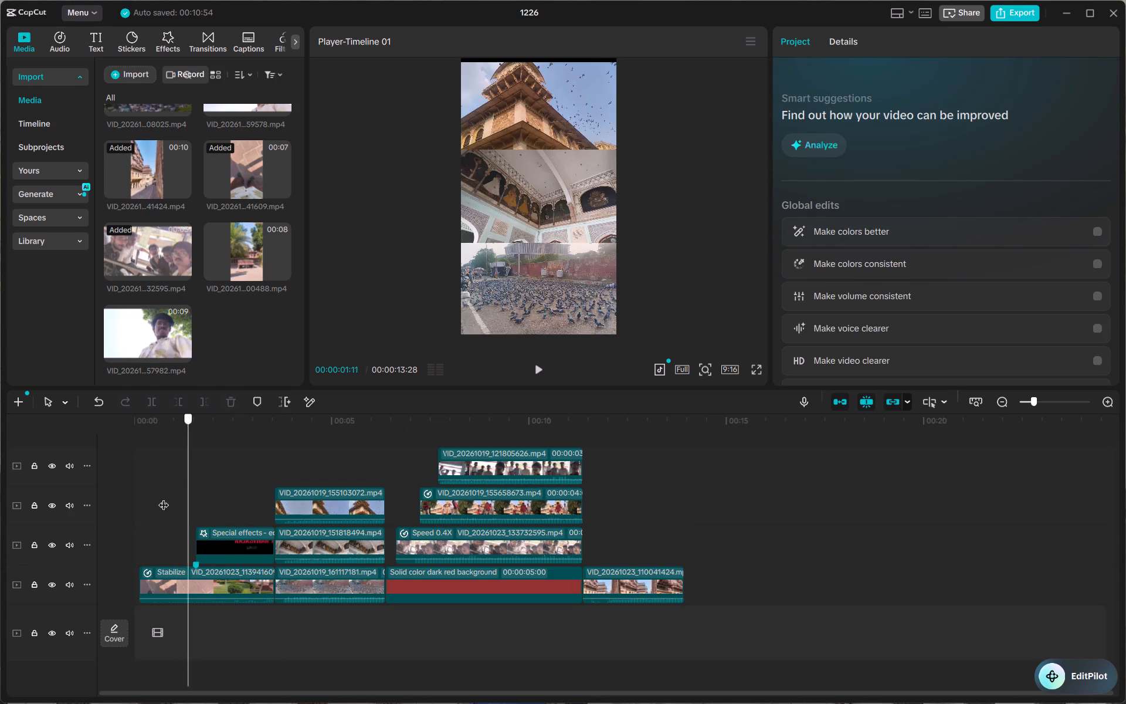
left_click_drag(164, 497, 825, 474)
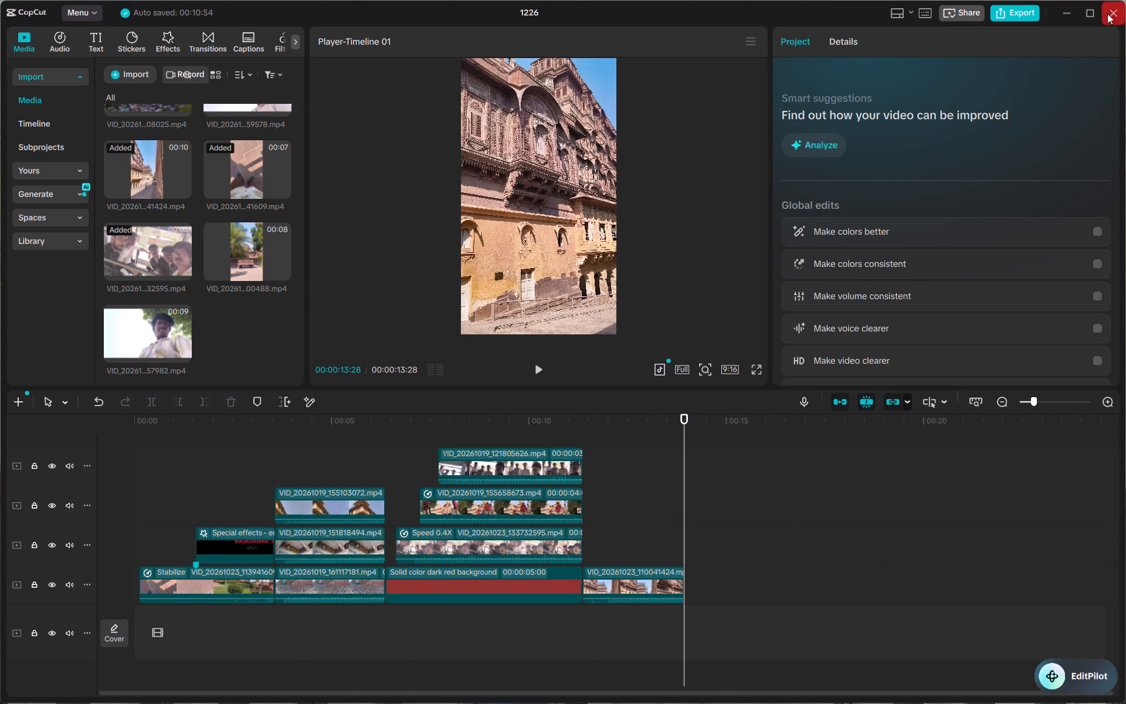